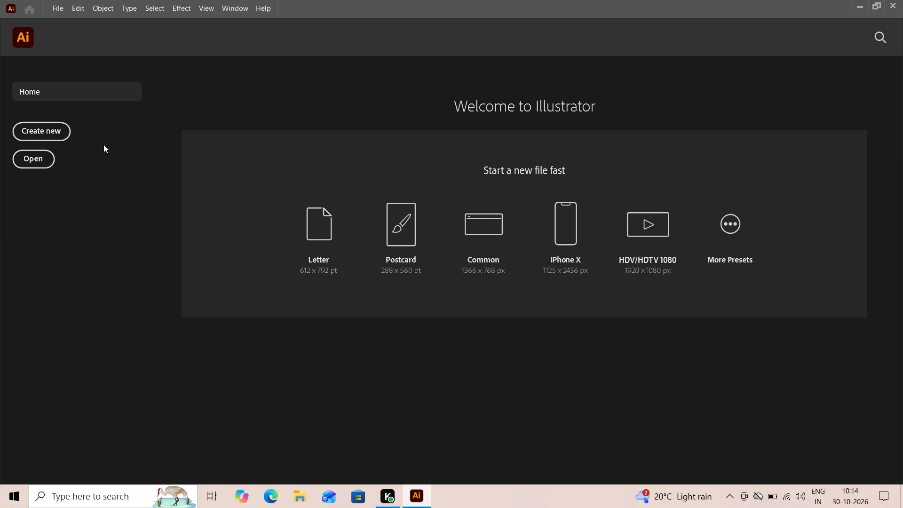
Start a new document to open its preset and size settings.
click(36, 133)
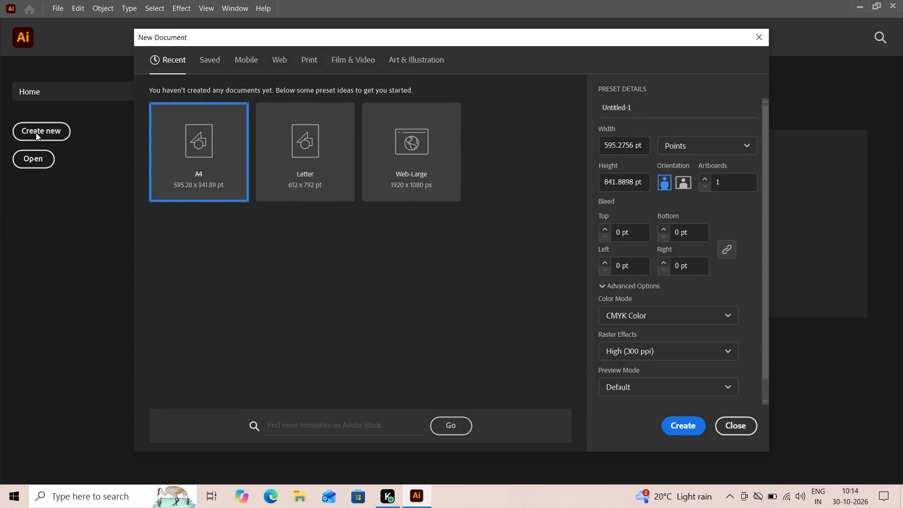
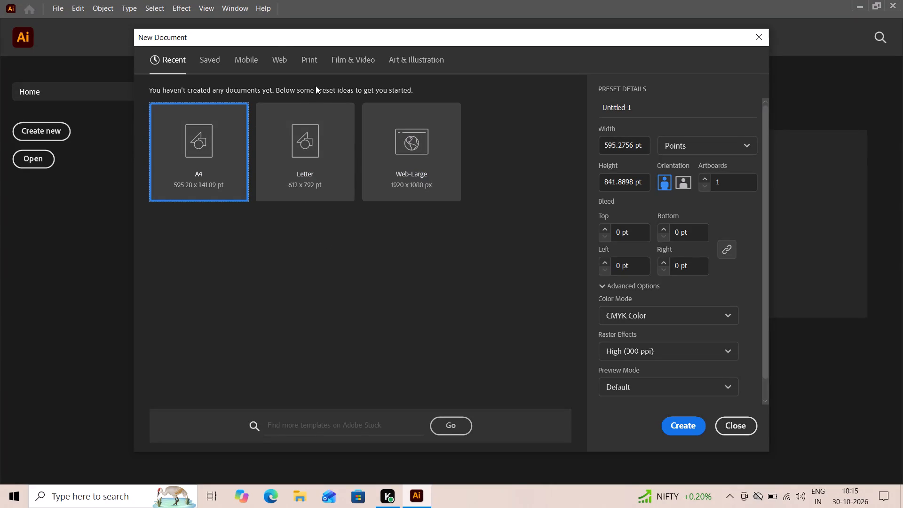
Create a new document from the A4 print preset.
click(308, 59)
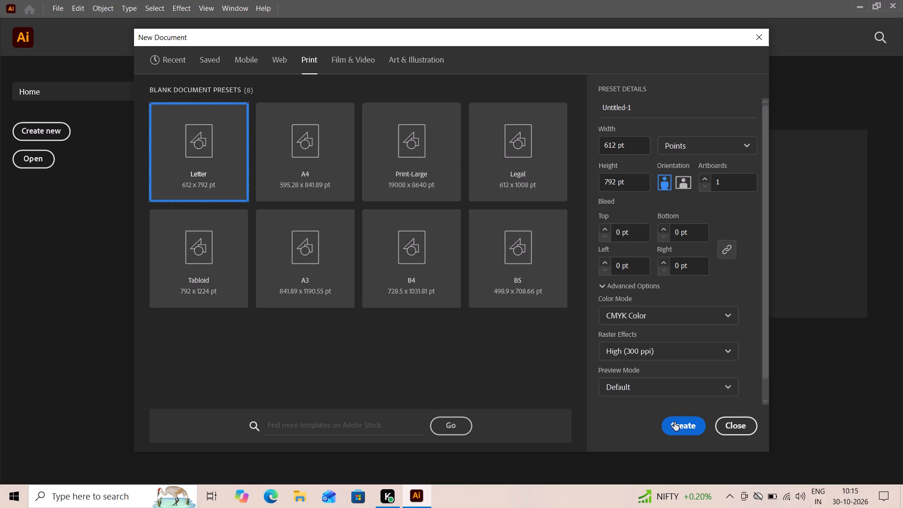
click(313, 151)
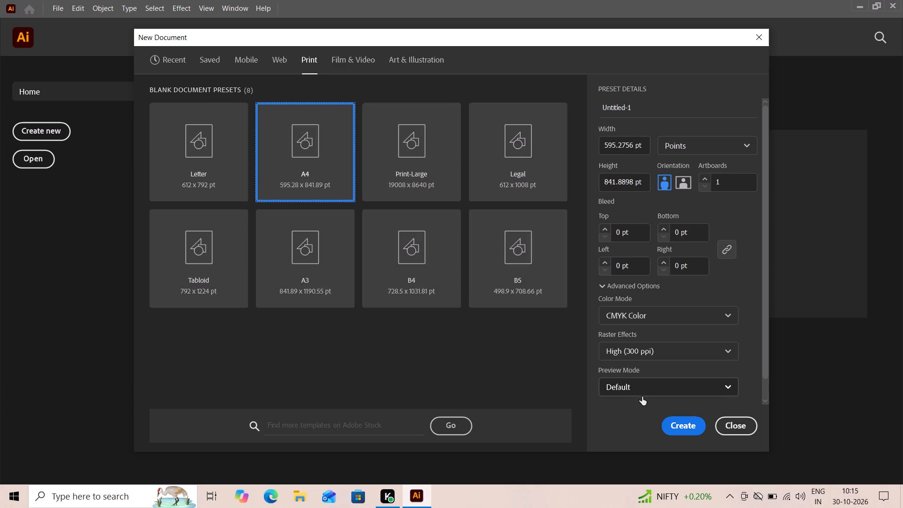
click(675, 425)
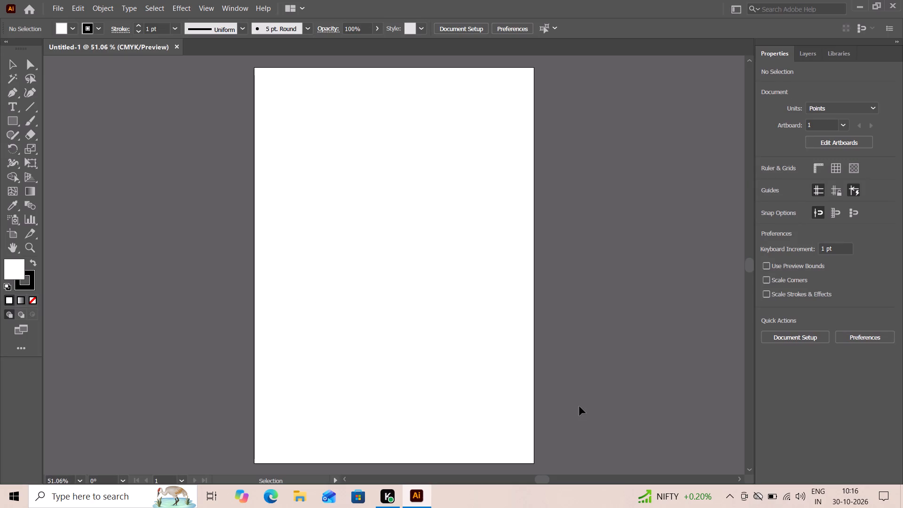
Raise the display brightness slightly in the Windows quick settings and return to the blank artboard.
click(878, 496)
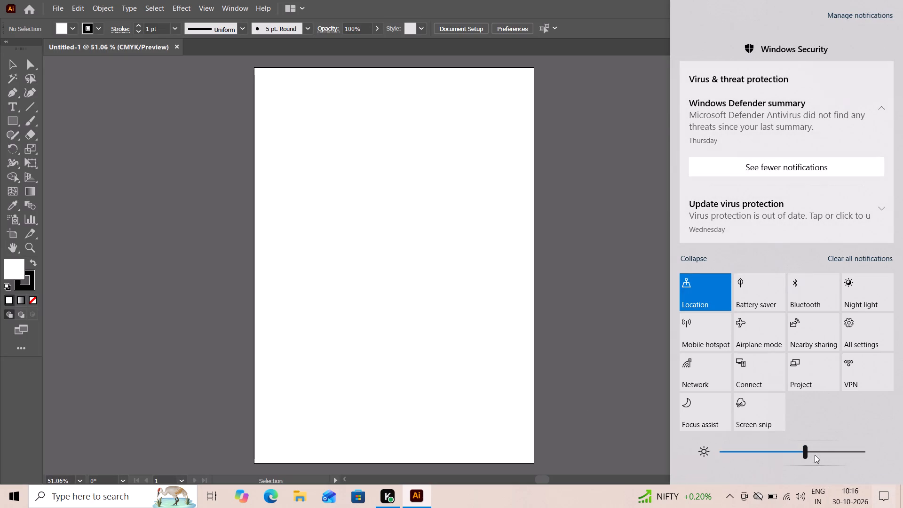
click(813, 452)
click(634, 310)
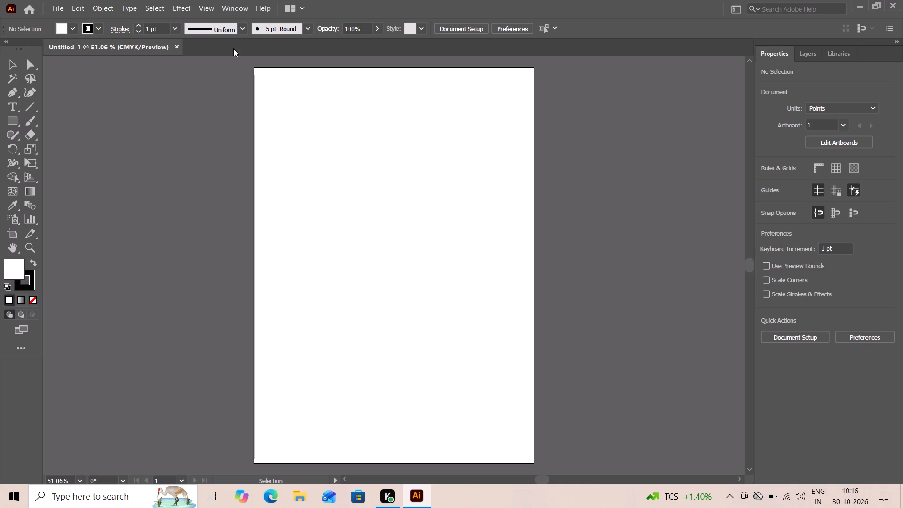
Open the Tiki symbol library.
click(236, 7)
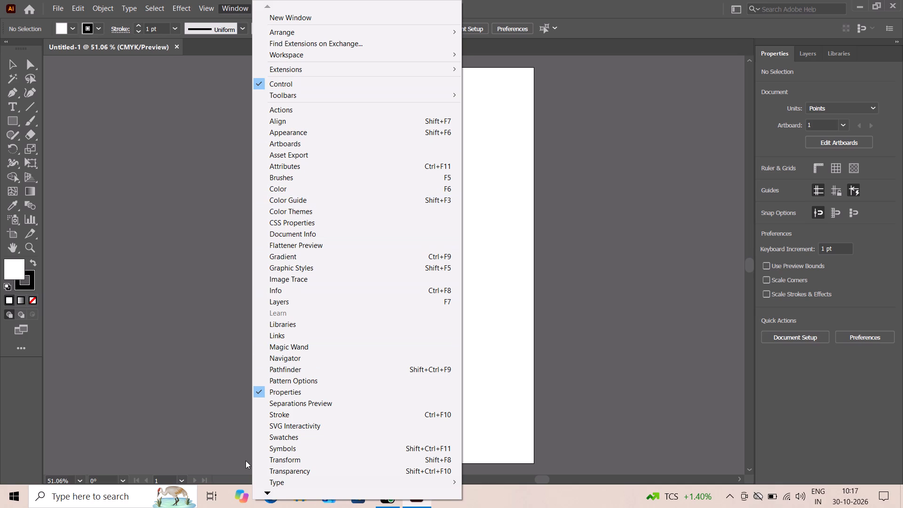
triple_click(272, 493)
triple_click(272, 493)
double_click(272, 493)
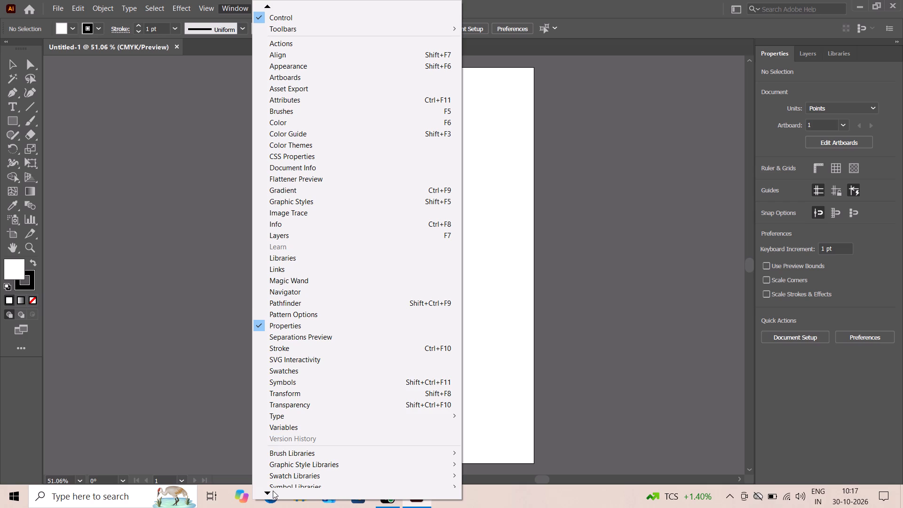
triple_click(273, 491)
triple_click(273, 491)
click(305, 466)
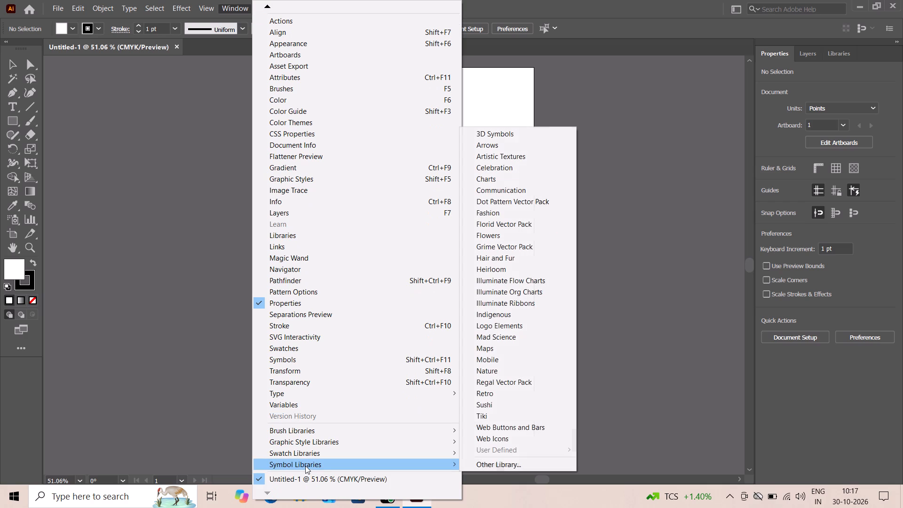
click(519, 415)
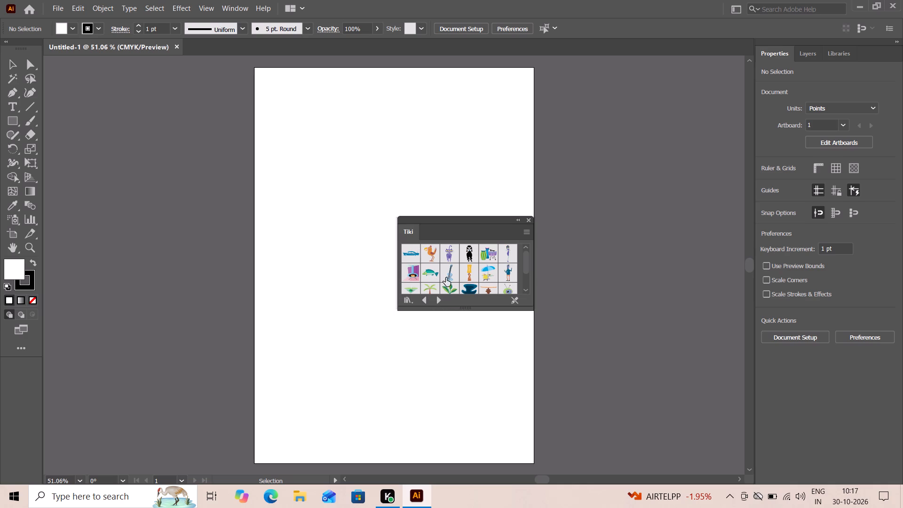
Place the Lounge Set umbrella-and-table symbol on the upper part of the artboard and close the symbol library.
drag(490, 272, 350, 204)
drag(350, 204, 344, 205)
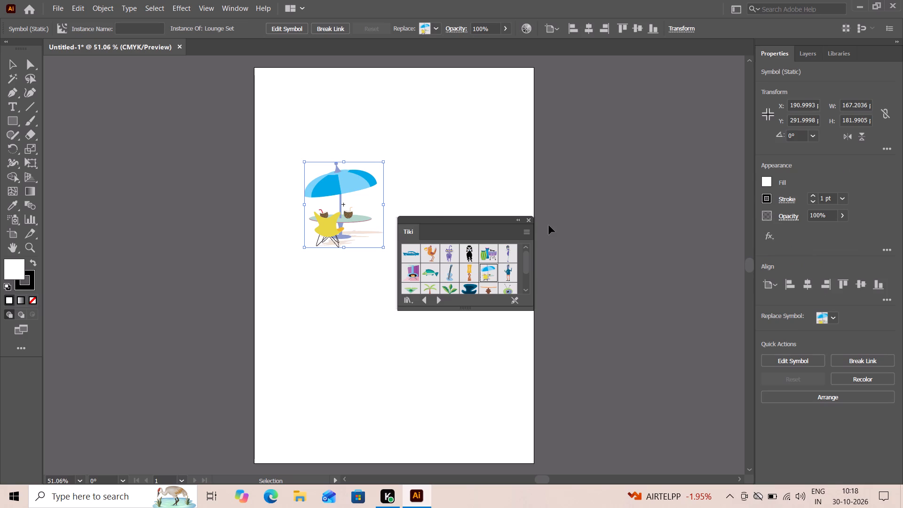
click(529, 220)
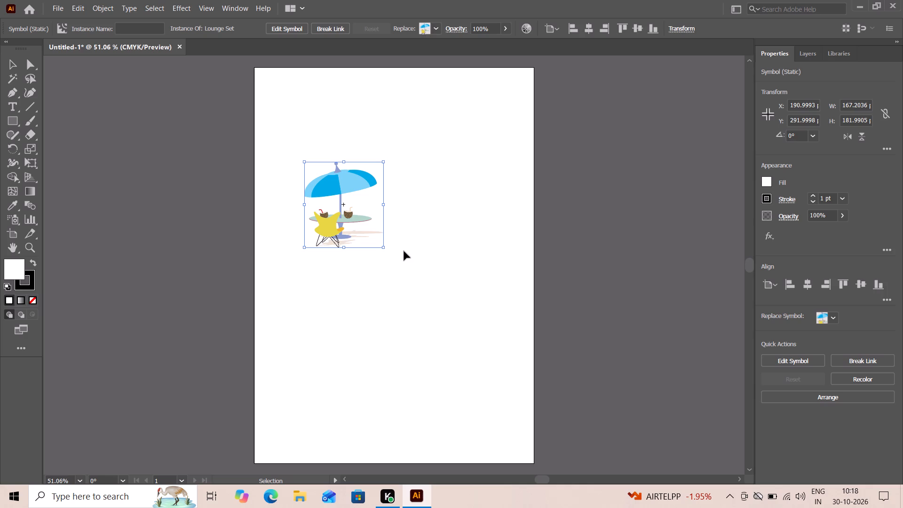
Enlarge the Lounge Set symbol to about 550 x 768 pt so it nearly fills the artboard.
drag(385, 247, 472, 397)
drag(472, 397, 499, 429)
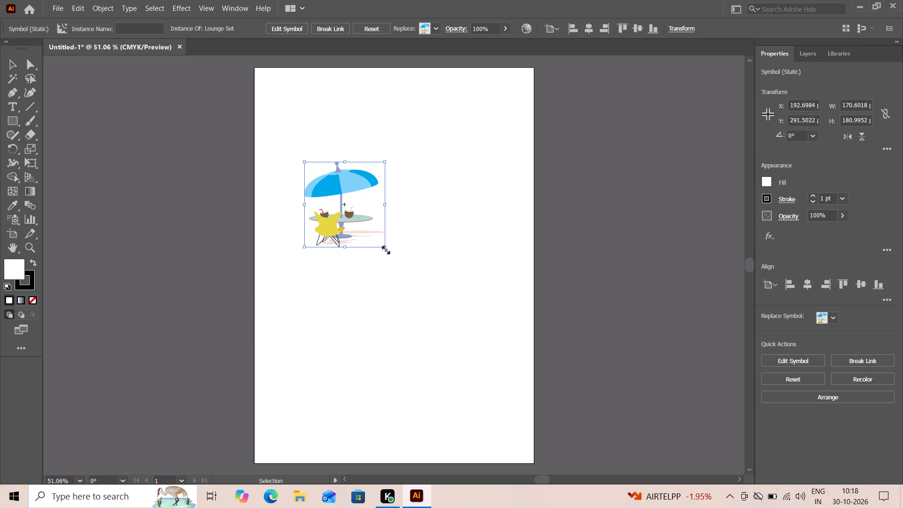
drag(385, 249, 522, 443)
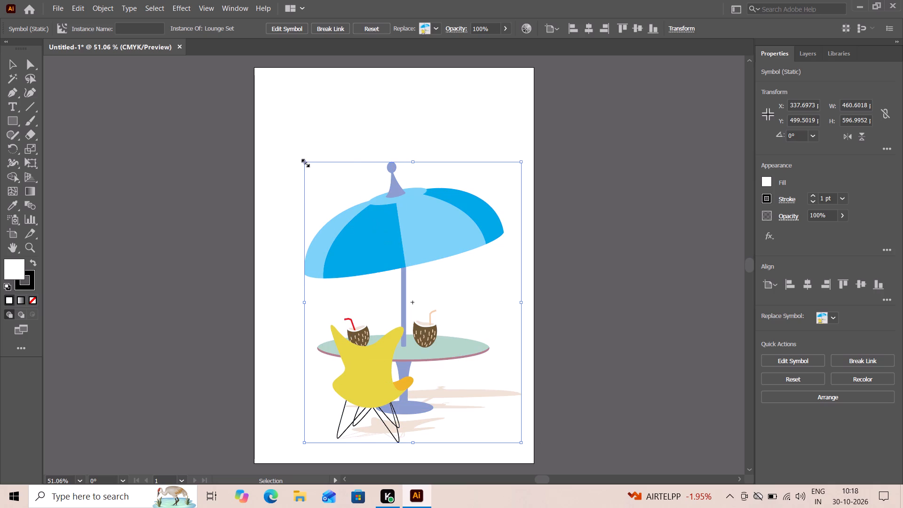
drag(304, 162, 262, 82)
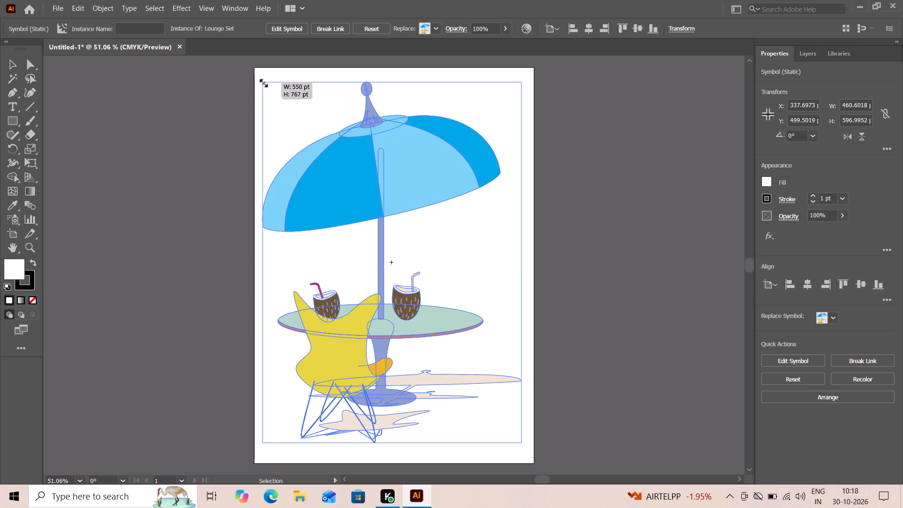
drag(262, 82, 262, 81)
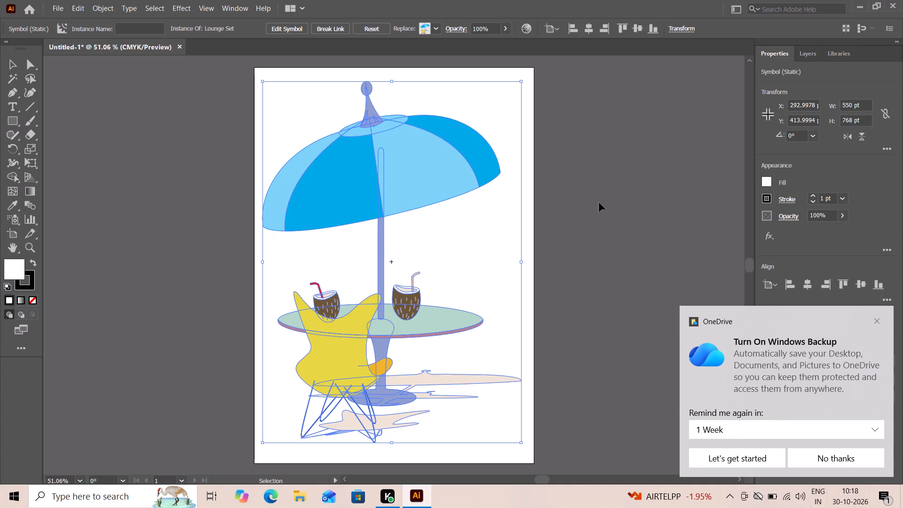
Dismiss the OneDrive backup notification.
click(876, 319)
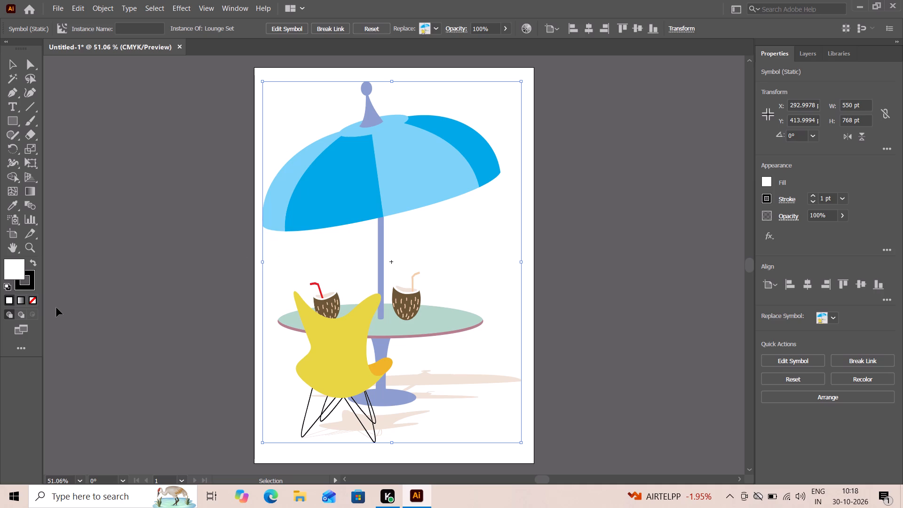
Set the fill to none and lock the Lounge Set symbol in place as a tracing reference.
click(33, 303)
key(ctrl+2)
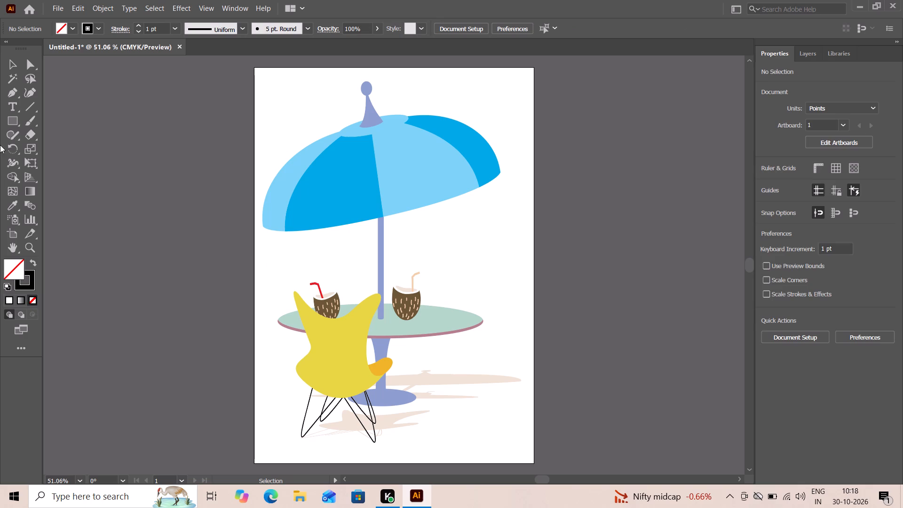
Activate the Pen tool and turn off Smart Guides for tracing.
click(15, 91)
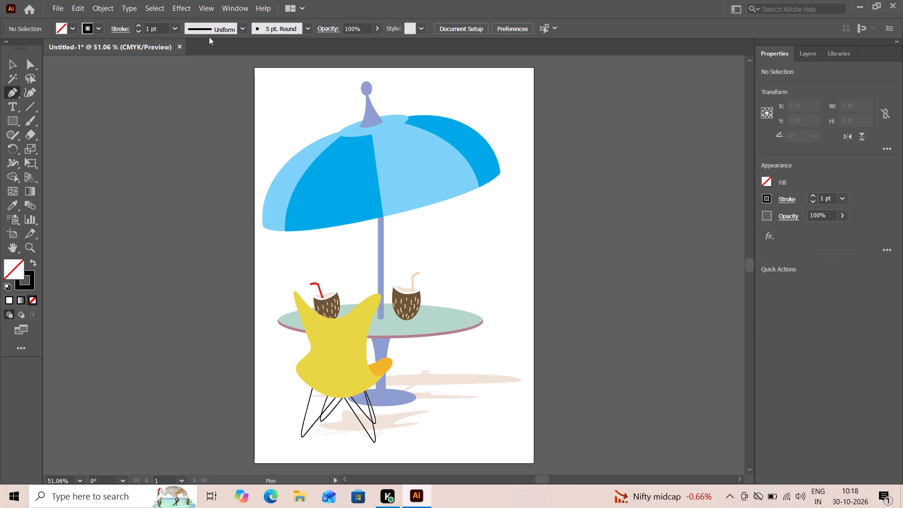
click(205, 4)
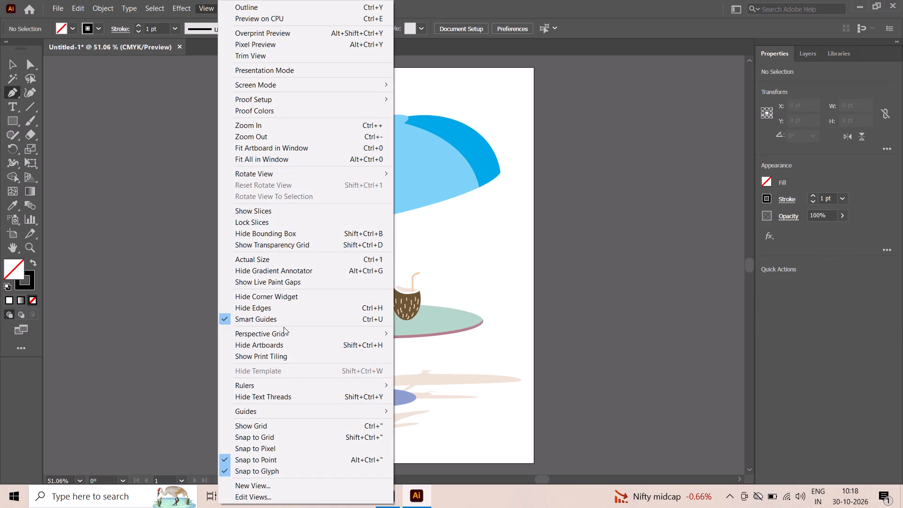
click(272, 317)
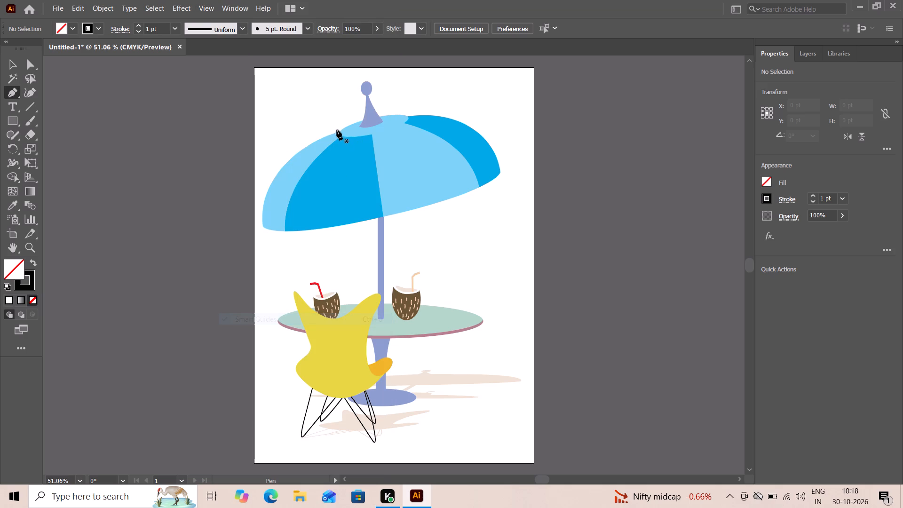
Trace the umbrella's leftmost light-blue panel with the Pen tool along its outer curve, bottom edge and inner seam up to the cap.
click(337, 132)
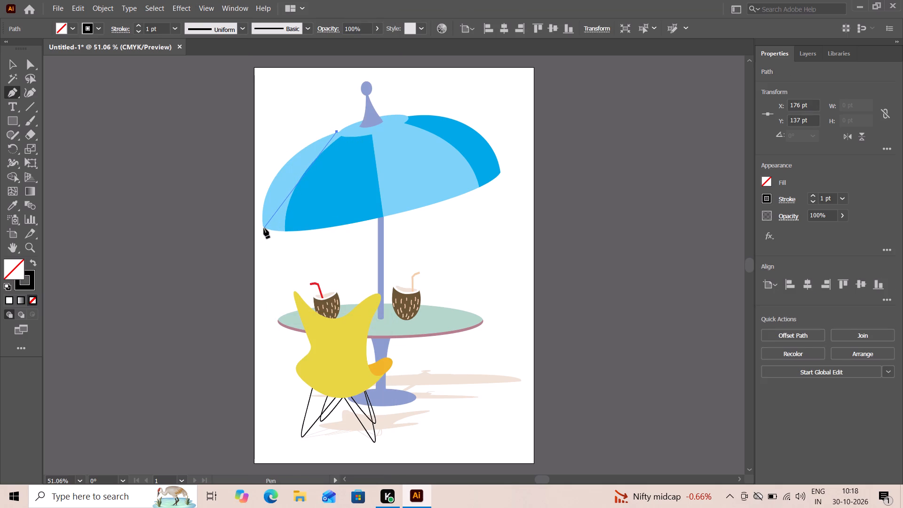
drag(264, 228, 268, 309)
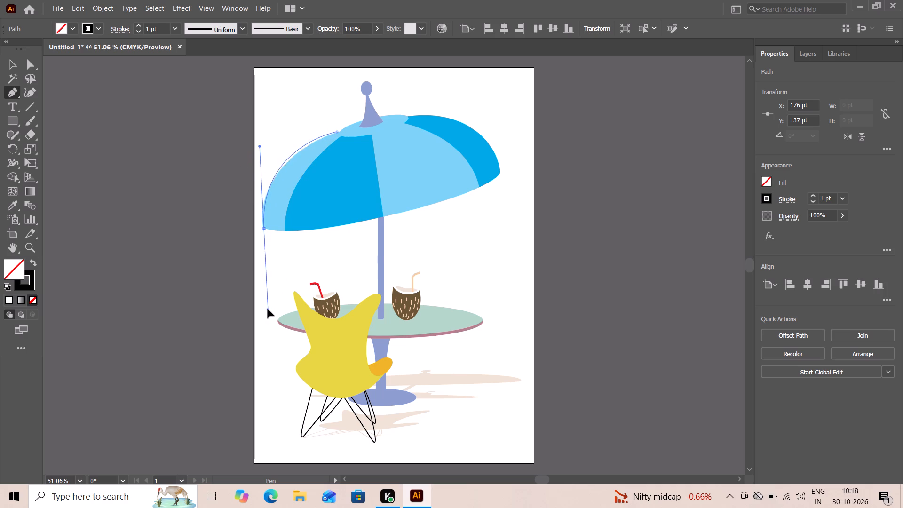
drag(268, 309, 269, 302)
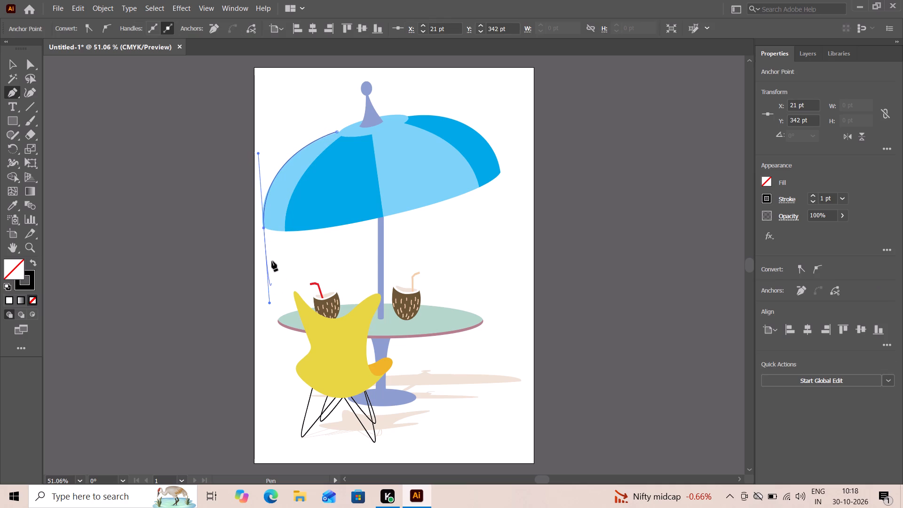
click(263, 228)
drag(287, 230, 297, 225)
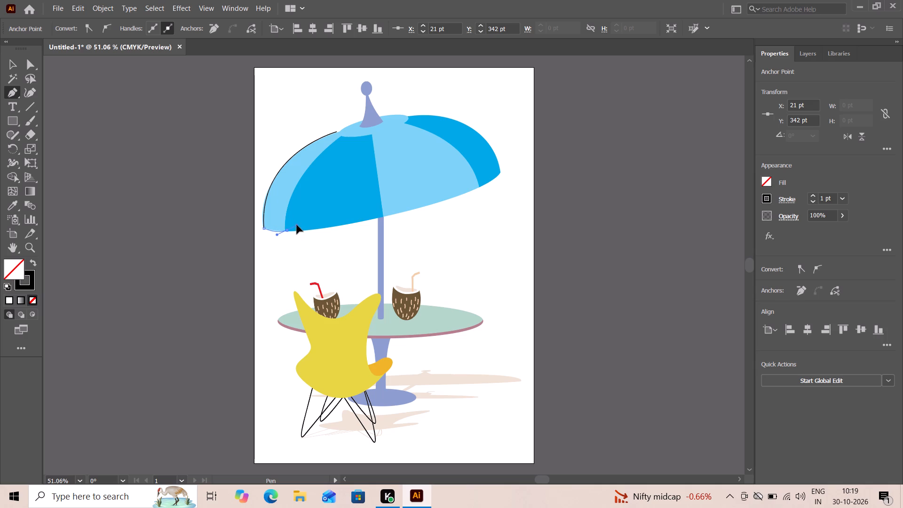
drag(297, 225, 298, 229)
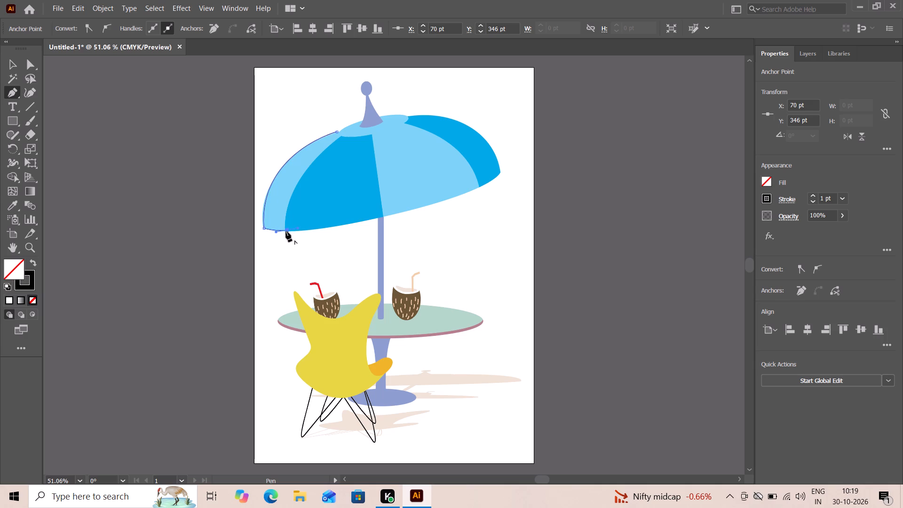
click(286, 231)
drag(341, 137, 360, 130)
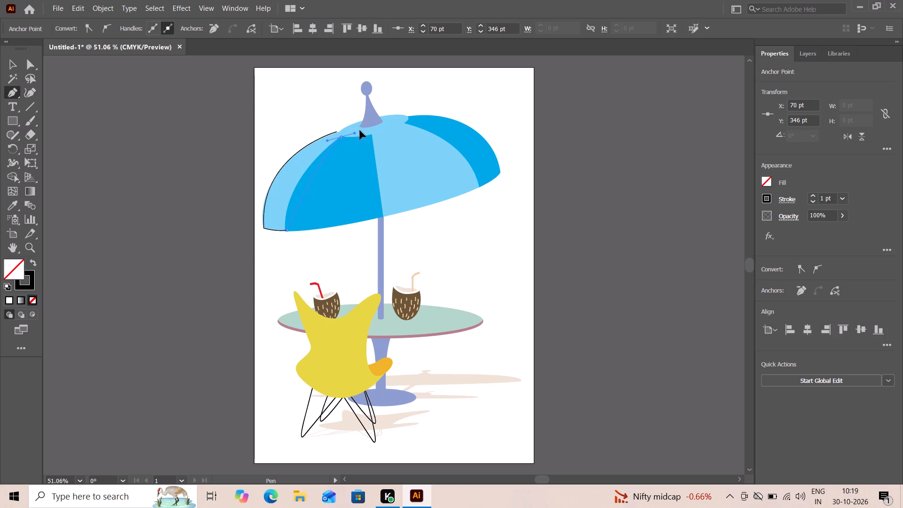
drag(360, 130, 400, 99)
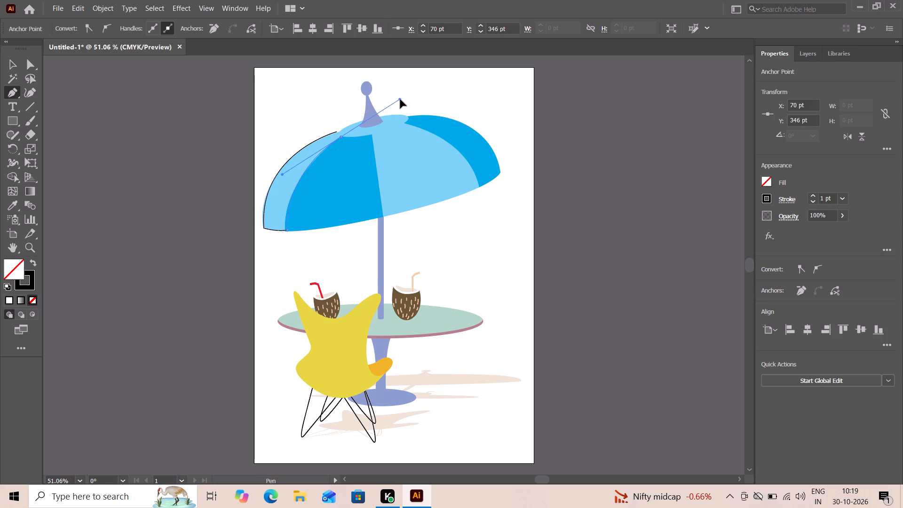
drag(400, 99, 401, 95)
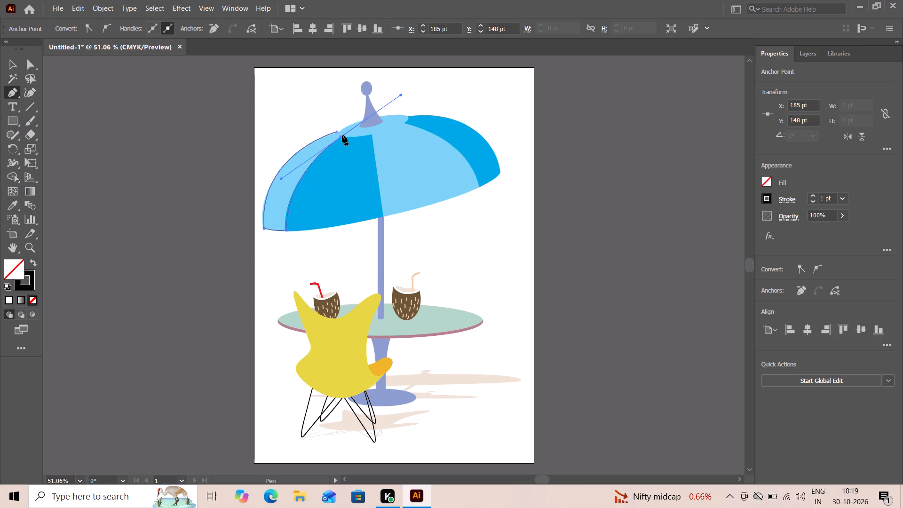
Continue the Pen path along the front dark-blue panel's top edge and down its straight seam to the umbrella pole.
click(341, 135)
drag(372, 135, 383, 135)
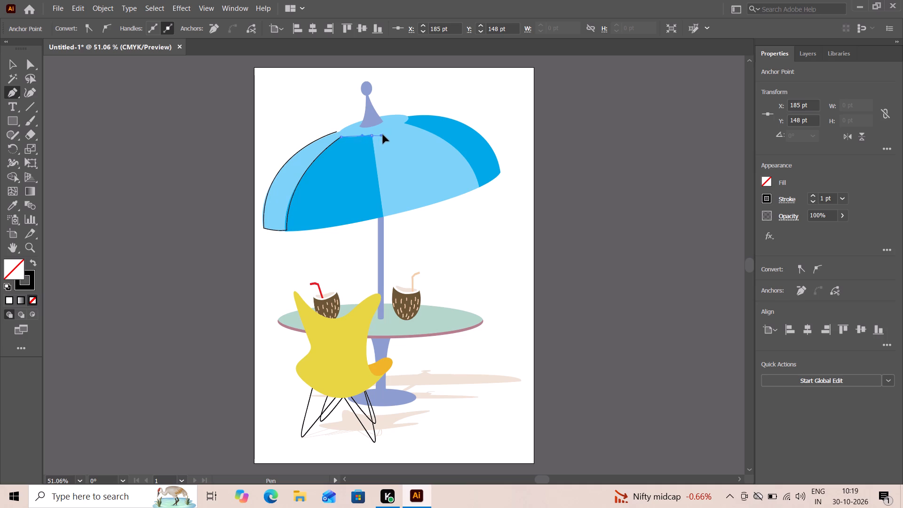
drag(383, 135, 386, 131)
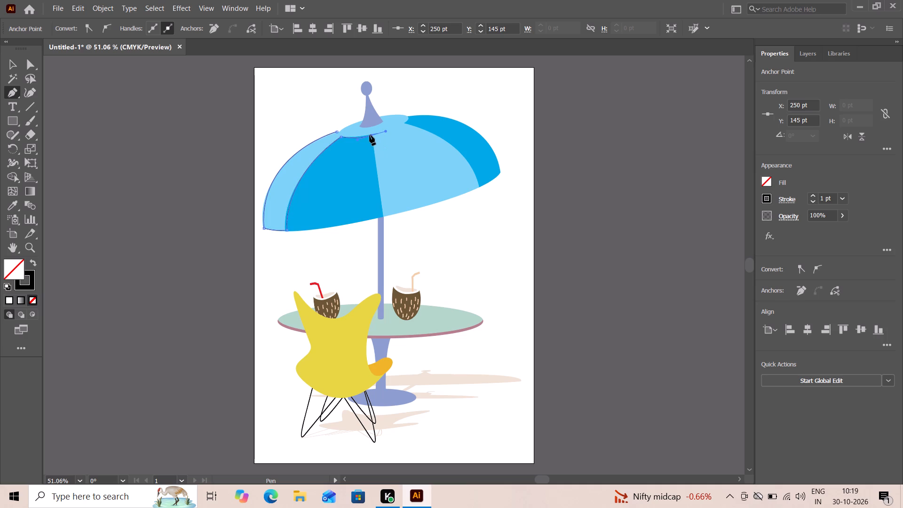
click(371, 136)
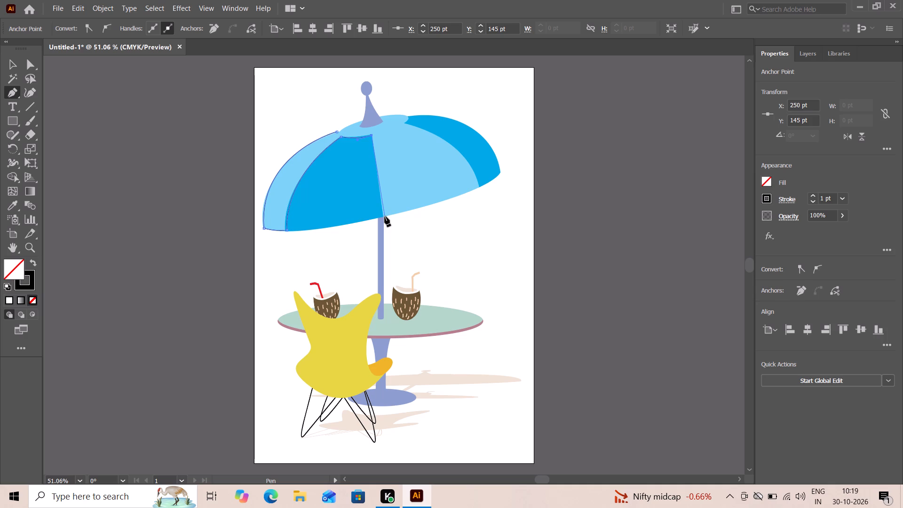
click(385, 216)
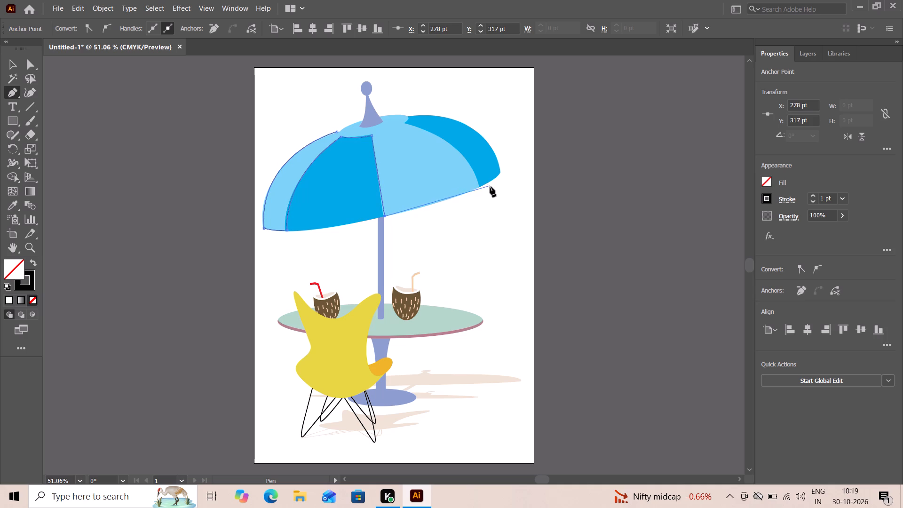
Extend the path along the large light-blue panel's bottom edge and up its curved right seam to the cap.
drag(481, 186, 523, 166)
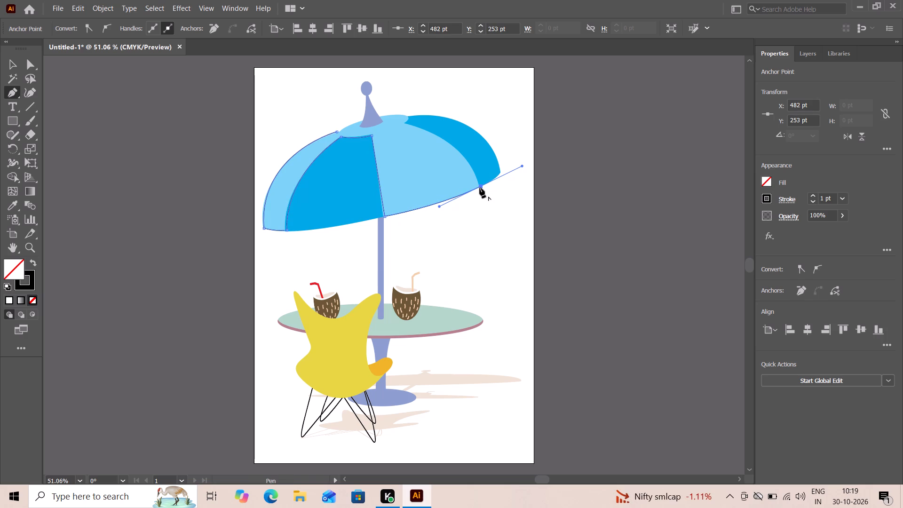
click(480, 188)
drag(405, 123, 363, 124)
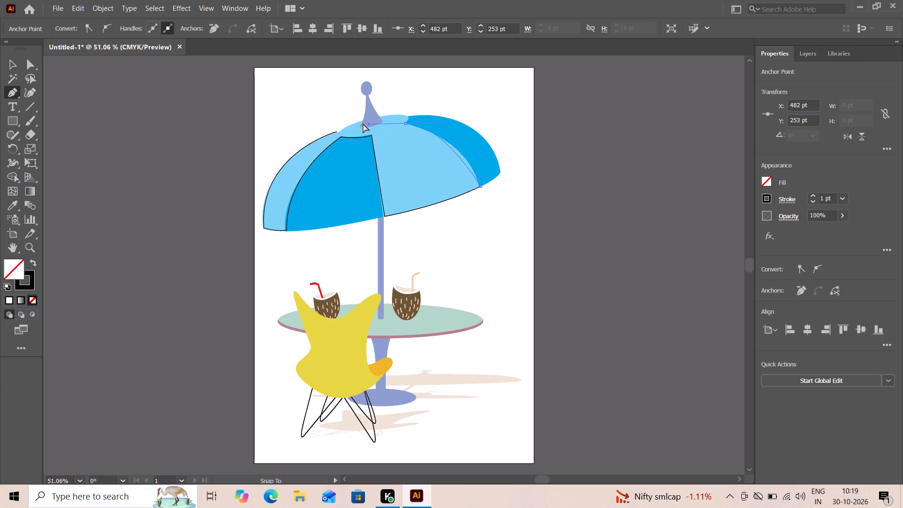
drag(363, 124, 349, 115)
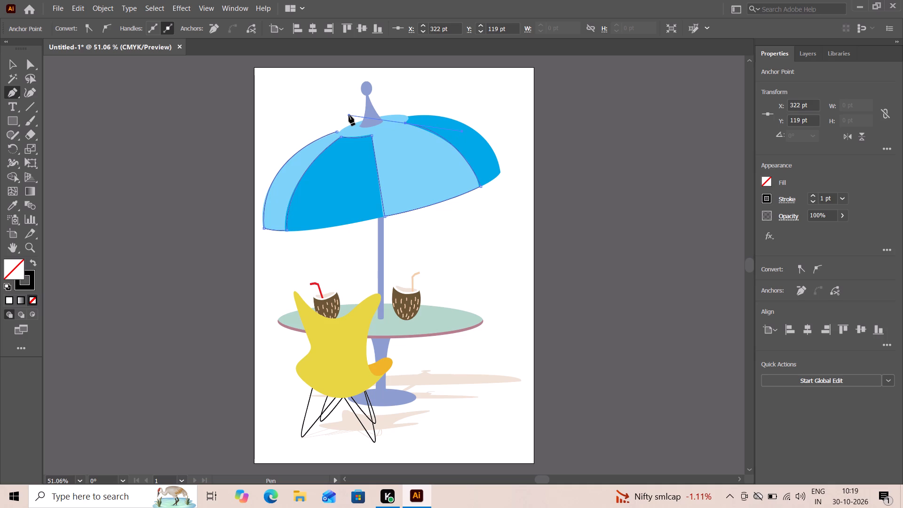
click(405, 123)
Close the umbrella outline over the top of the light-blue cap at its starting anchor and deselect the path.
drag(379, 115, 333, 120)
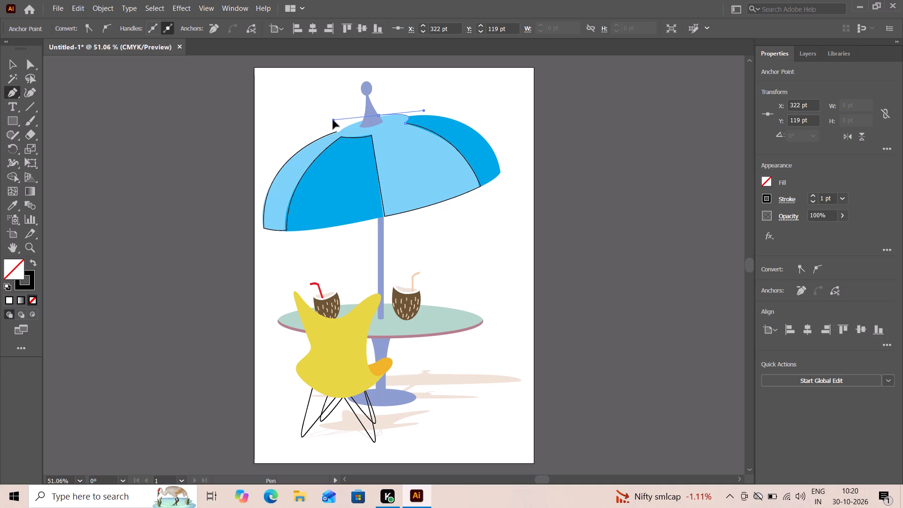
drag(333, 120, 333, 120)
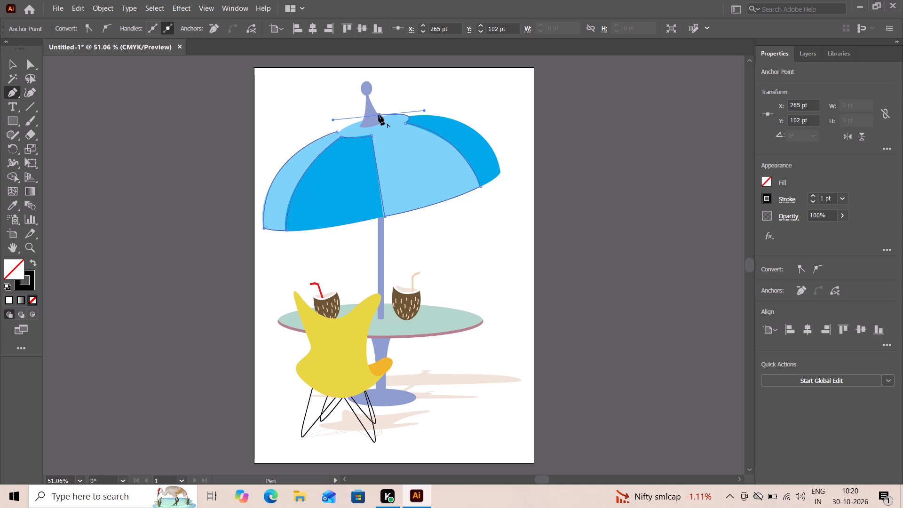
click(379, 115)
drag(337, 131, 325, 140)
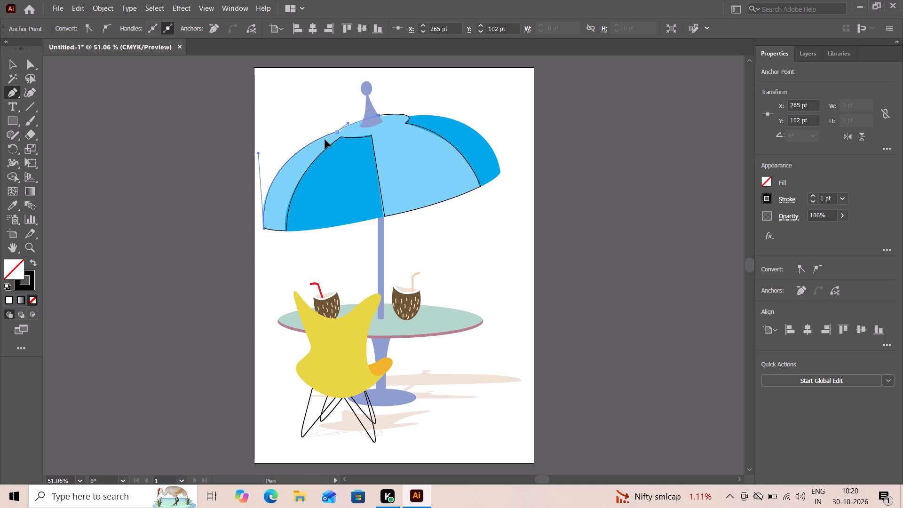
drag(325, 140, 325, 139)
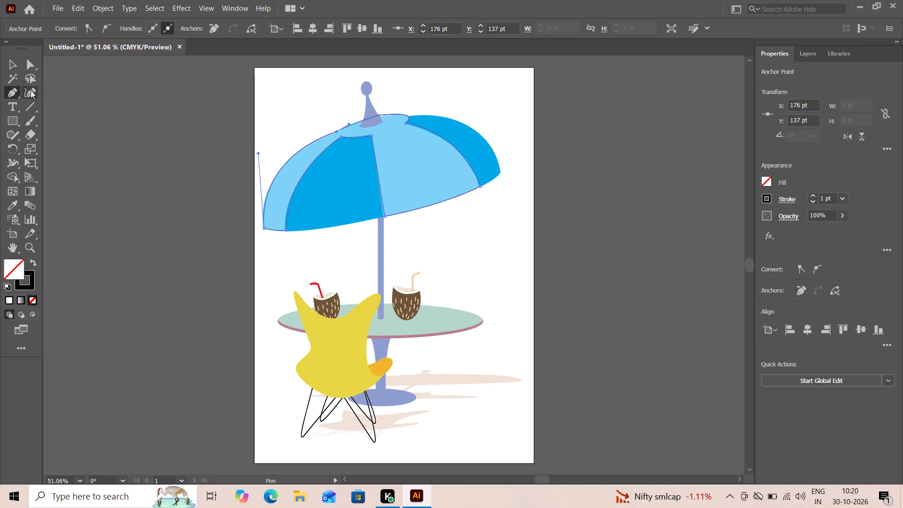
click(12, 65)
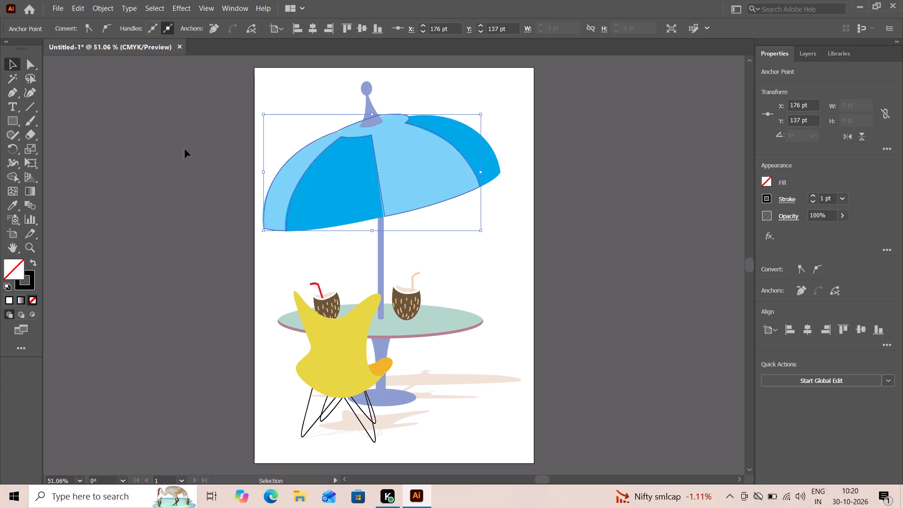
click(190, 154)
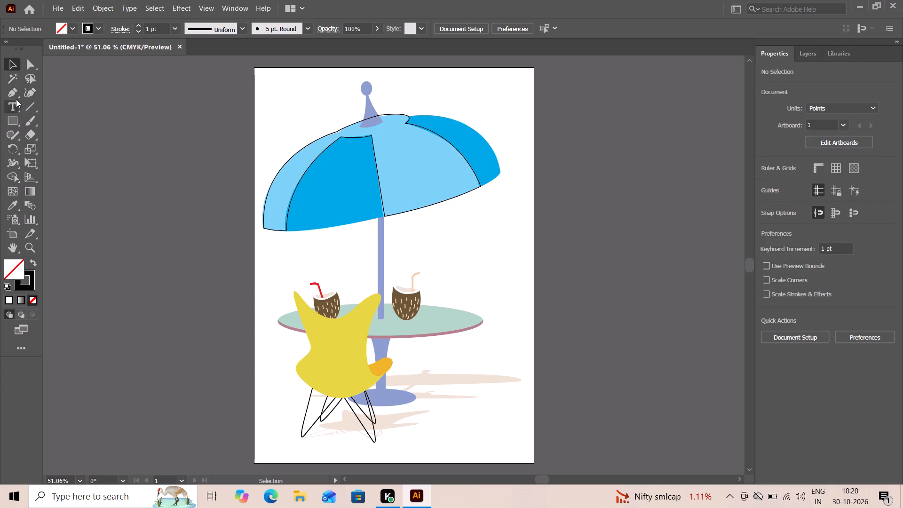
Draw a closed Pen path following the front dark-blue panel's bottom edge and looping loosely around its seams and top, and deselect it.
click(12, 95)
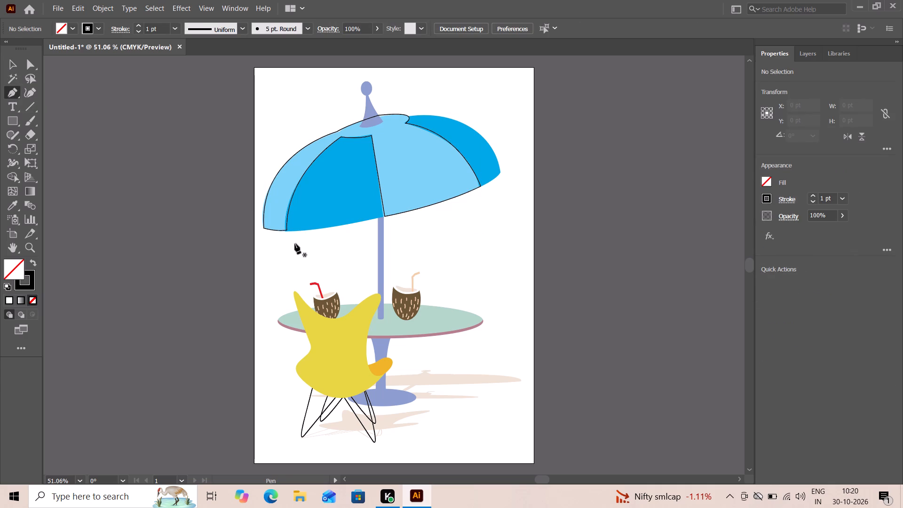
click(288, 230)
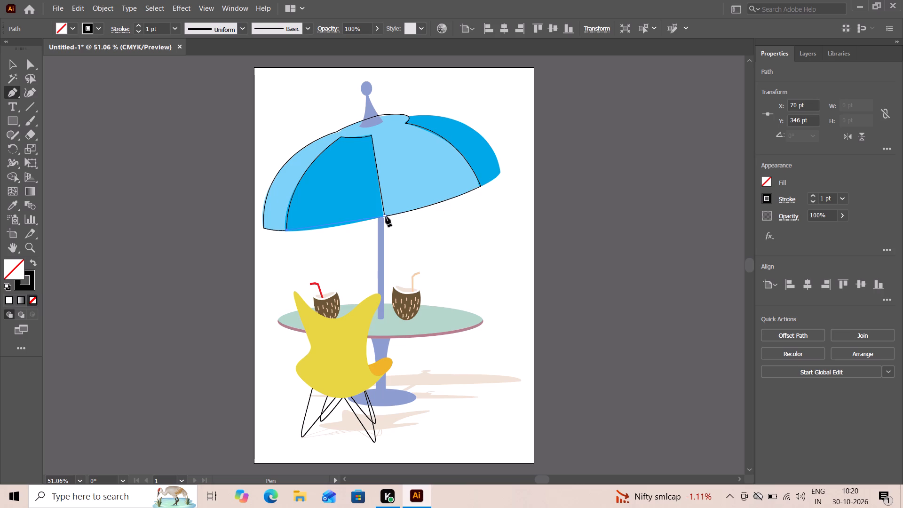
drag(386, 216, 447, 203)
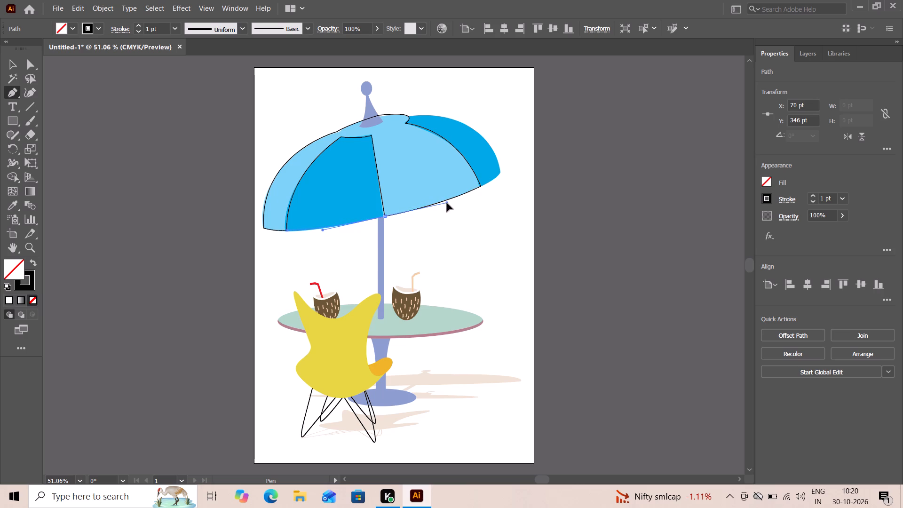
drag(447, 203, 448, 203)
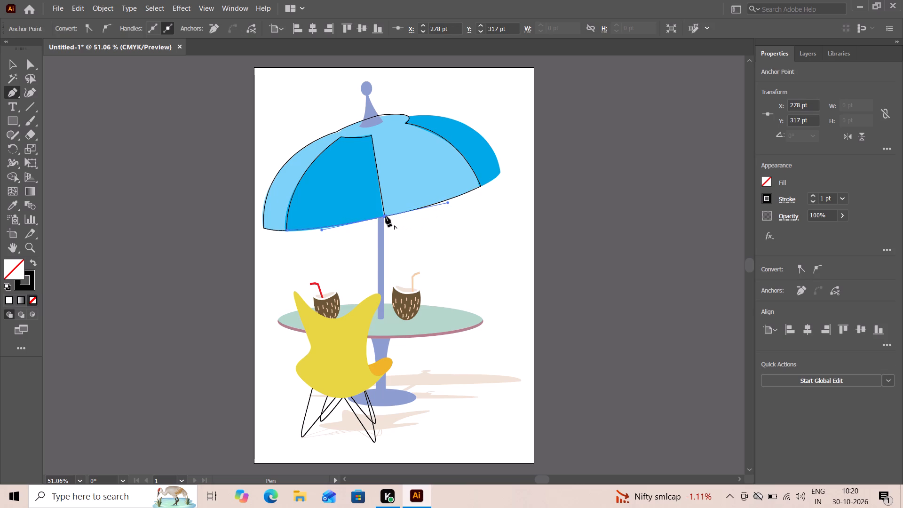
click(386, 216)
click(398, 167)
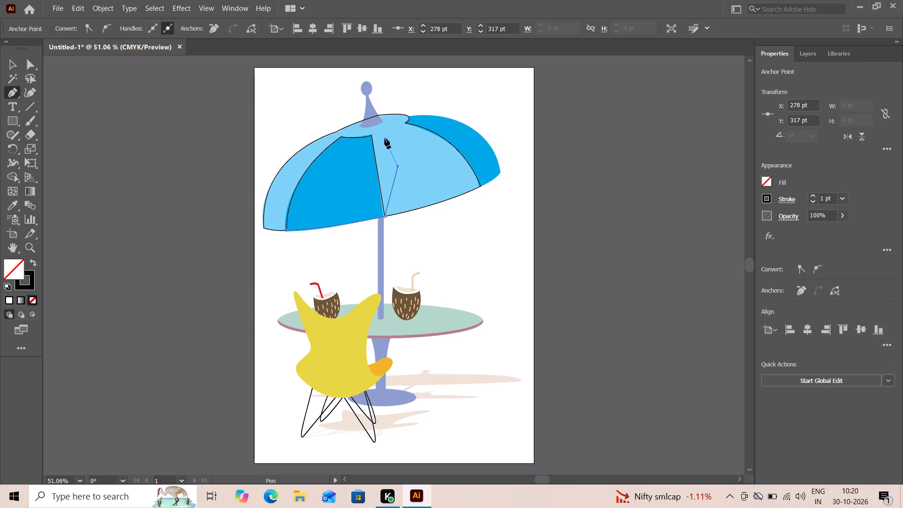
click(382, 132)
click(353, 132)
click(334, 135)
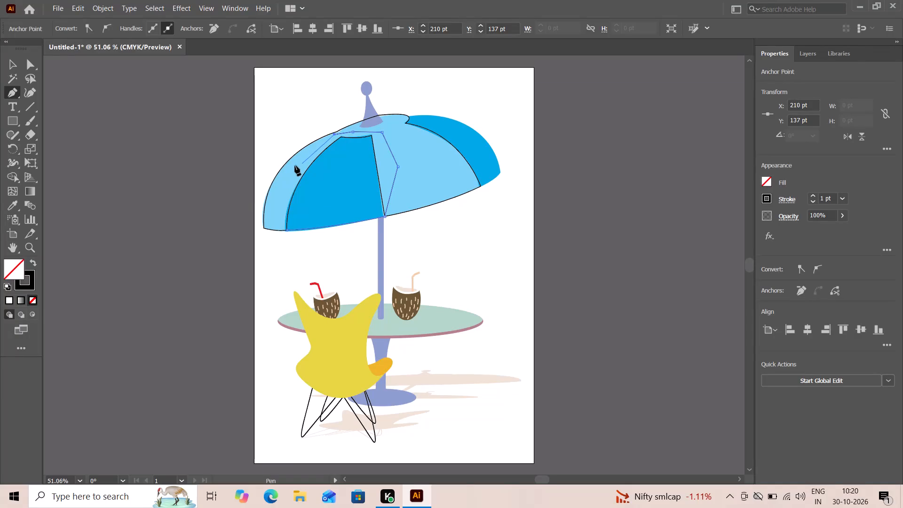
click(294, 167)
click(276, 211)
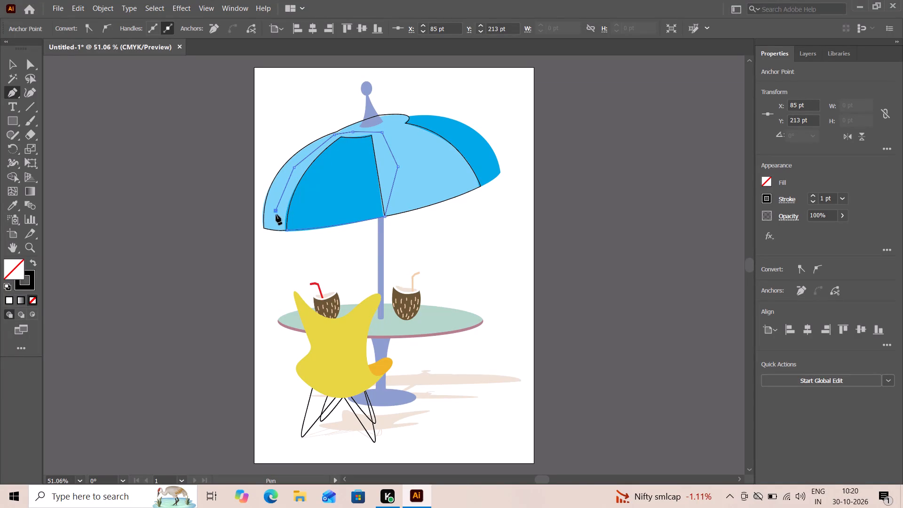
click(287, 229)
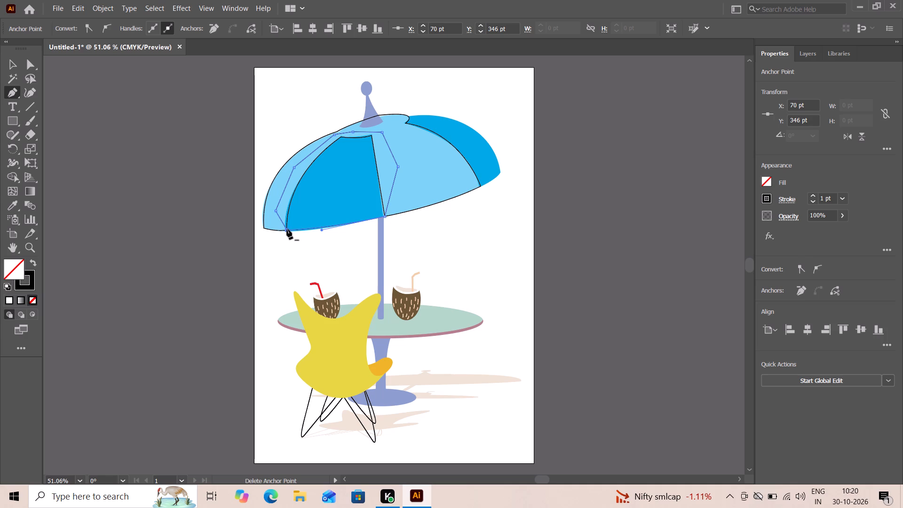
click(11, 61)
click(96, 121)
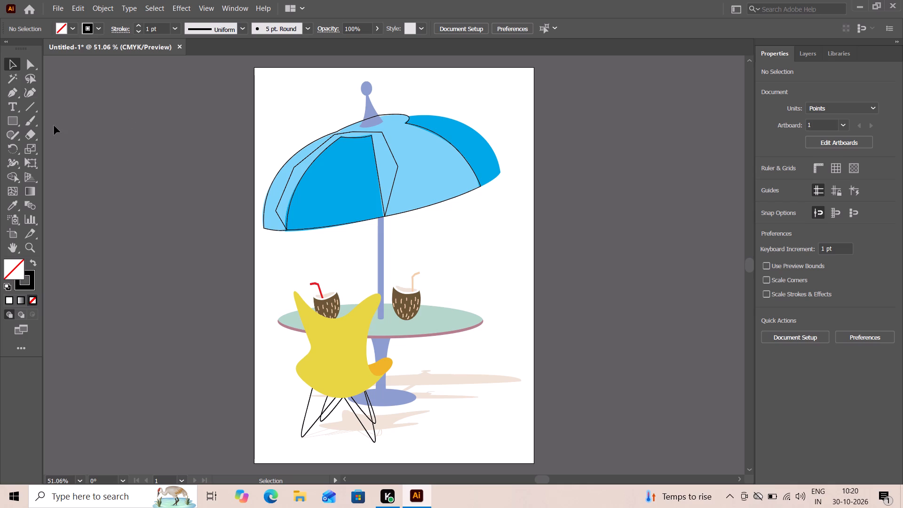
Draw an unfilled ellipse about 20 by 26 pt over the ball at the tip of the umbrella.
click(11, 97)
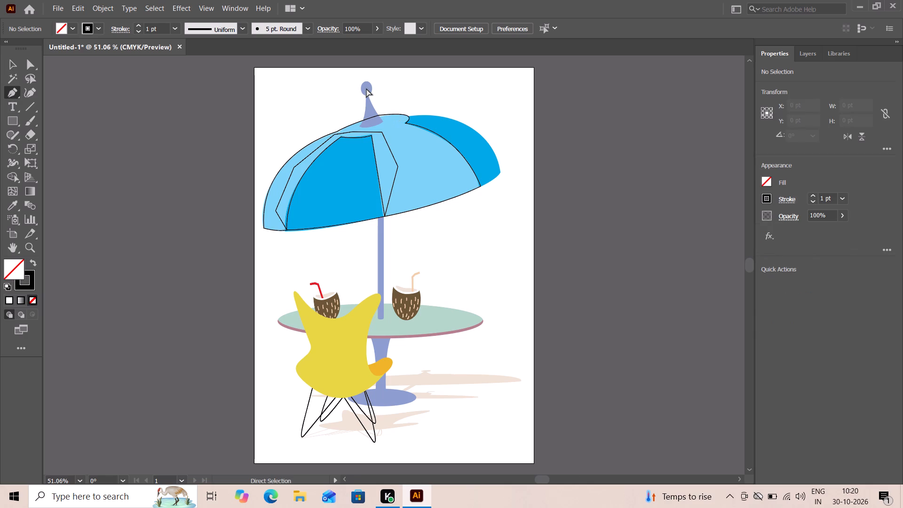
key(ctrl+equal)
key(ctrl+equal)
key(ctrl+equal)
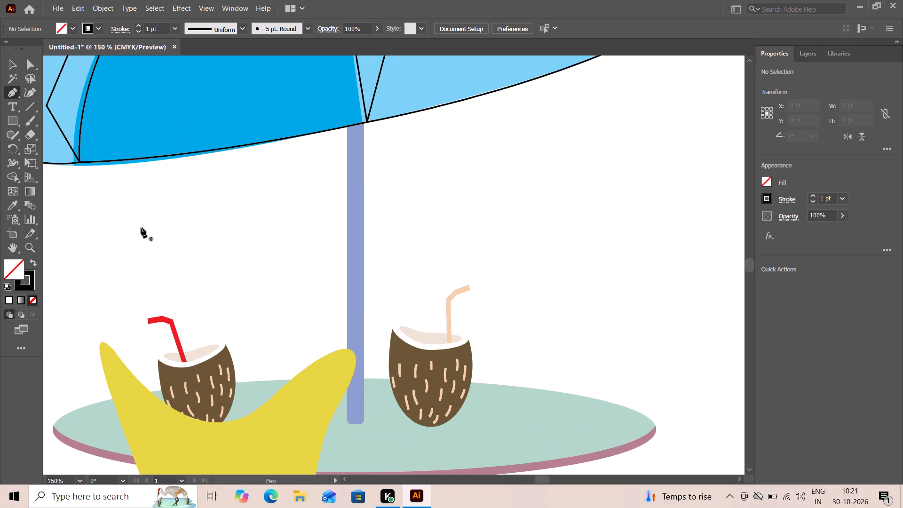
click(12, 246)
drag(393, 153, 359, 302)
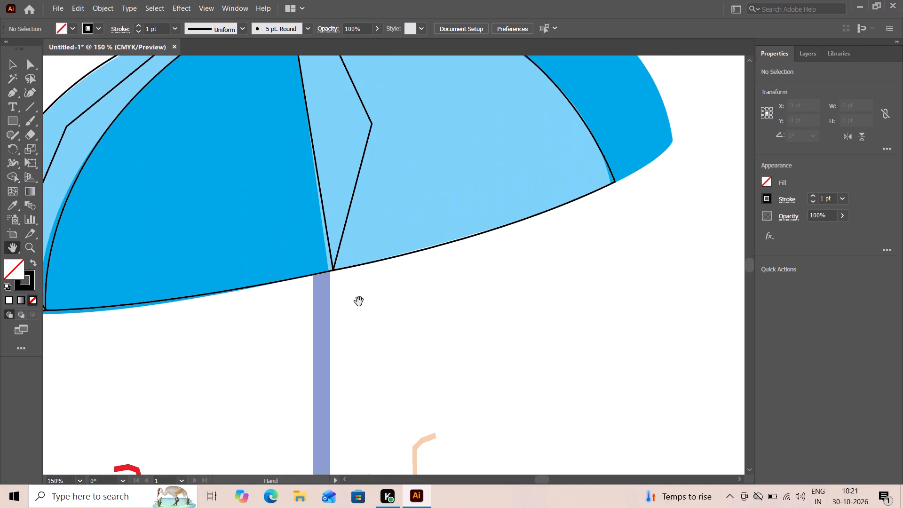
drag(397, 138, 403, 246)
drag(362, 192, 378, 284)
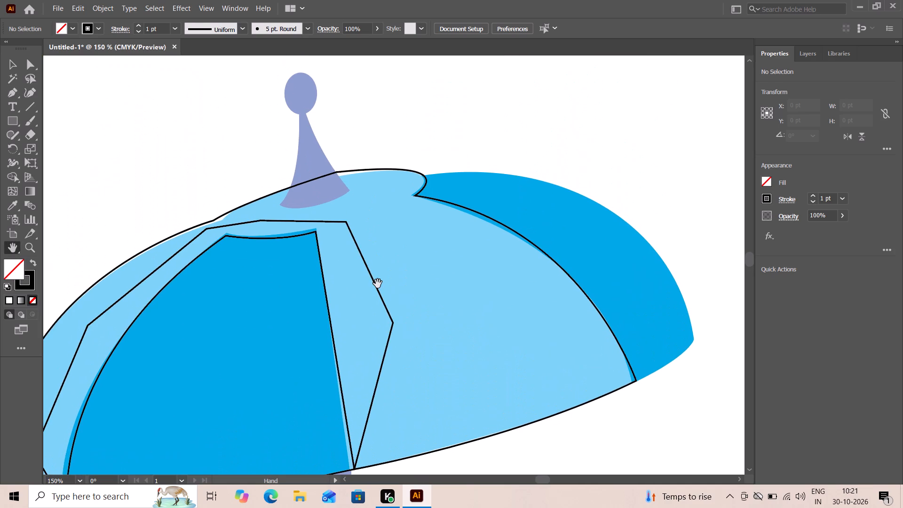
drag(378, 284, 380, 325)
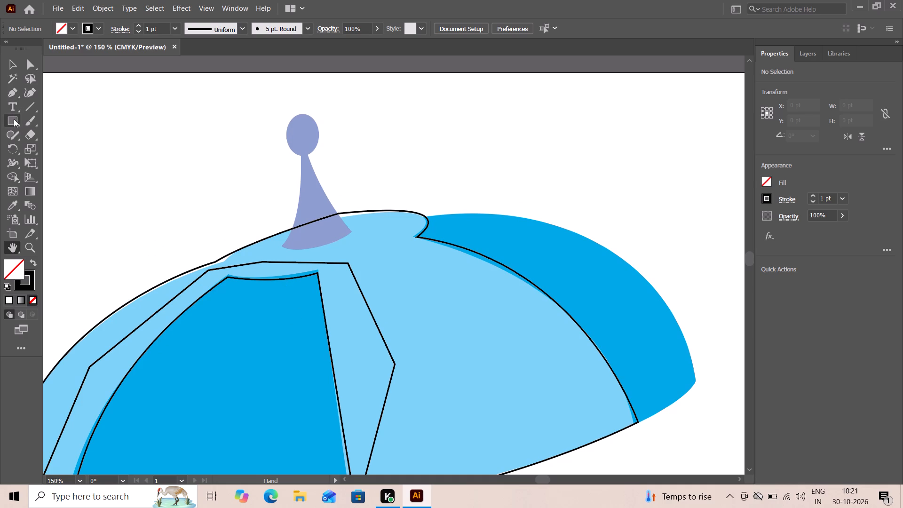
drag(14, 119, 60, 146)
drag(293, 115, 315, 154)
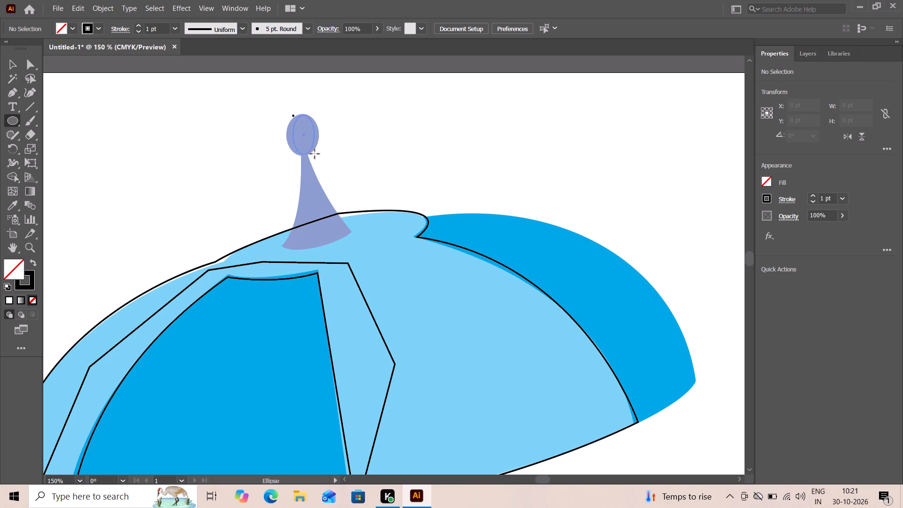
drag(315, 154, 321, 152)
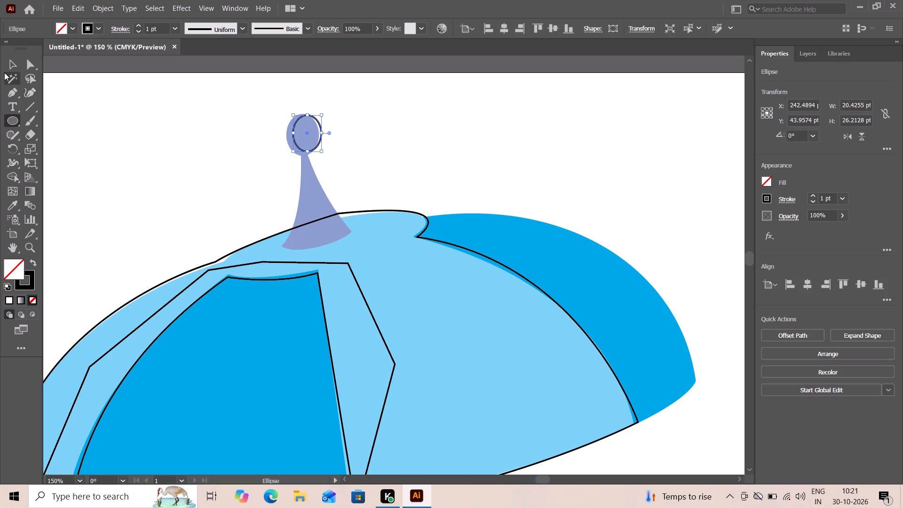
Widen the ellipse to about 25 pt to fit the umbrella's tip ball.
click(13, 62)
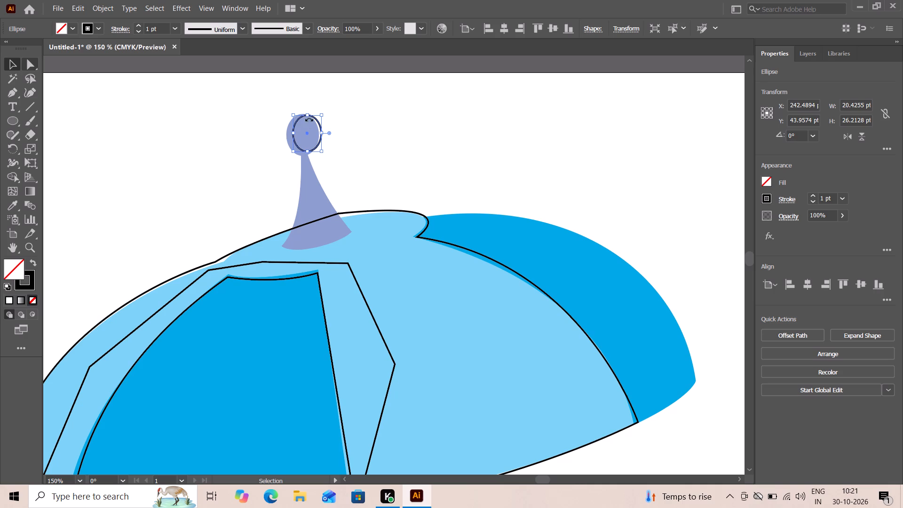
drag(293, 132, 287, 137)
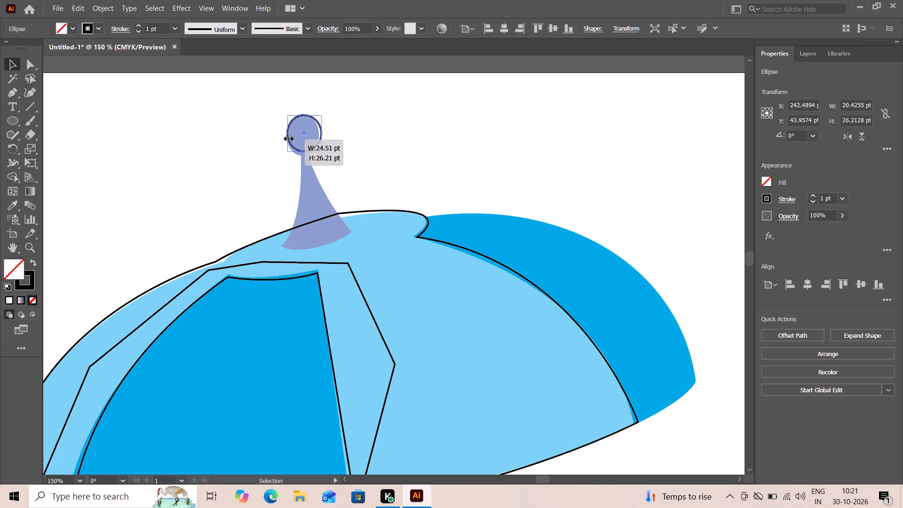
drag(287, 137, 286, 139)
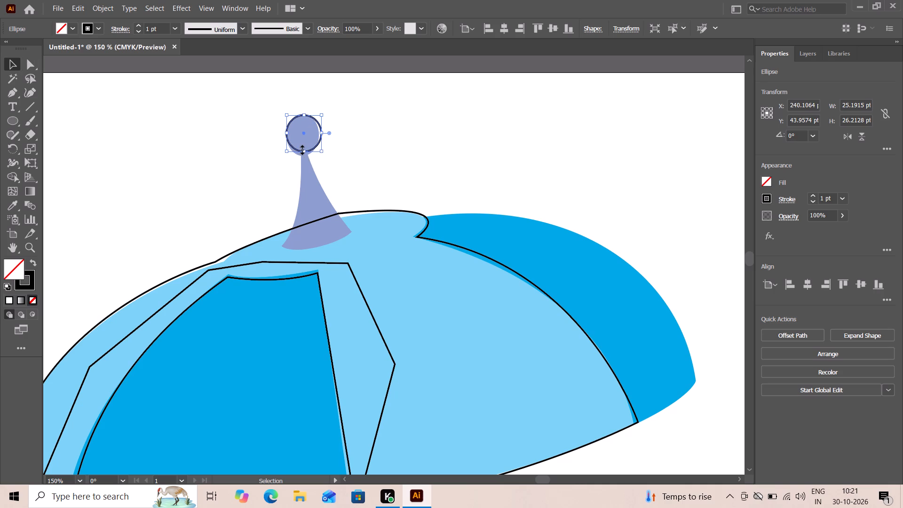
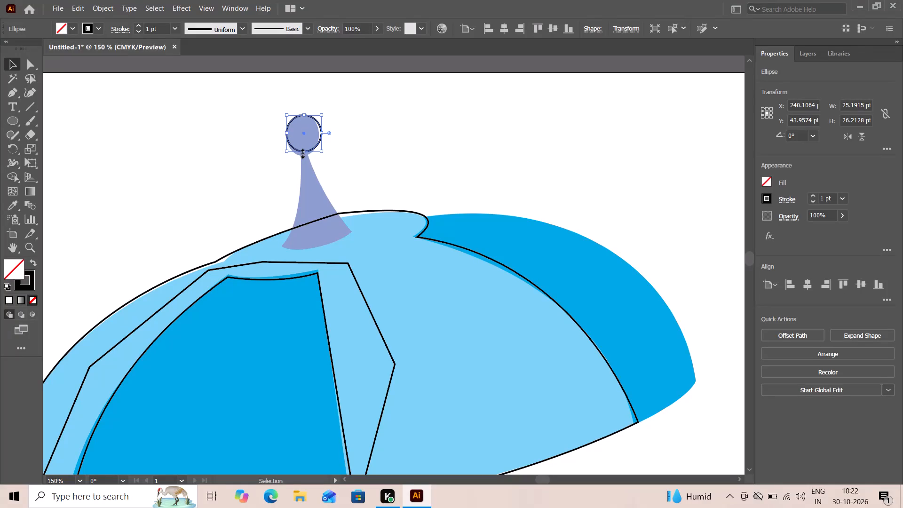
Stretch the ellipse to about 30 pt high, narrow it slightly to fit the umbrella's tip ball, and deselect it.
drag(301, 152, 301, 157)
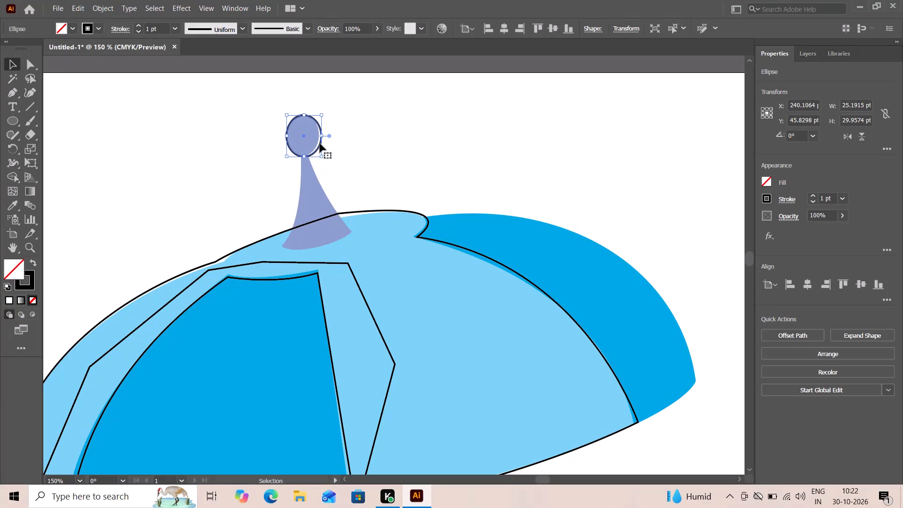
drag(323, 136, 323, 135)
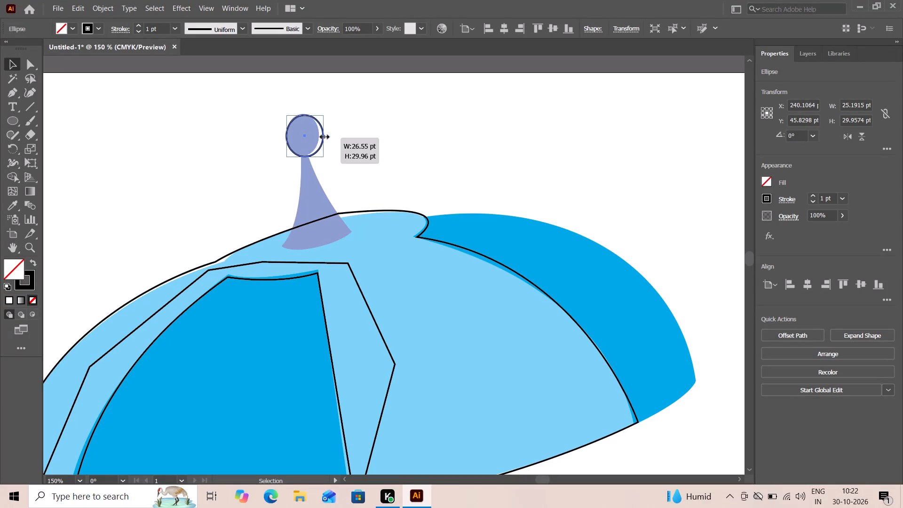
drag(323, 135, 318, 135)
click(383, 169)
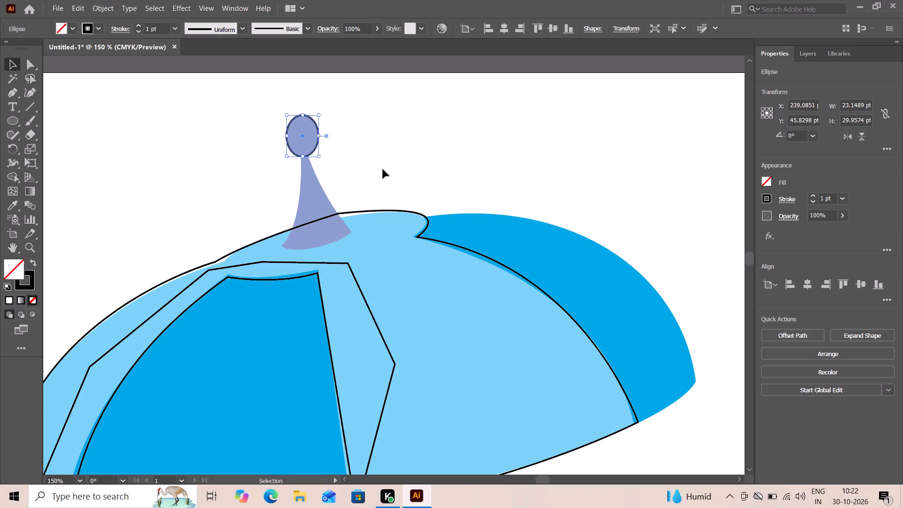
Draw a closed curved Pen path around the umbrella's flared purple spike, starting and ending inside the tip ball, and deselect it.
click(7, 91)
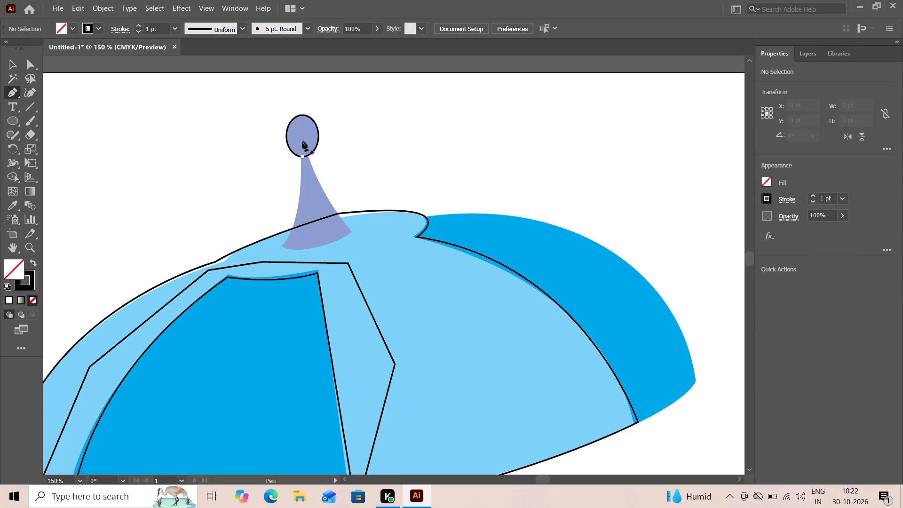
click(302, 141)
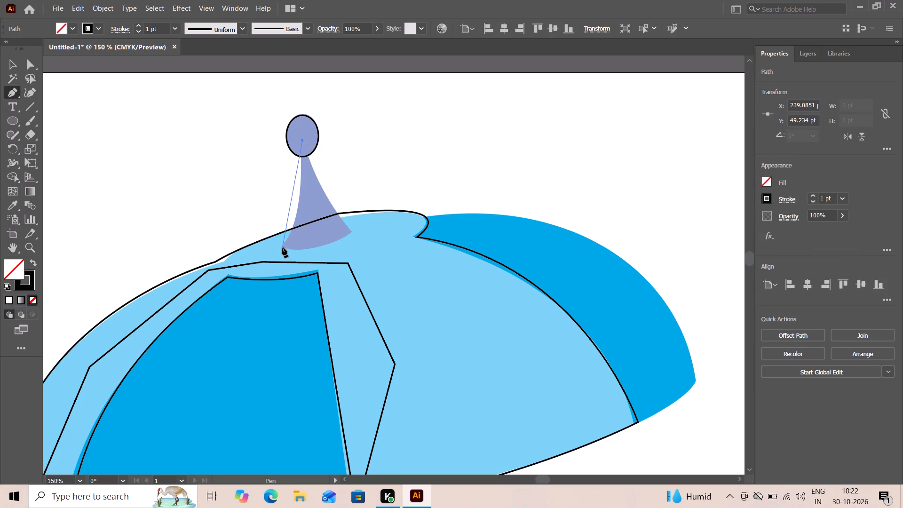
drag(282, 246, 276, 255)
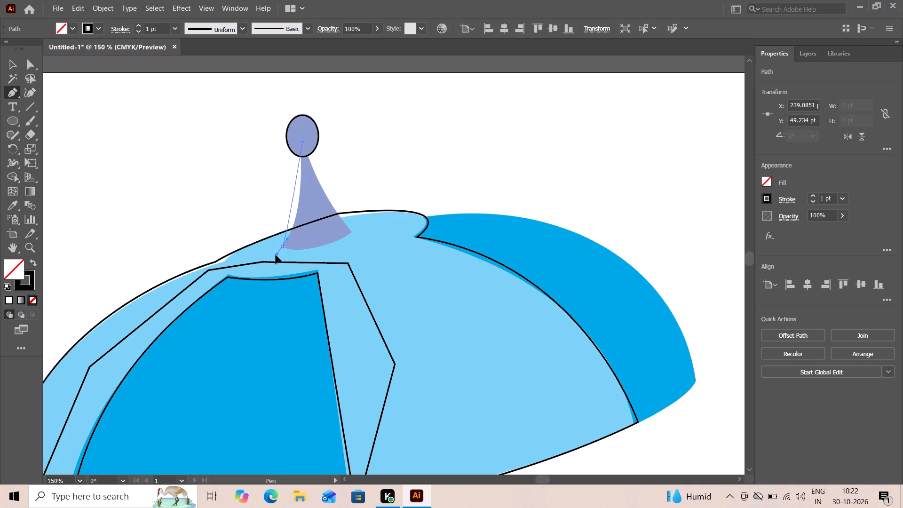
drag(276, 255, 260, 262)
click(282, 246)
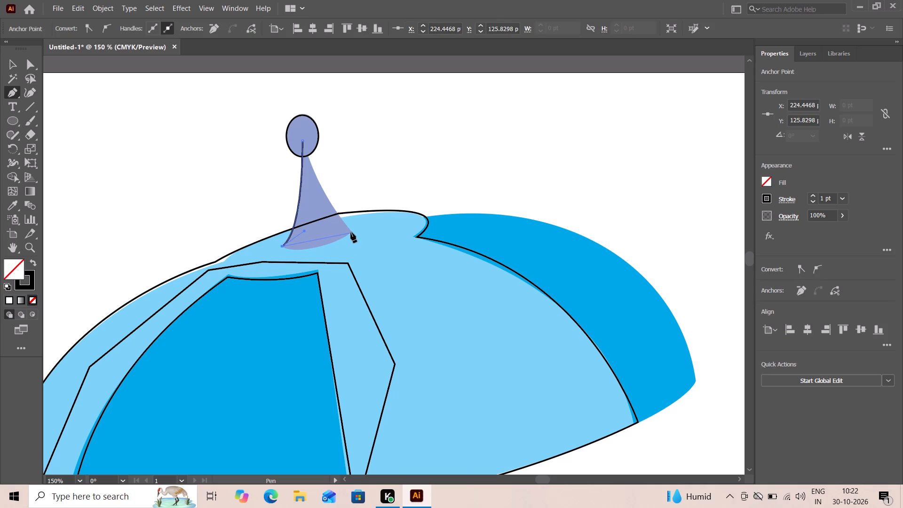
drag(351, 232, 390, 205)
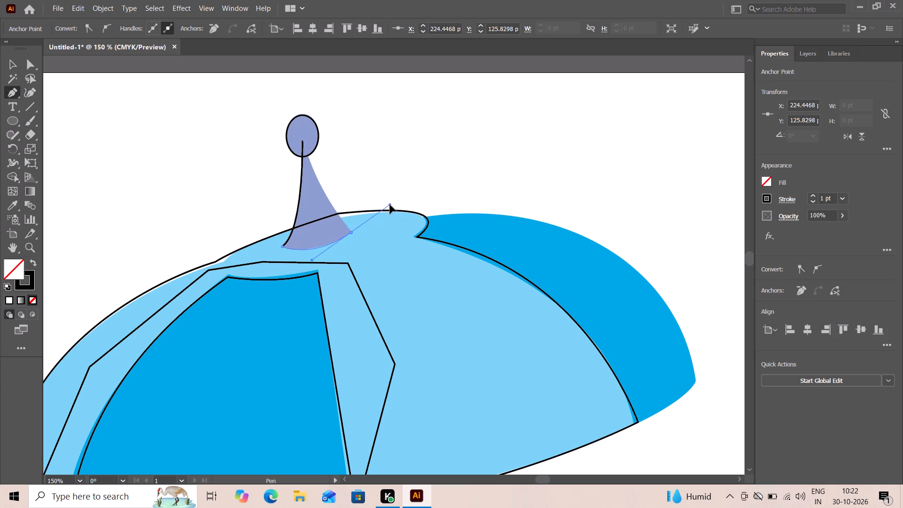
drag(390, 205, 390, 210)
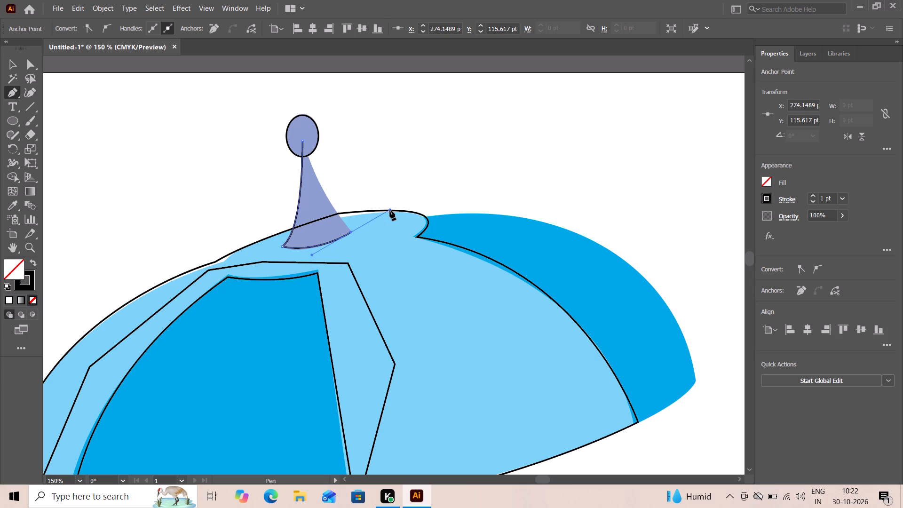
click(352, 233)
drag(303, 143, 301, 128)
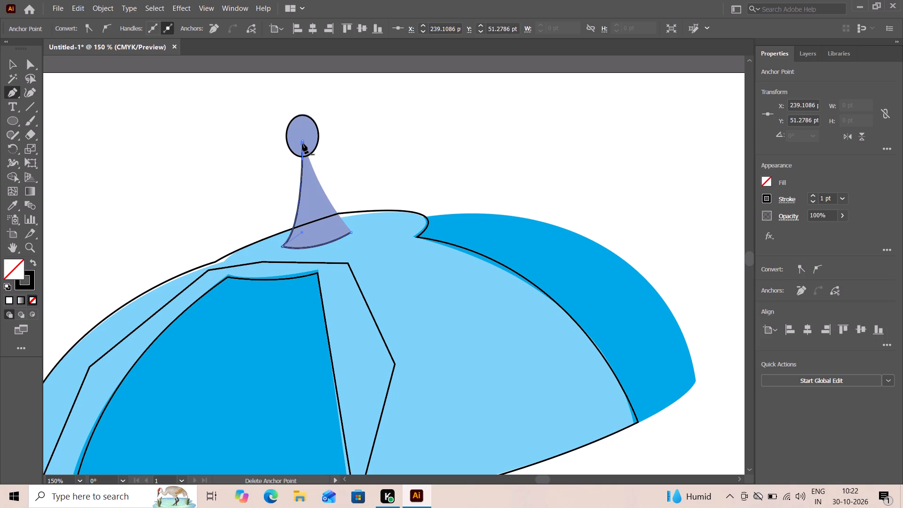
drag(302, 141, 301, 127)
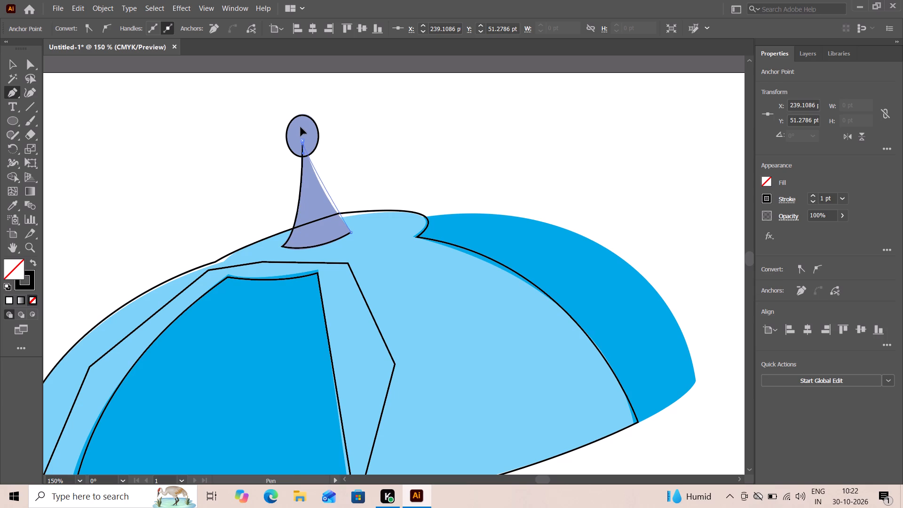
drag(301, 127, 298, 115)
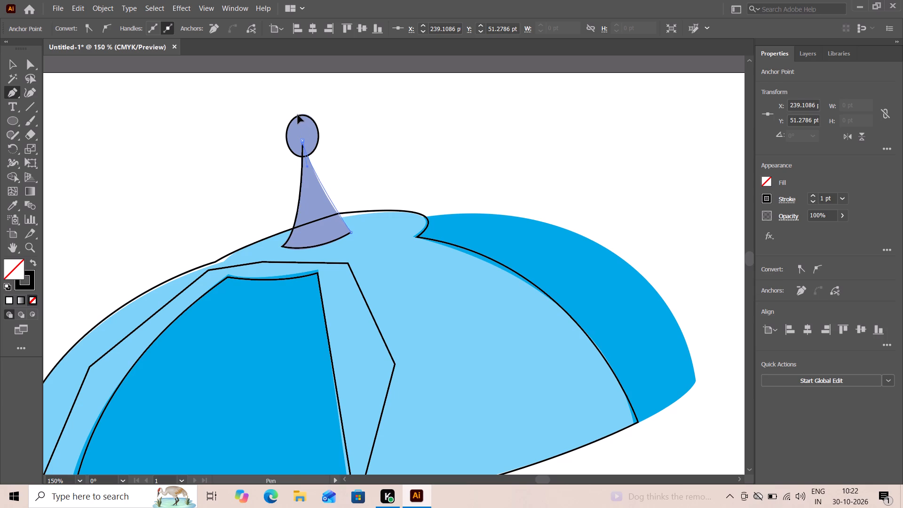
drag(298, 115, 294, 101)
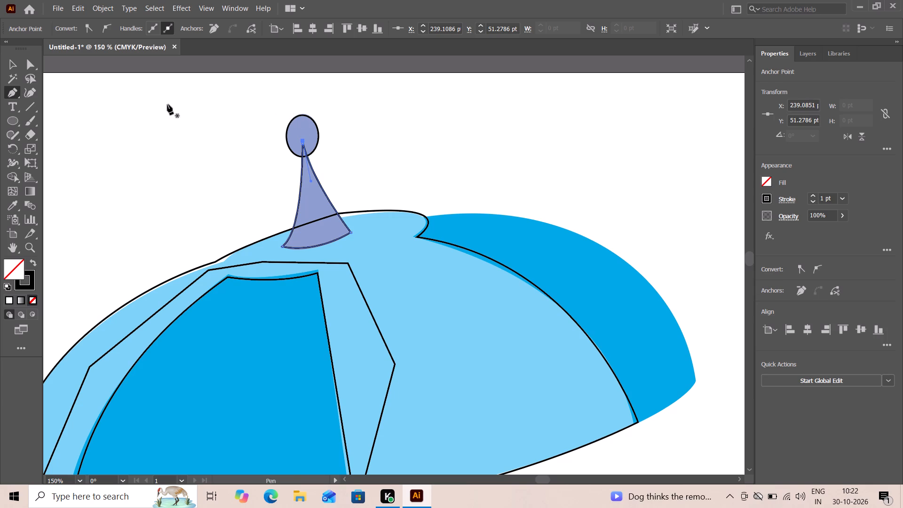
click(10, 64)
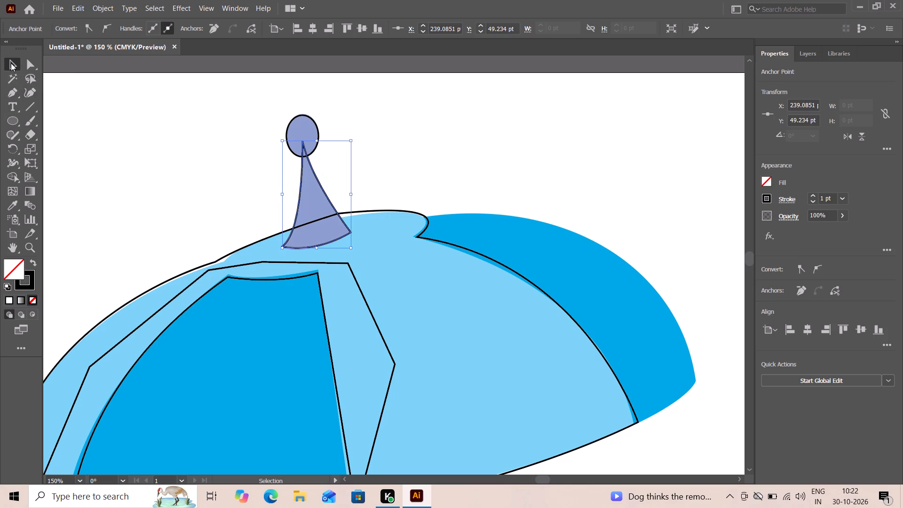
click(11, 63)
click(71, 113)
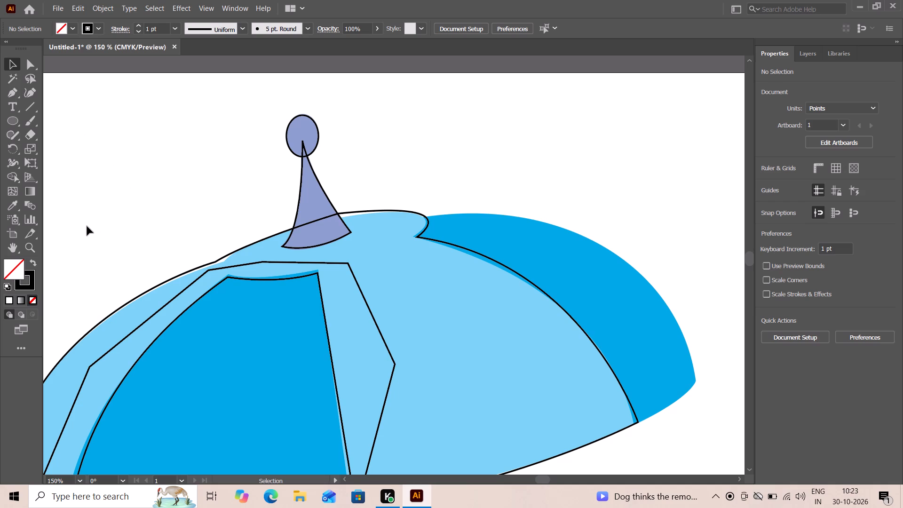
Trace the rear dark-blue panel with a Pen path along its curved outer edge and short bottom edge to the seam corner.
click(9, 95)
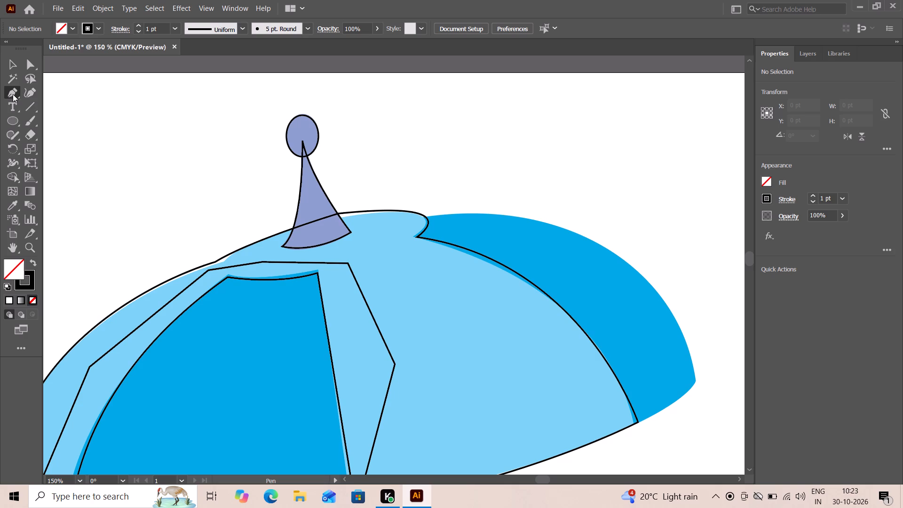
click(11, 92)
click(427, 215)
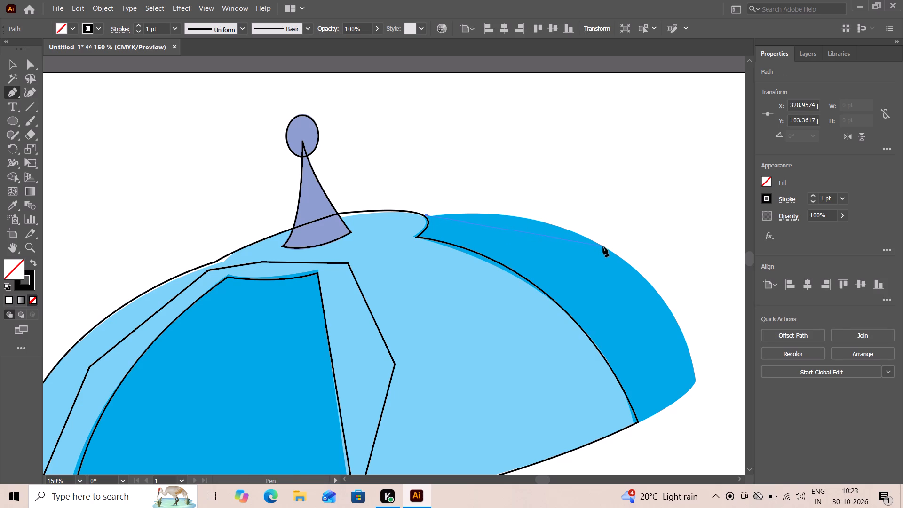
drag(603, 247, 663, 291)
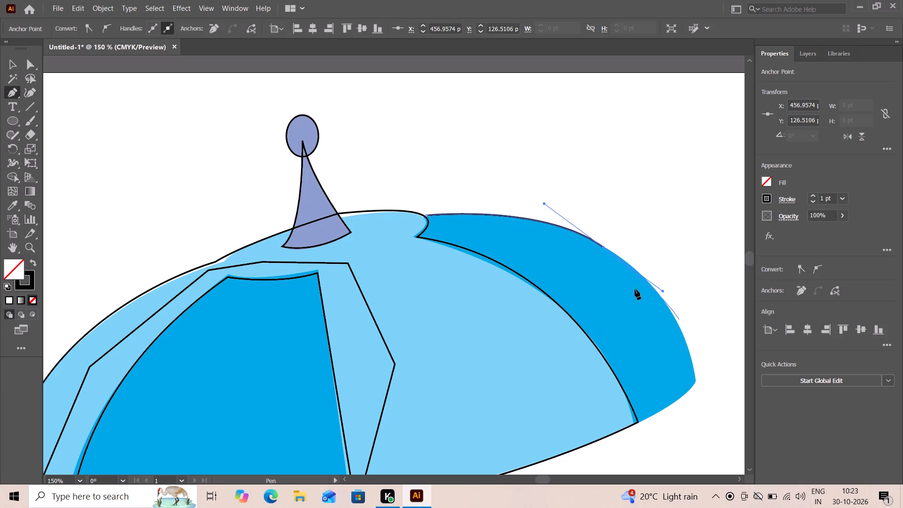
click(602, 246)
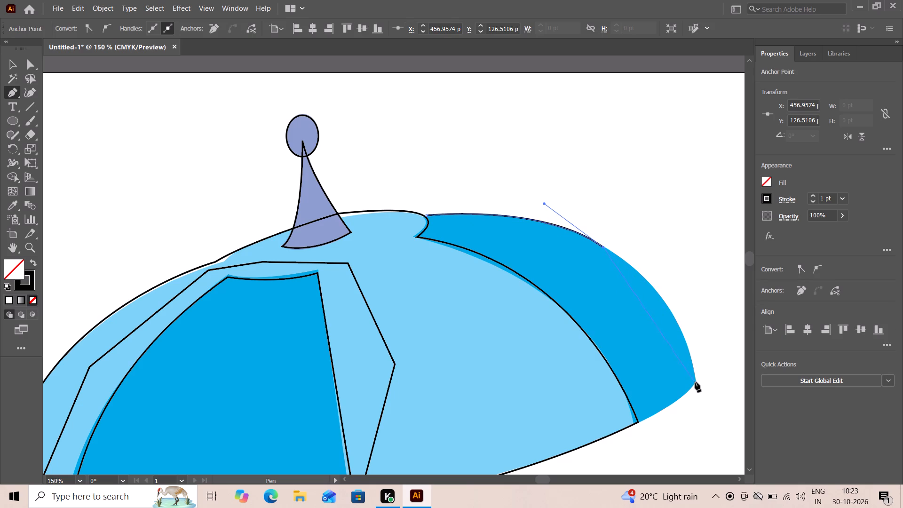
drag(696, 382, 709, 426)
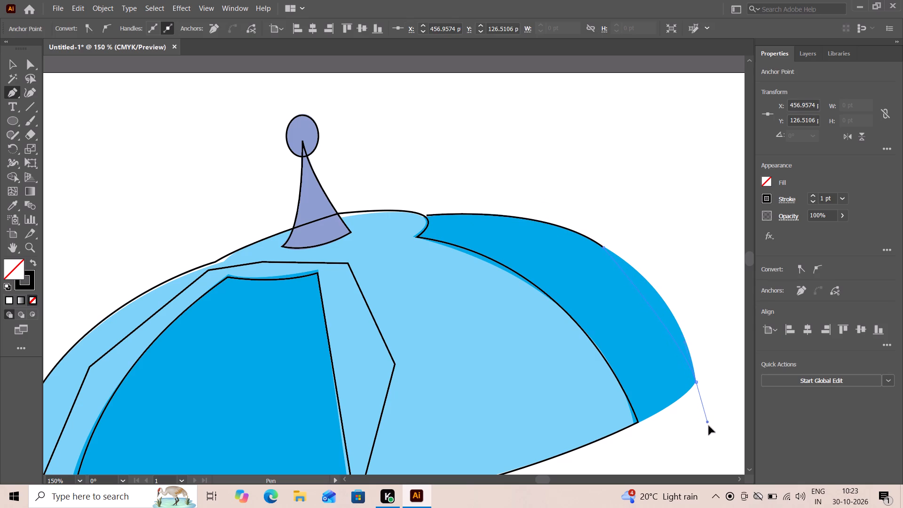
drag(709, 426, 713, 472)
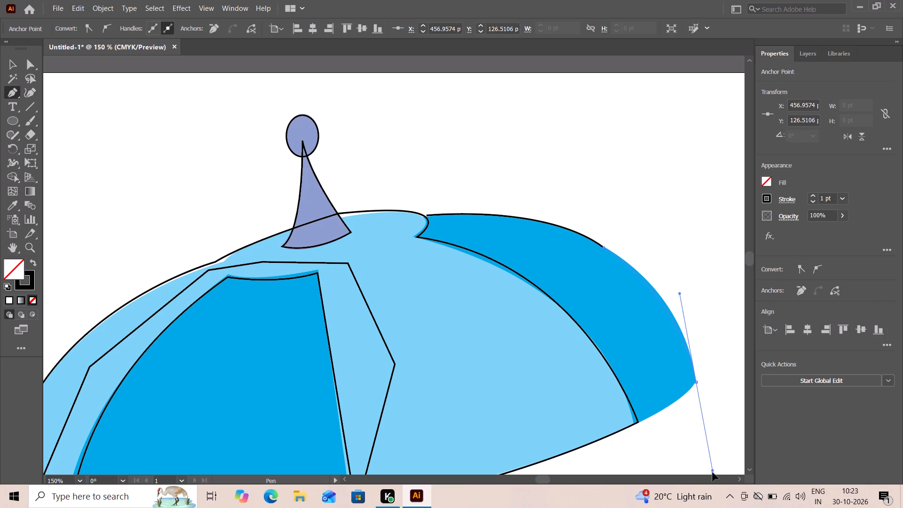
drag(713, 472, 714, 439)
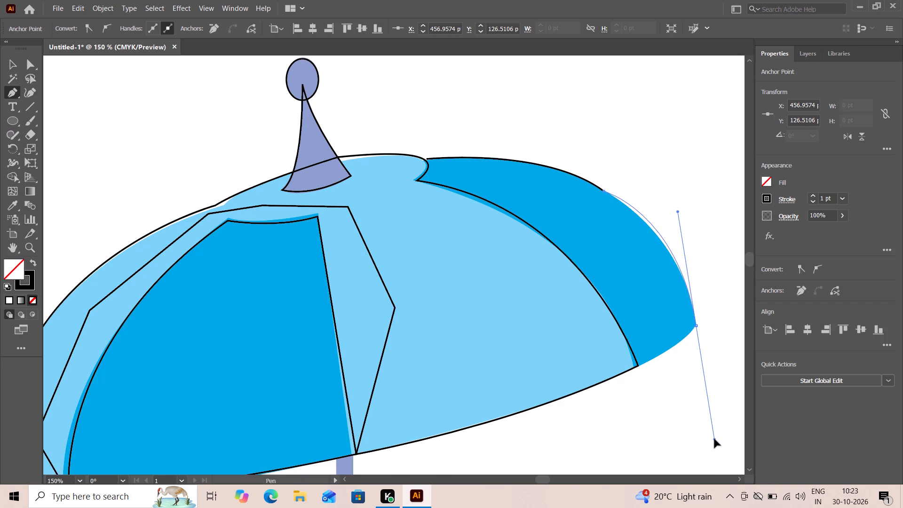
drag(714, 439, 713, 429)
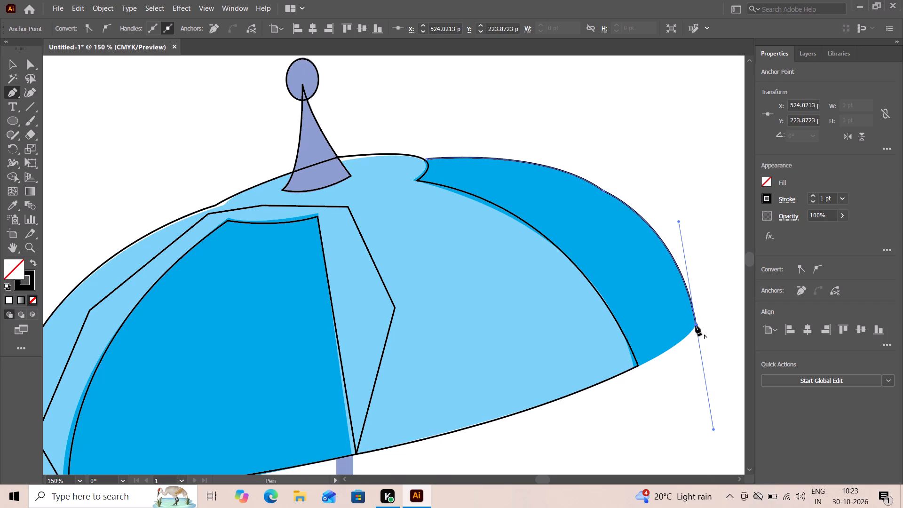
click(696, 325)
drag(639, 365, 609, 375)
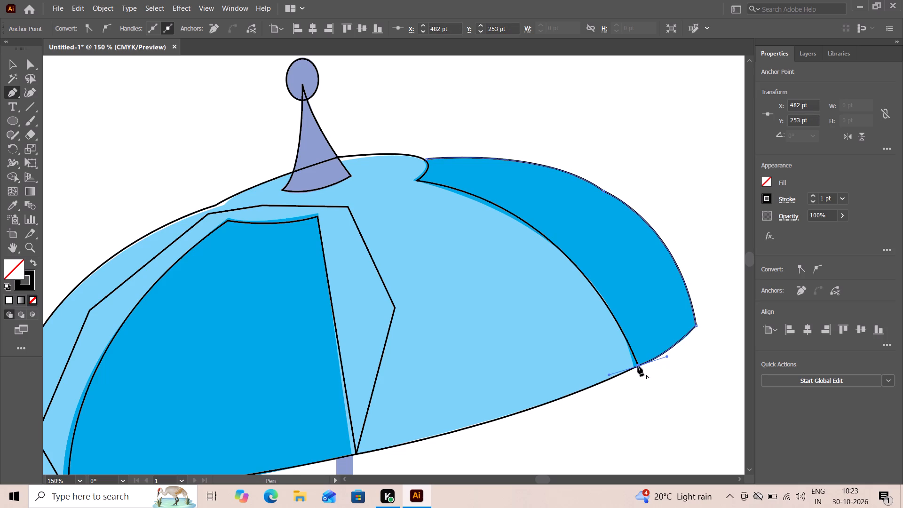
click(638, 366)
Close the rear panel's path with loose straight segments across the light-blue area back to its starting anchor, and deselect it.
click(525, 308)
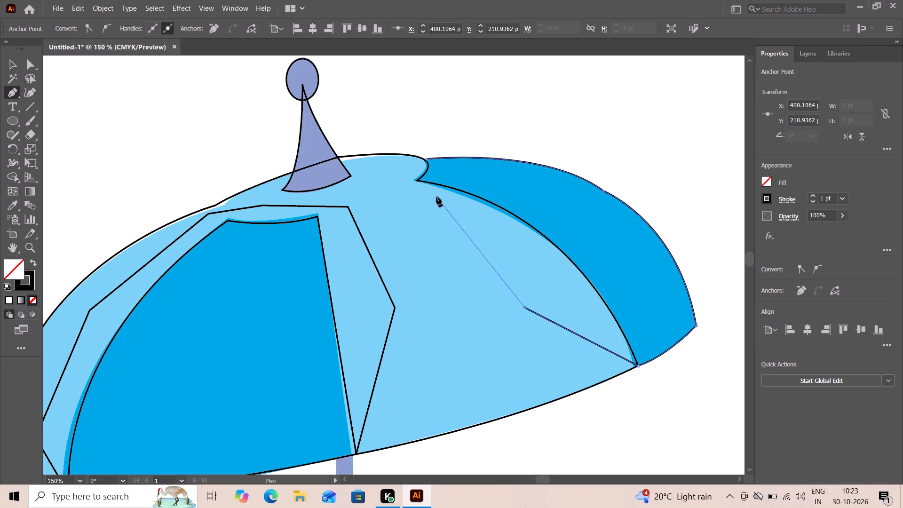
click(411, 204)
click(388, 170)
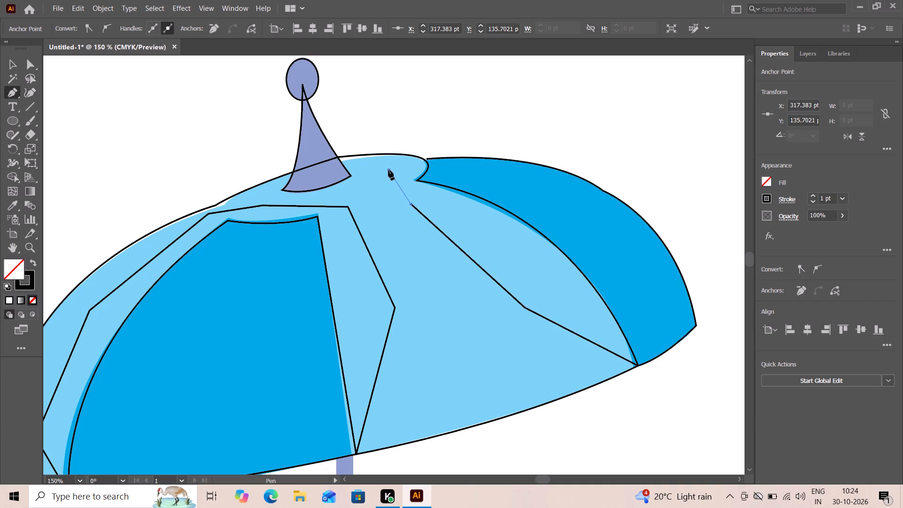
click(426, 159)
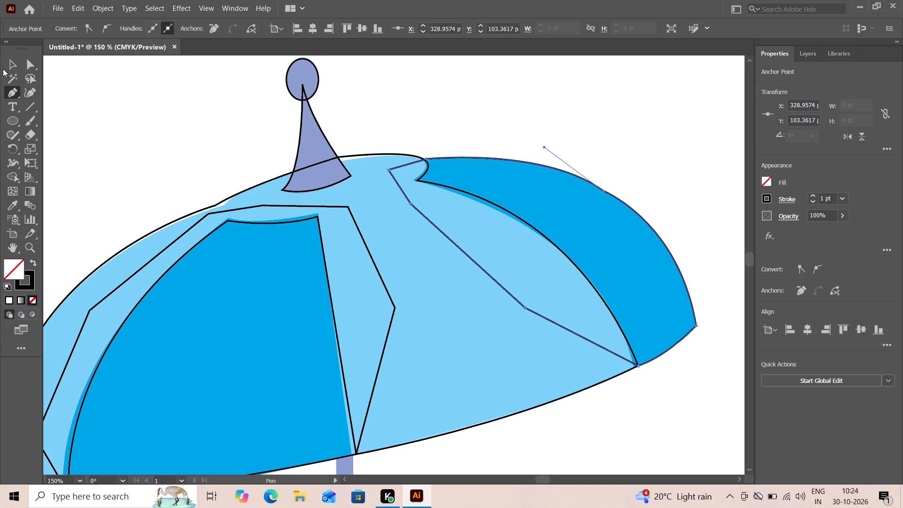
click(9, 67)
click(79, 103)
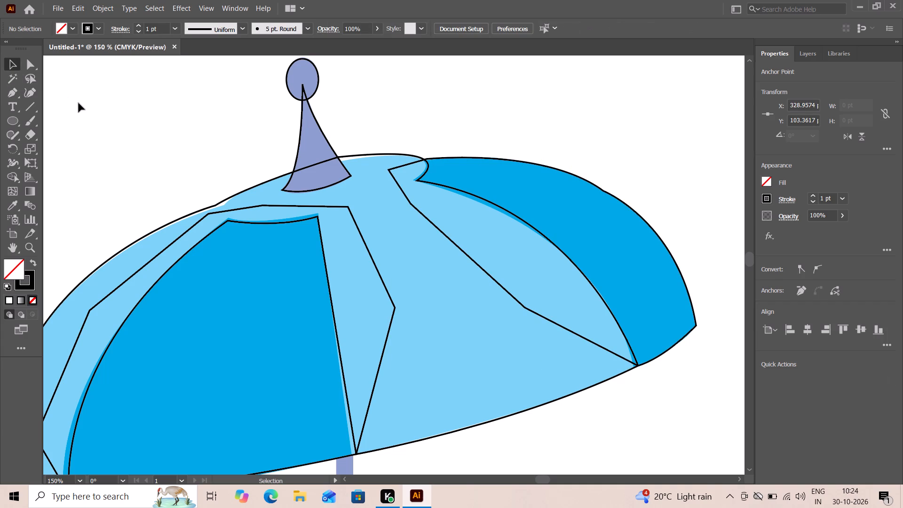
Examine the traced canopy outlines and the untraced pole, drinks and tabletop beneath the umbrella.
click(11, 251)
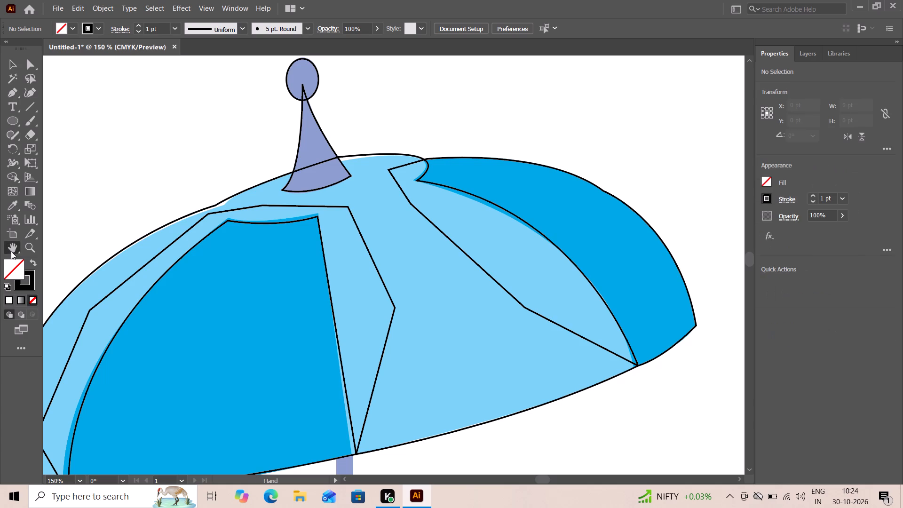
drag(162, 246, 185, 126)
drag(207, 175, 209, 73)
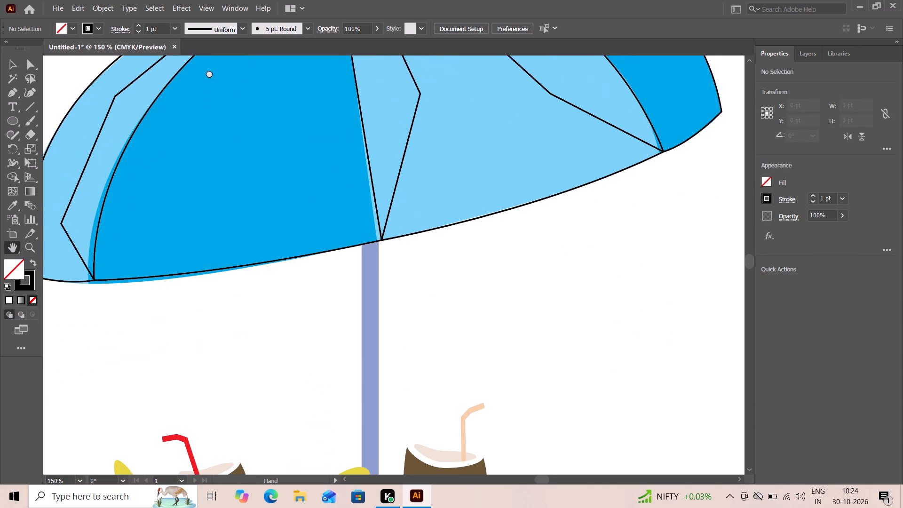
drag(209, 73, 210, 59)
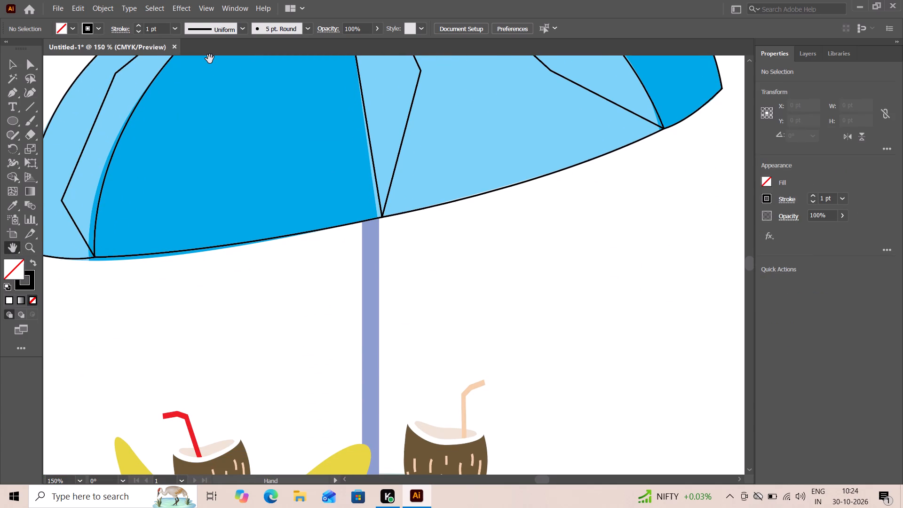
drag(235, 237, 309, 206)
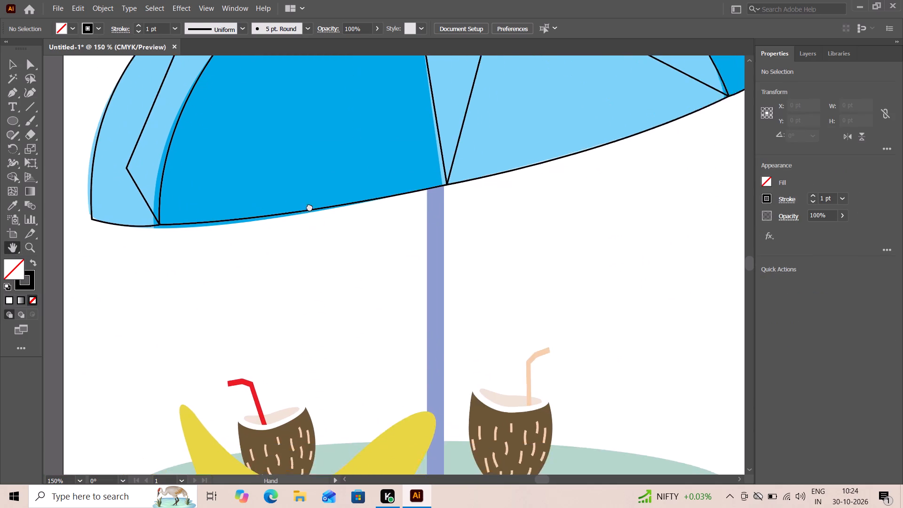
drag(309, 206, 320, 320)
drag(334, 271, 331, 348)
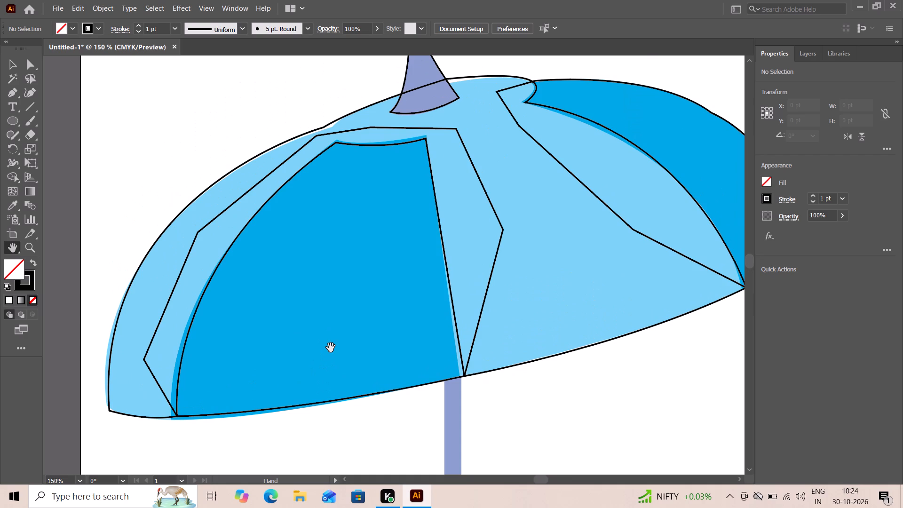
click(352, 364)
drag(352, 364, 345, 267)
drag(322, 212, 289, 136)
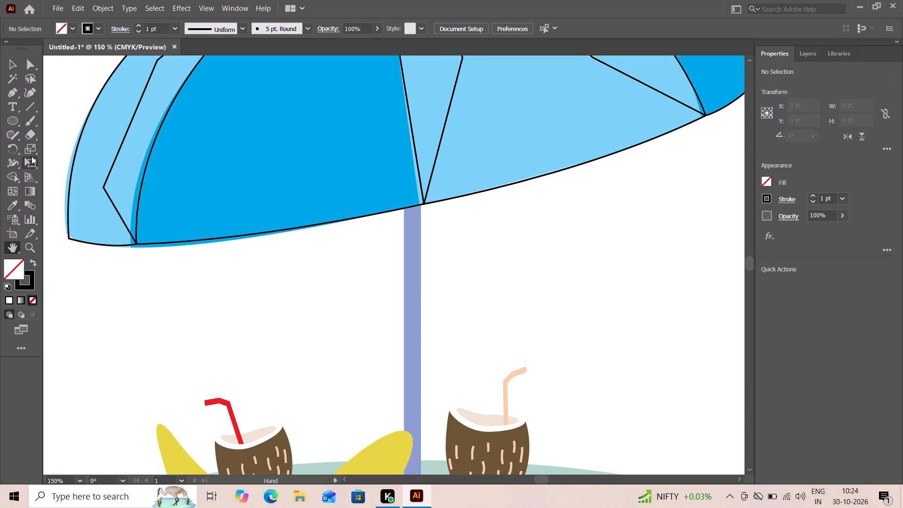
Draw a closed Pen path around the umbrella pole, with a curved bottom end and a point overlapping into the canopy, and deselect it.
click(9, 94)
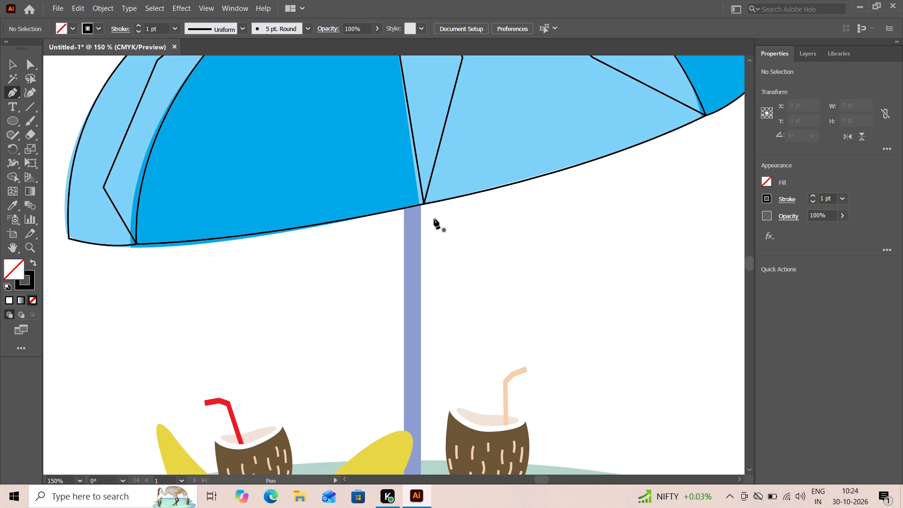
click(402, 208)
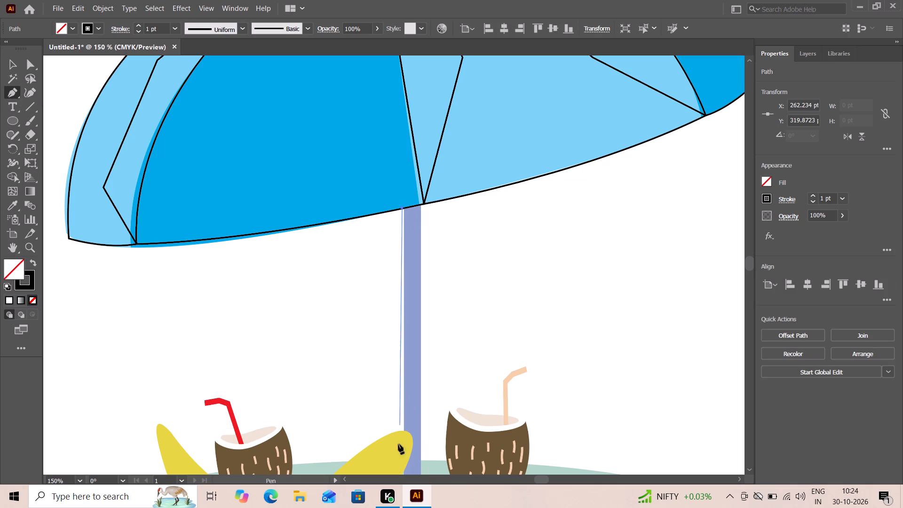
triple_click(750, 470)
triple_click(750, 470)
triple_click(750, 470)
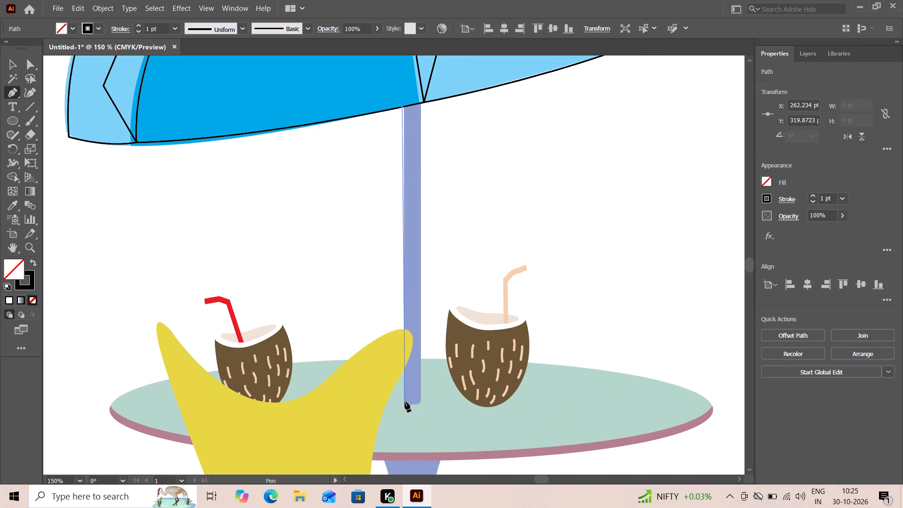
click(405, 402)
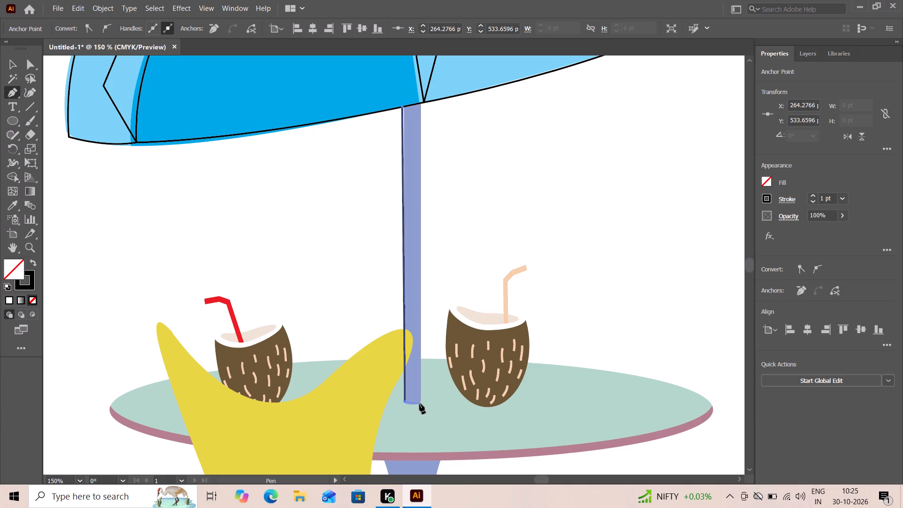
drag(419, 403, 428, 396)
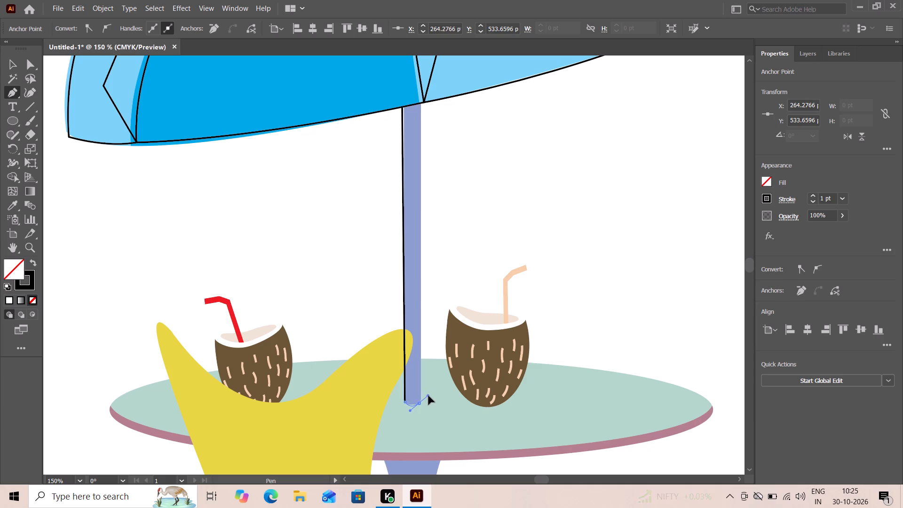
drag(428, 396, 429, 398)
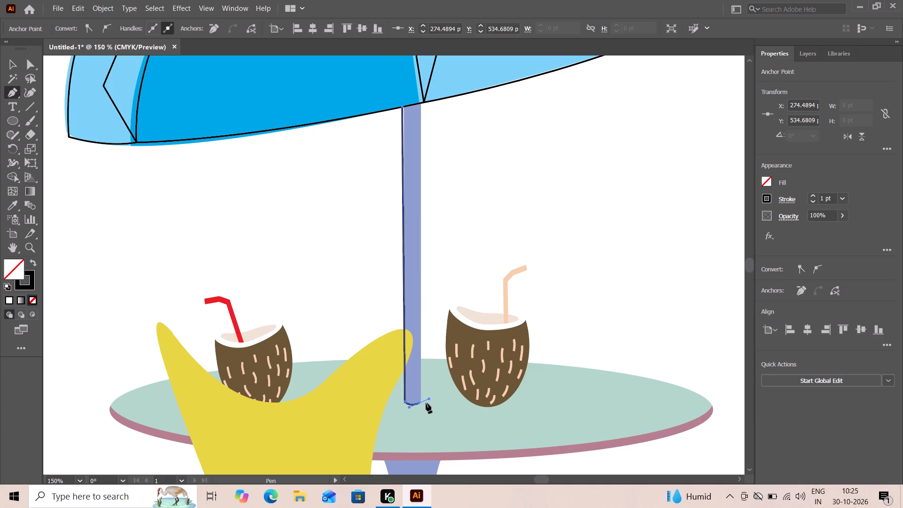
click(419, 404)
click(420, 103)
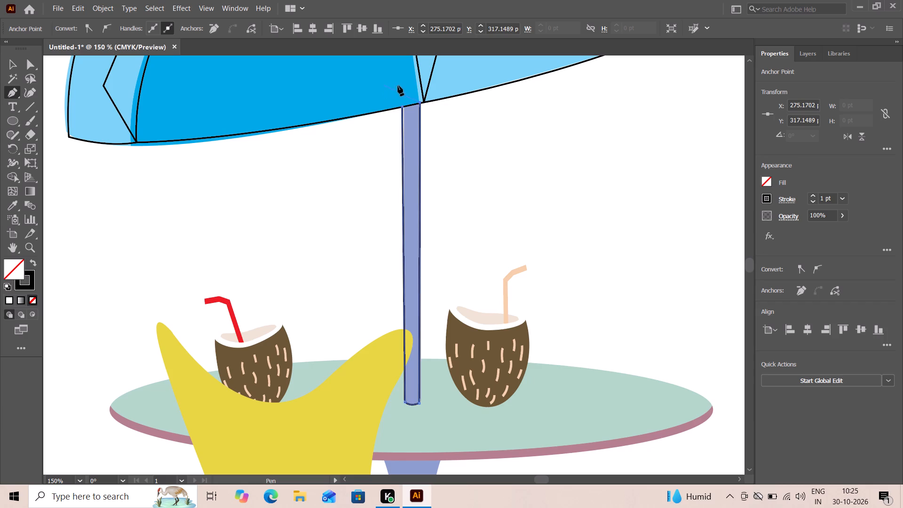
click(400, 86)
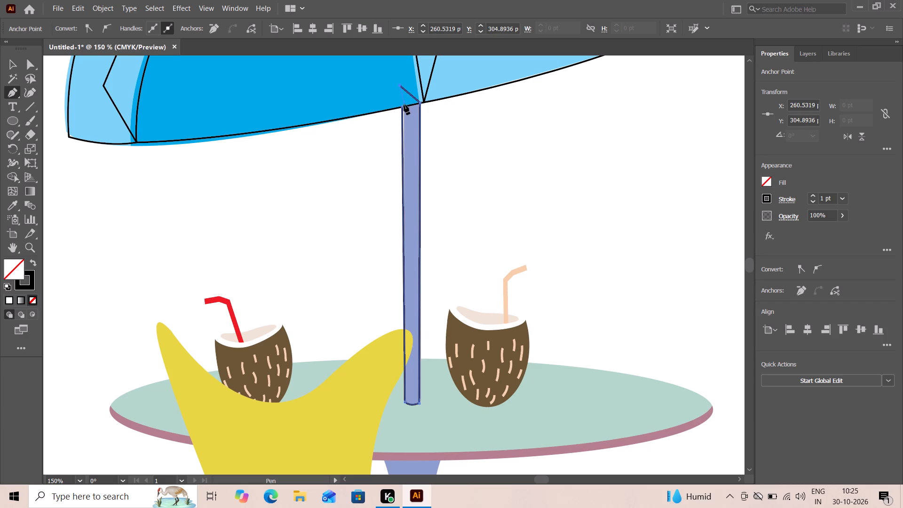
click(403, 106)
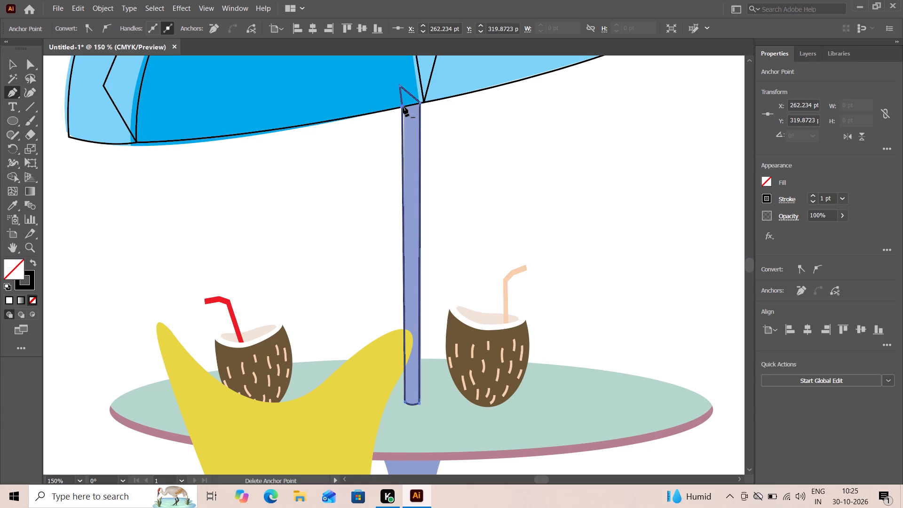
click(12, 63)
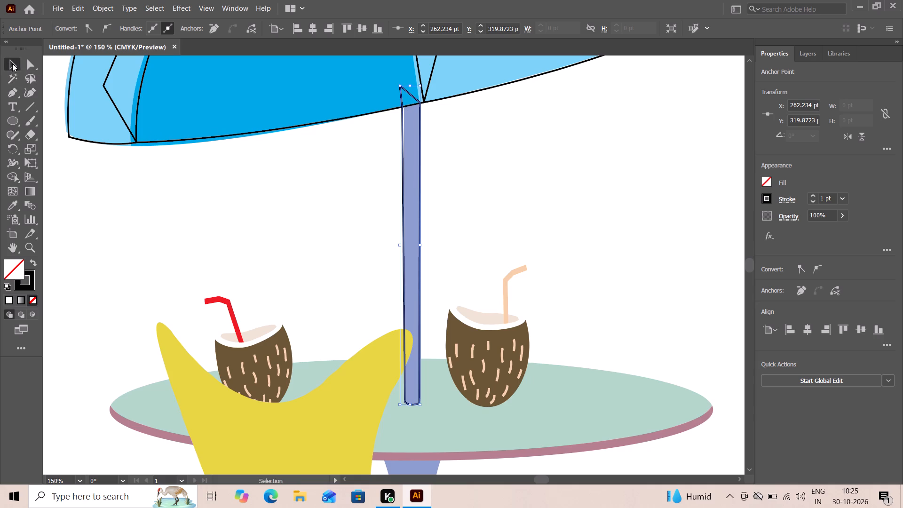
click(127, 159)
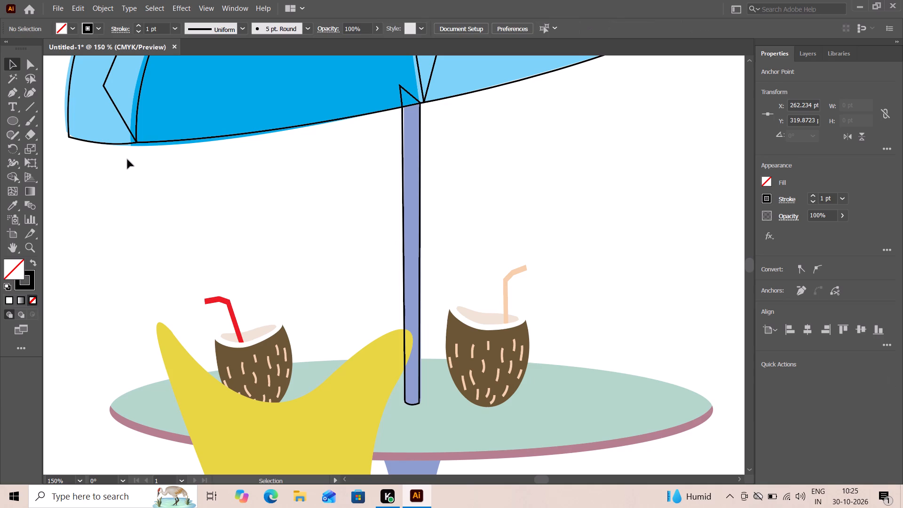
Review the traced umbrella from its tip ball down the pole to the table.
click(15, 247)
drag(255, 183, 241, 294)
drag(303, 157, 306, 264)
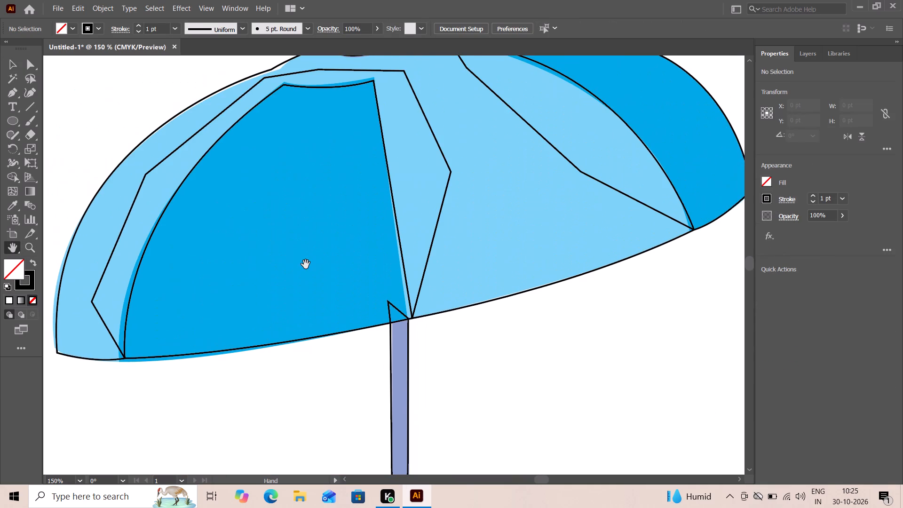
drag(326, 186, 313, 302)
drag(341, 234, 349, 318)
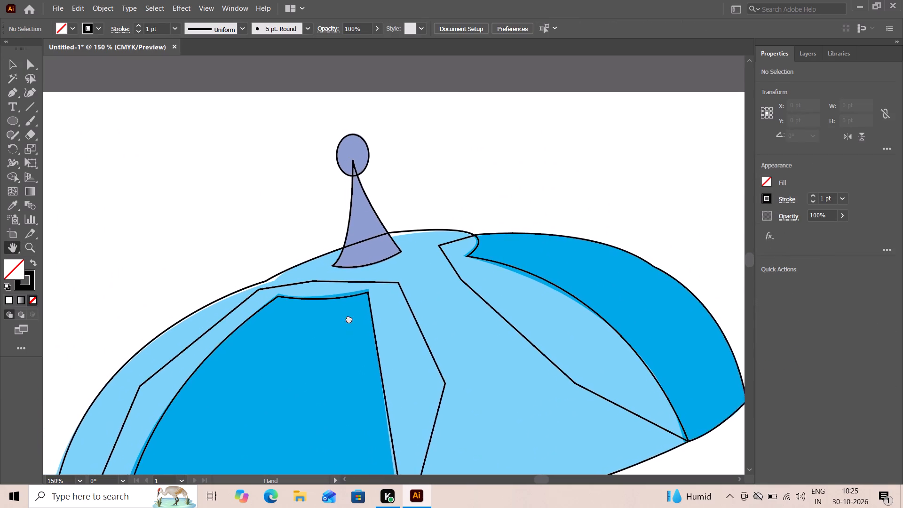
drag(349, 318, 335, 201)
drag(370, 343, 332, 201)
drag(383, 355, 368, 206)
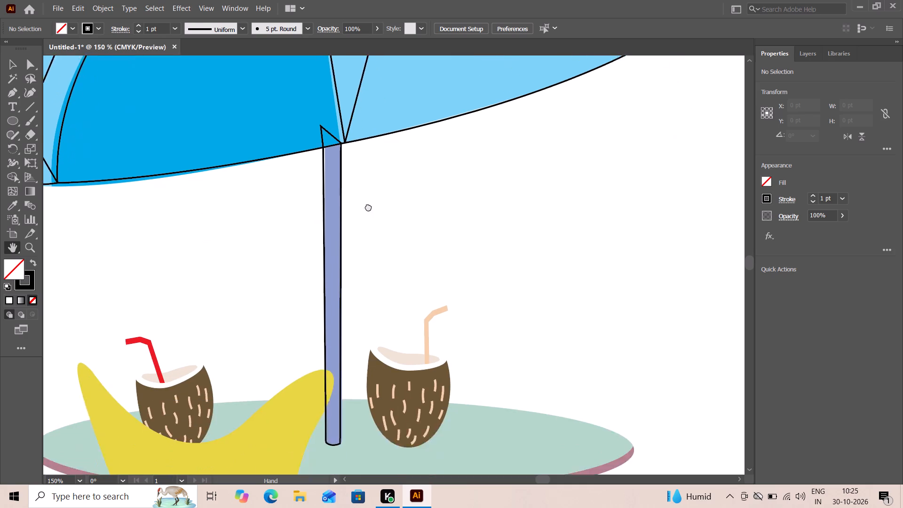
drag(368, 206, 368, 204)
drag(301, 283, 404, 194)
drag(366, 207, 335, 173)
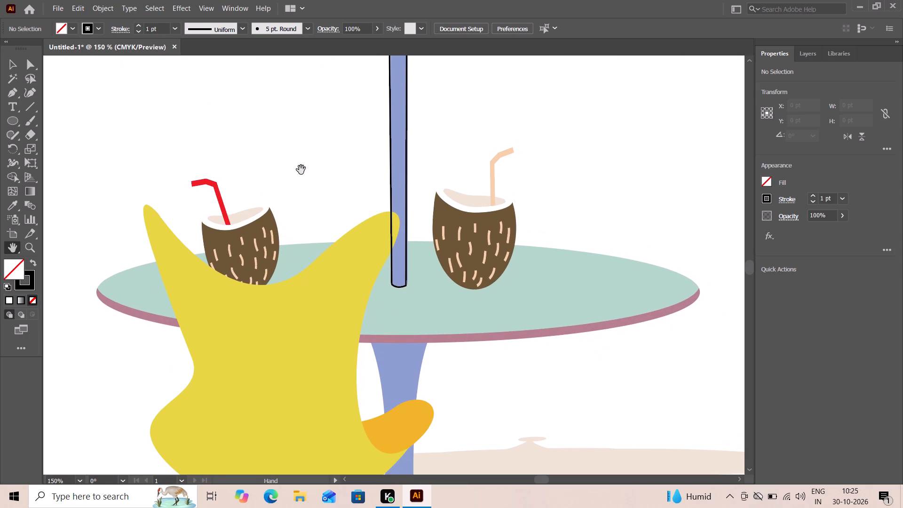
Draw a flat ellipse about 413 pt wide and 26 pt high across the green tabletop.
click(12, 119)
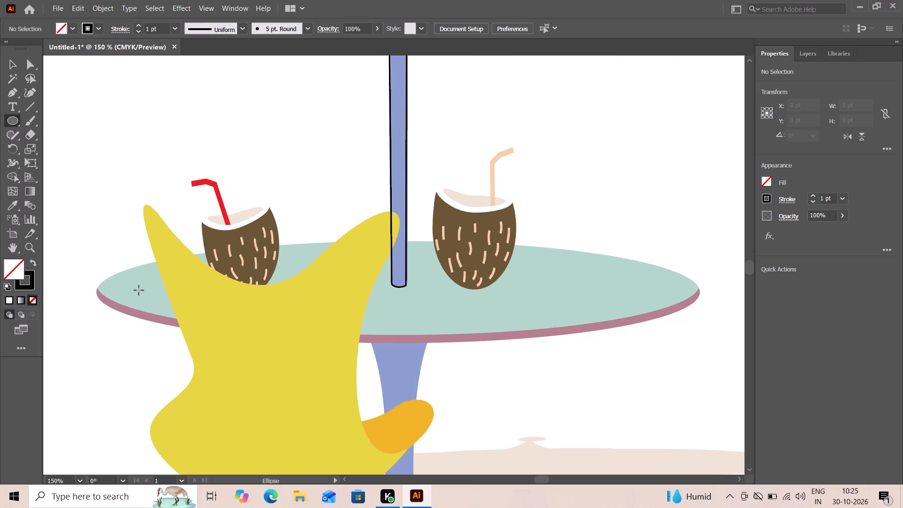
drag(128, 272, 444, 297)
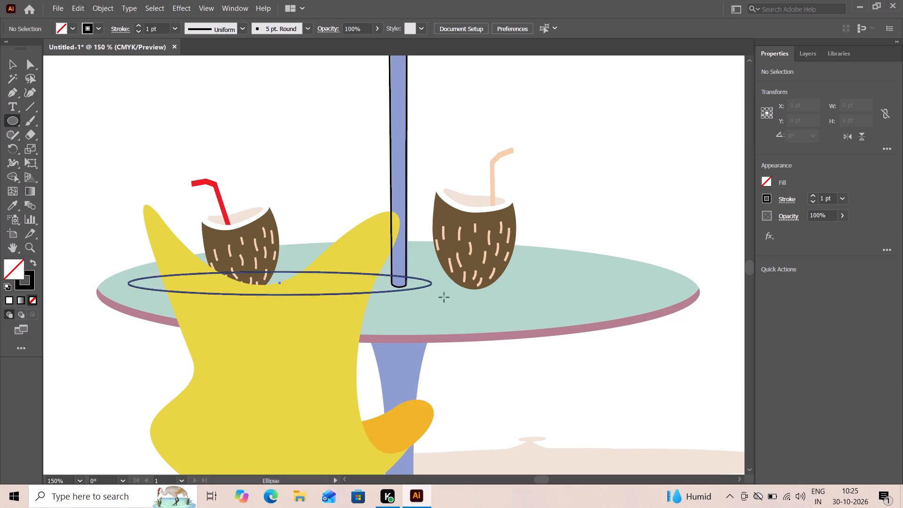
drag(444, 297, 701, 317)
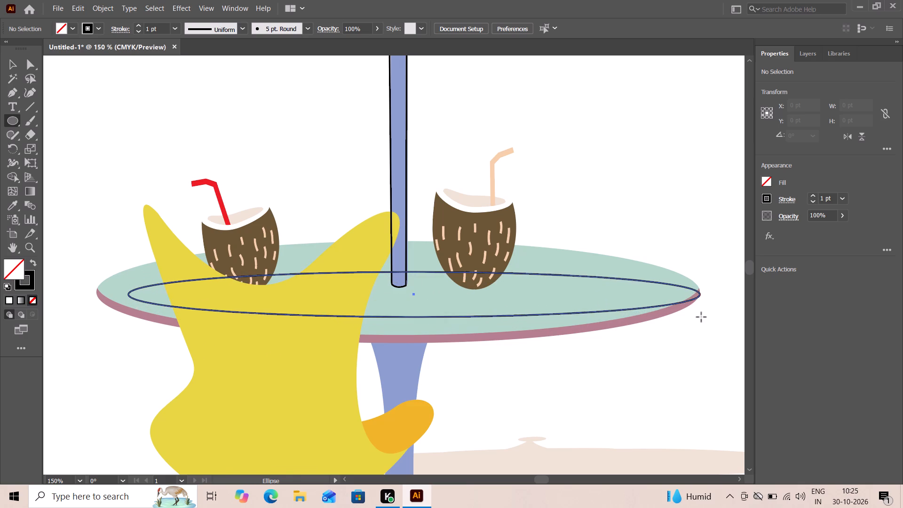
drag(701, 317, 699, 308)
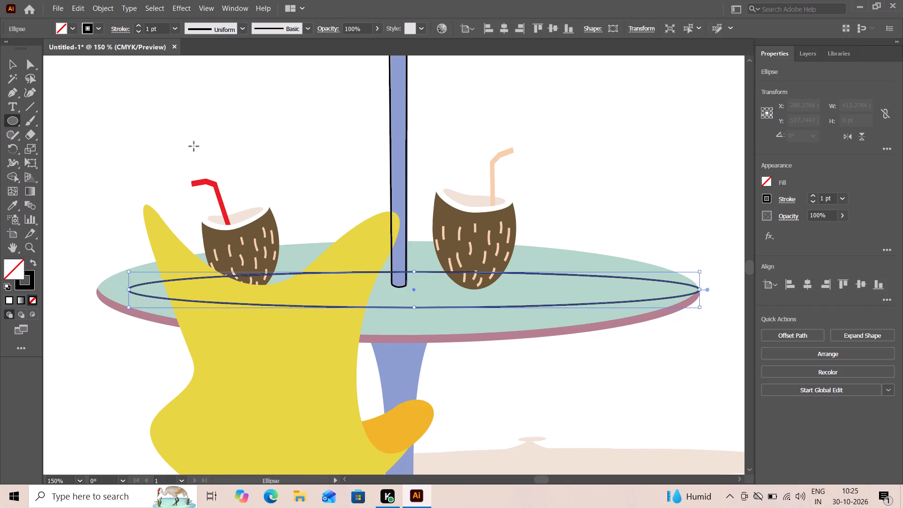
Stretch the ellipse to about 435 pt wide and 67 pt high to fit the green tabletop, and deselect it.
click(16, 63)
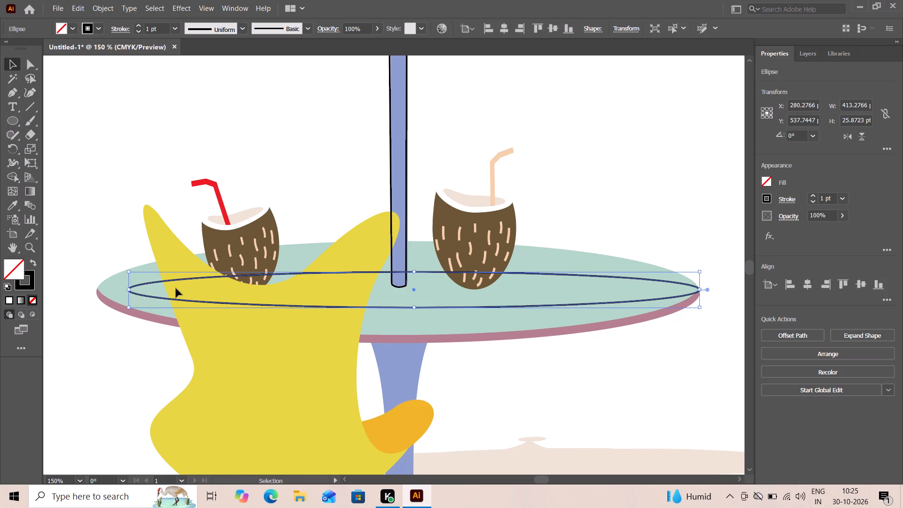
drag(126, 288, 103, 288)
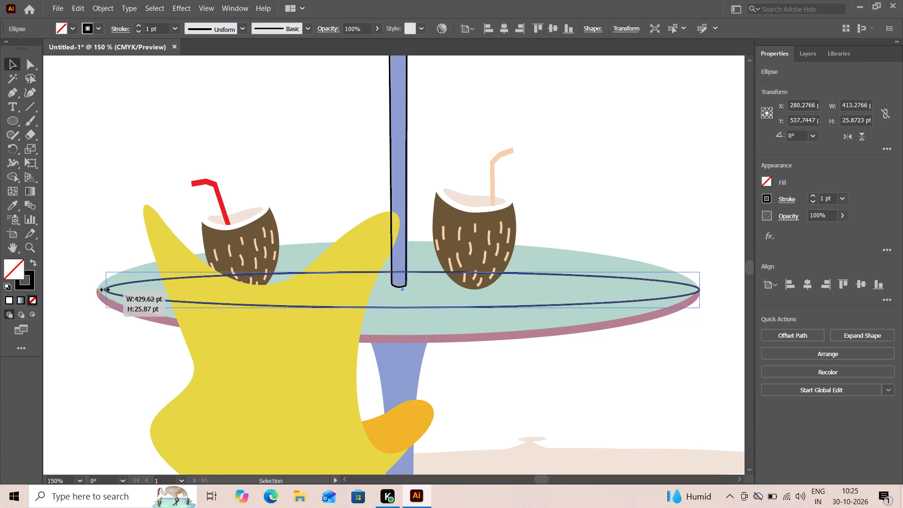
drag(103, 288, 99, 288)
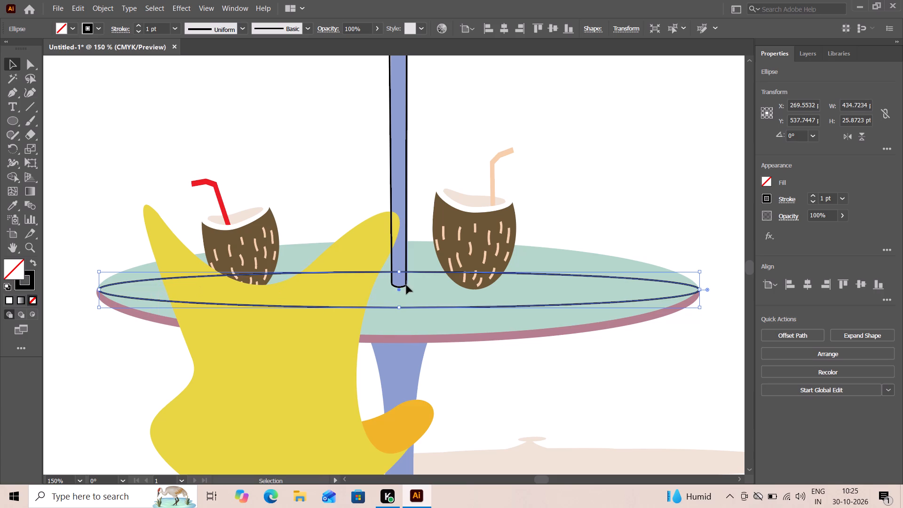
drag(398, 271, 400, 241)
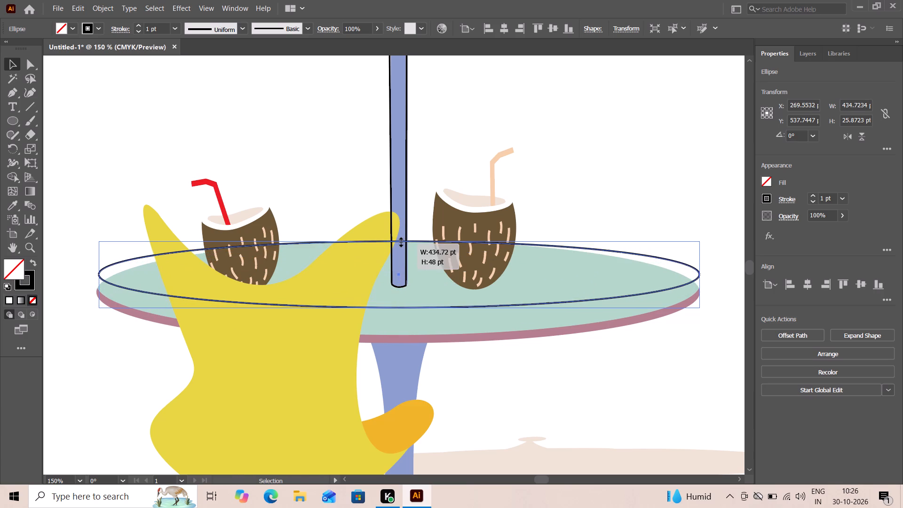
drag(400, 241, 400, 243)
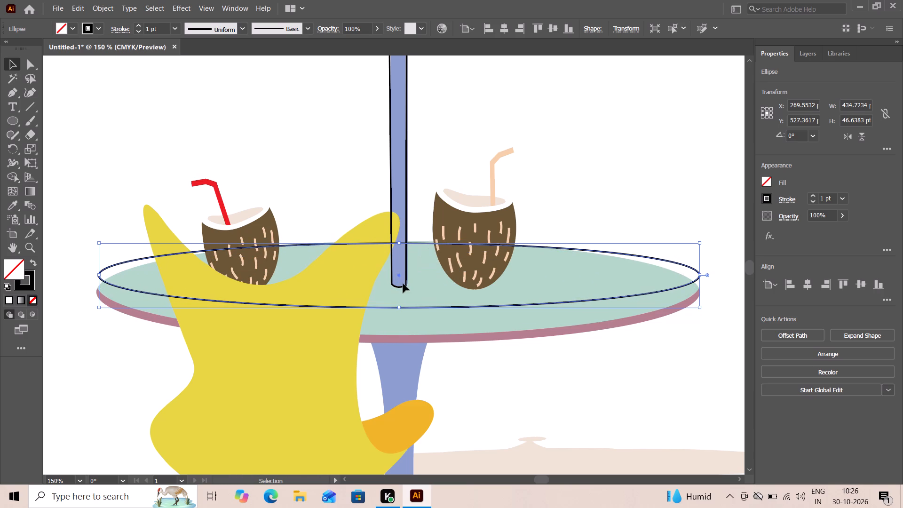
drag(397, 306, 397, 335)
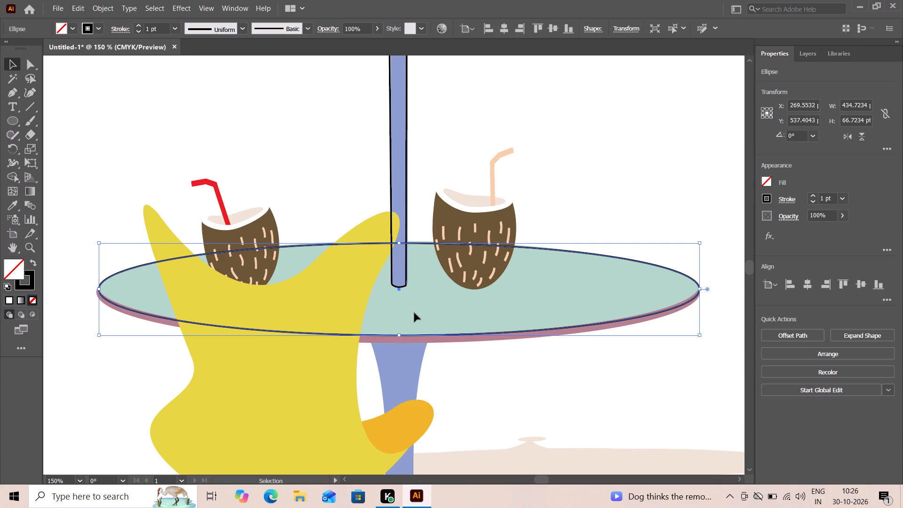
click(162, 176)
click(96, 184)
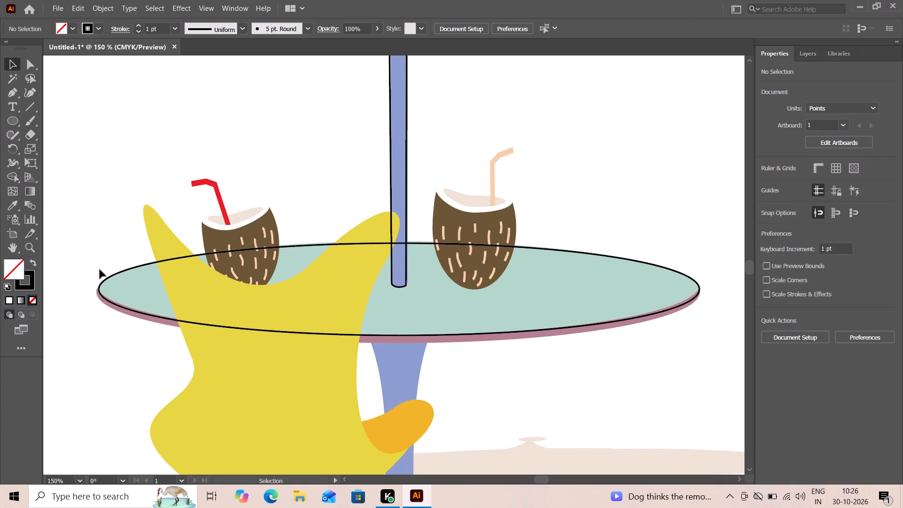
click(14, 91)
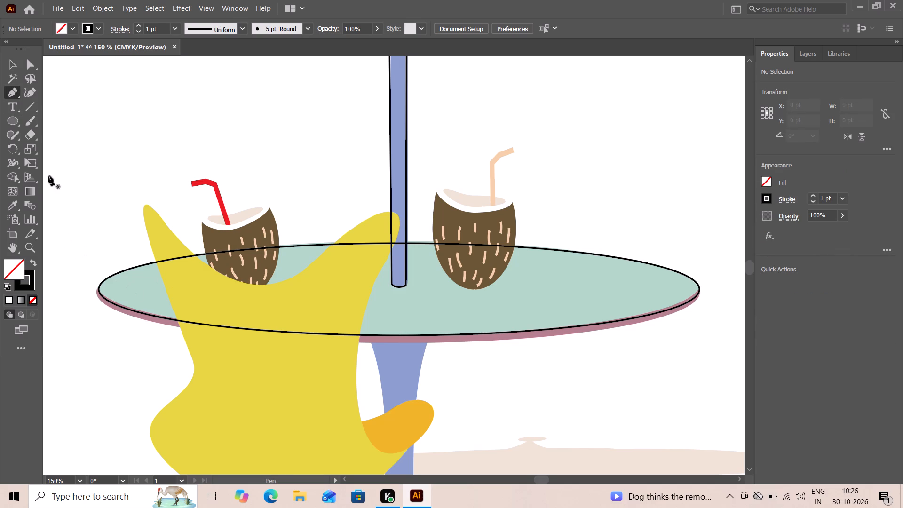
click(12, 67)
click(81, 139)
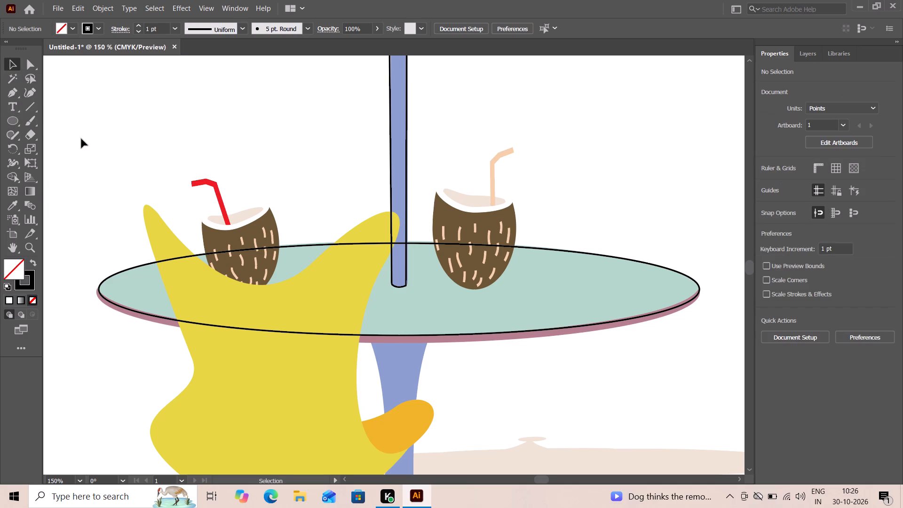
Narrow the tabletop ellipse to about 433 pt wide, adjusting both ends to the green tabletop's edges, and deselect it.
click(464, 335)
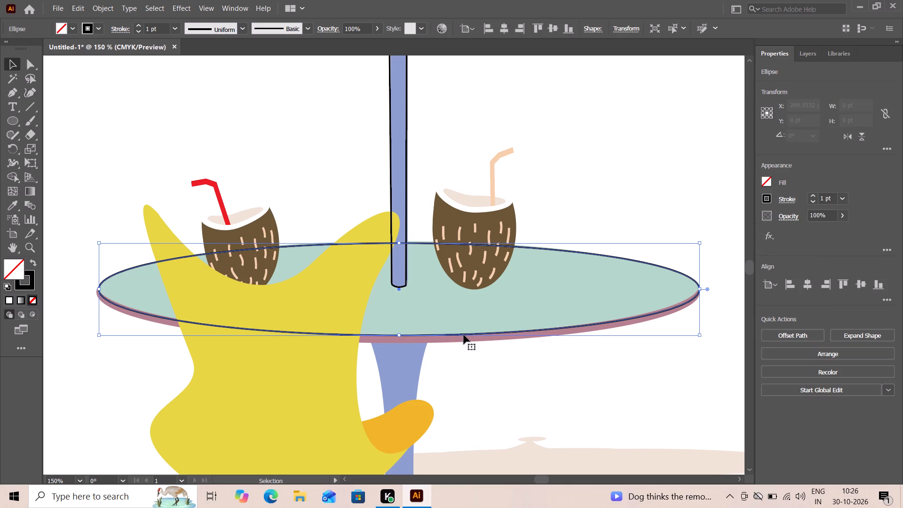
right_drag(98, 290, 104, 291)
click(102, 292)
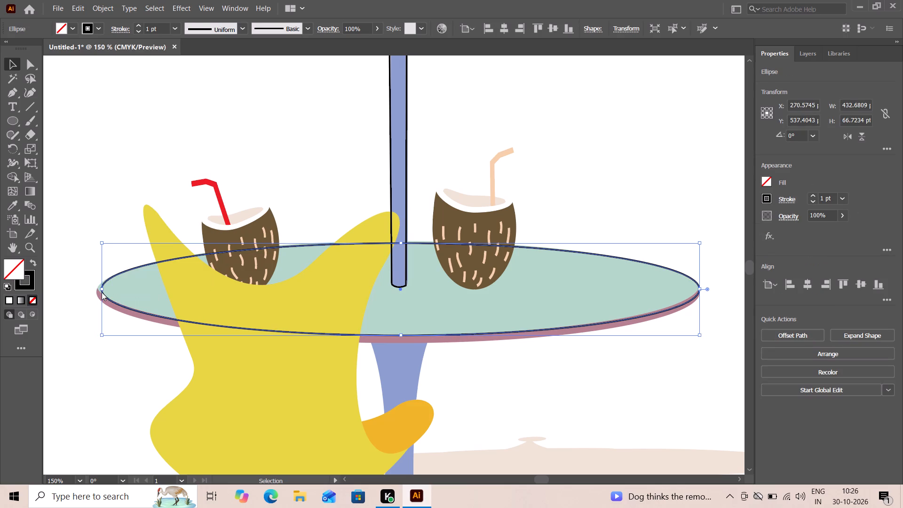
click(102, 288)
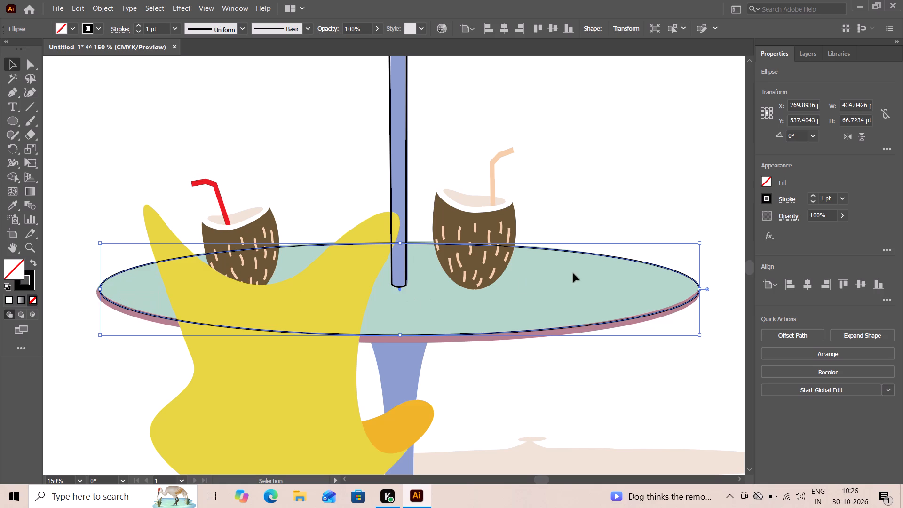
drag(702, 290, 693, 292)
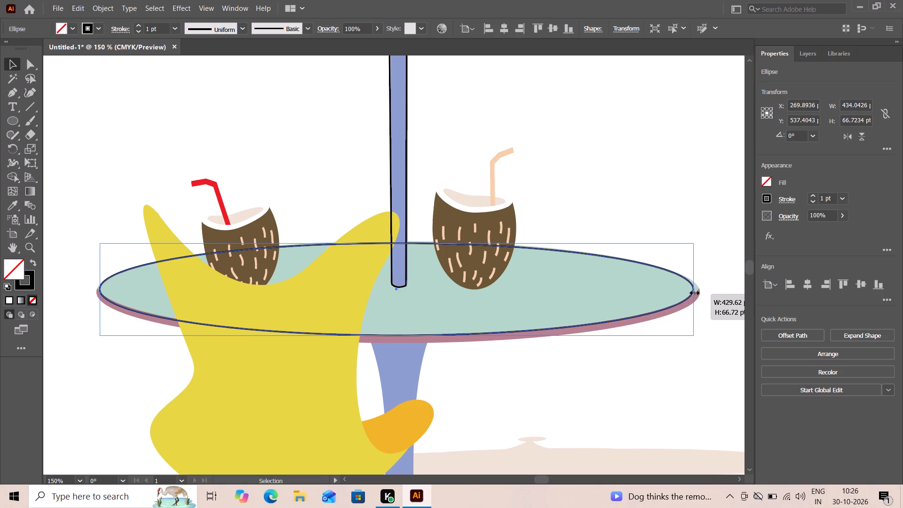
drag(693, 292, 697, 292)
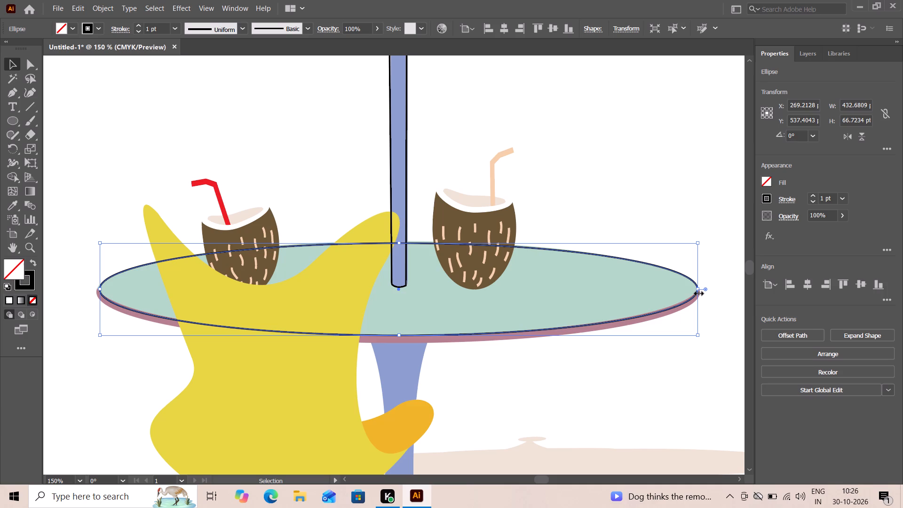
click(334, 180)
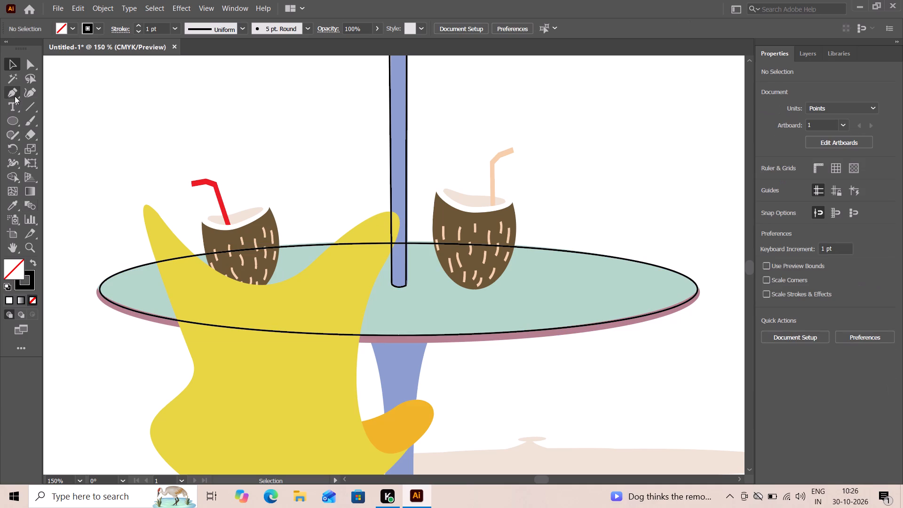
Start a Pen path at the left end of the tabletop ellipse to trace the pink rim beneath it.
click(16, 94)
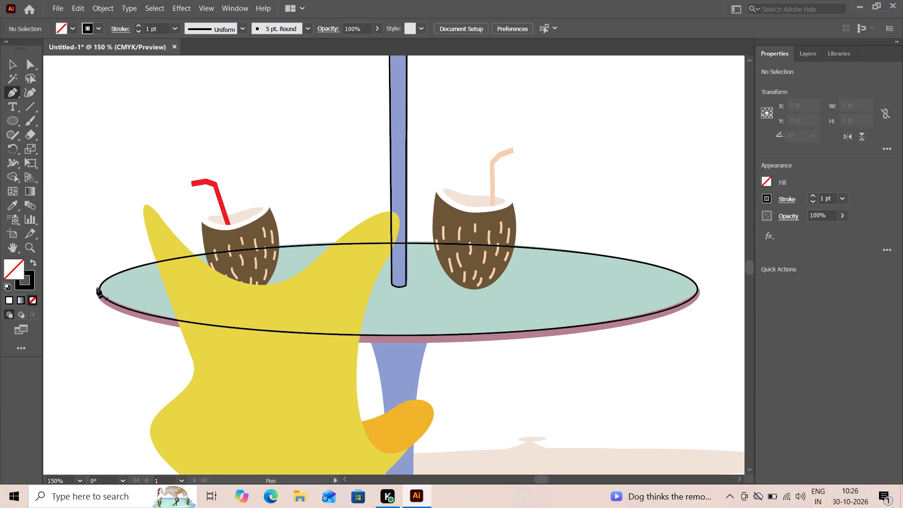
click(99, 288)
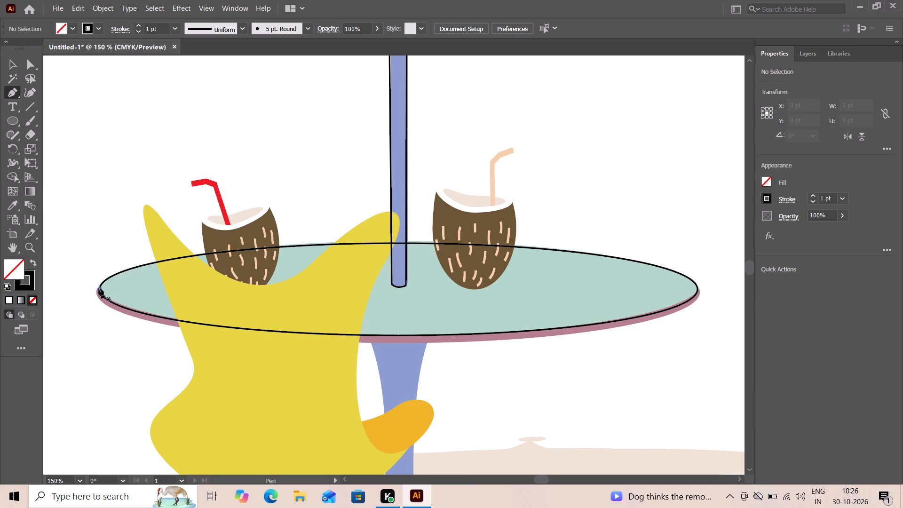
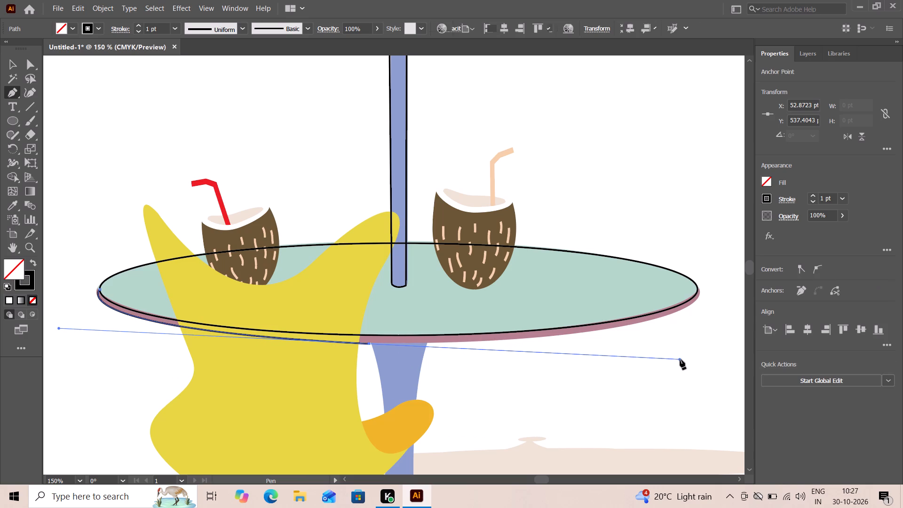
Continue the rim path in a curve along the pink rim's lower edge to the right end of the tabletop, ending in a corner point.
click(370, 344)
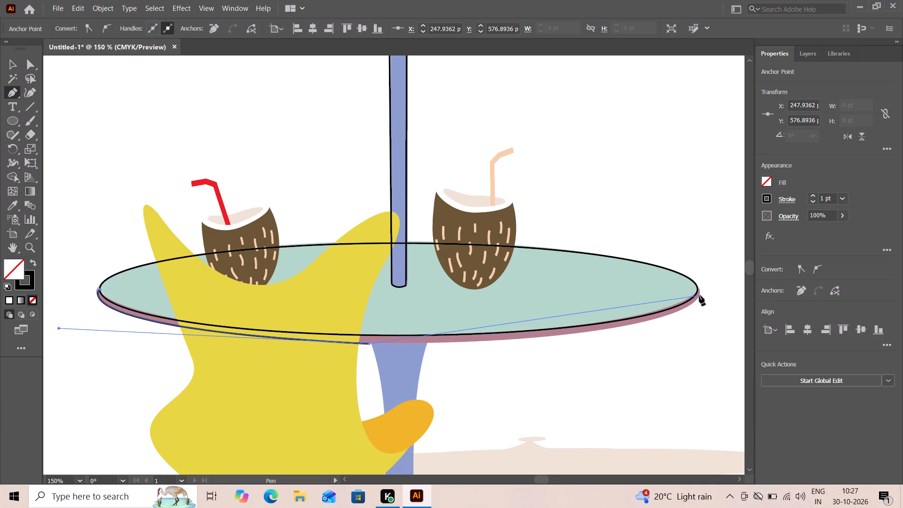
drag(699, 295, 751, 242)
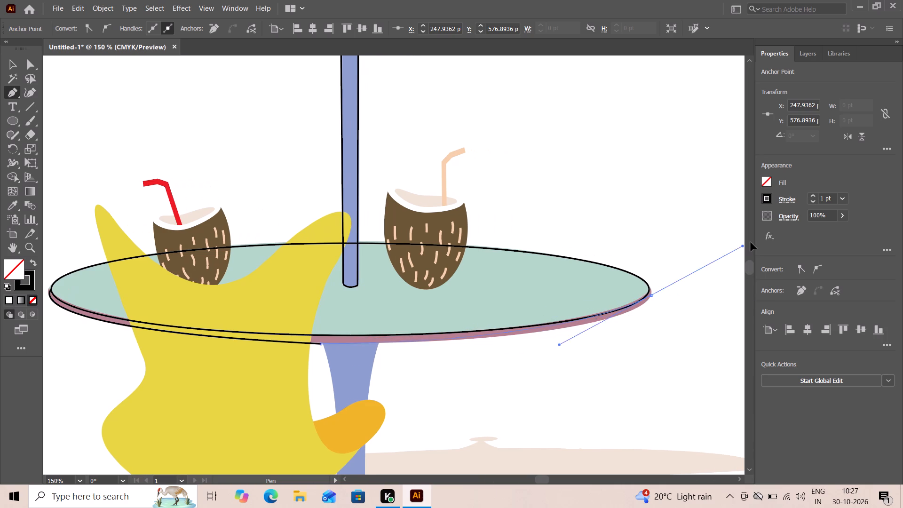
drag(751, 242, 702, 243)
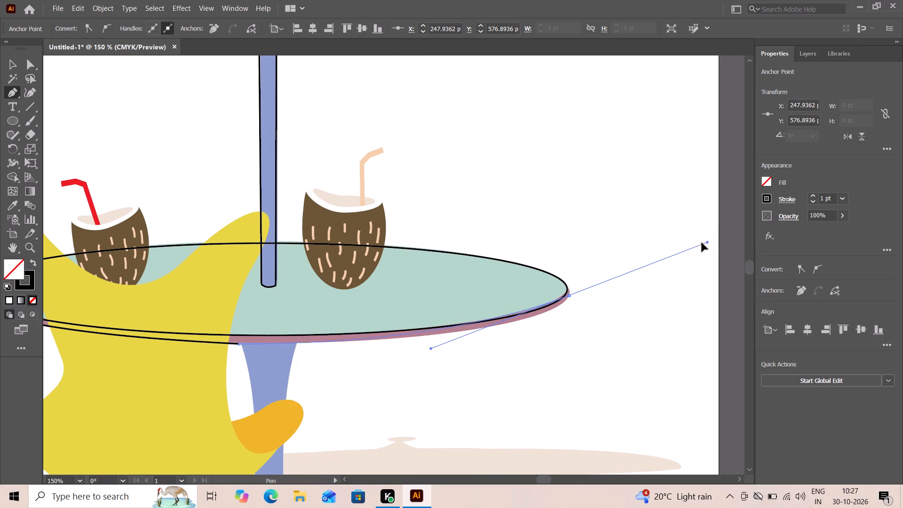
drag(702, 243, 650, 247)
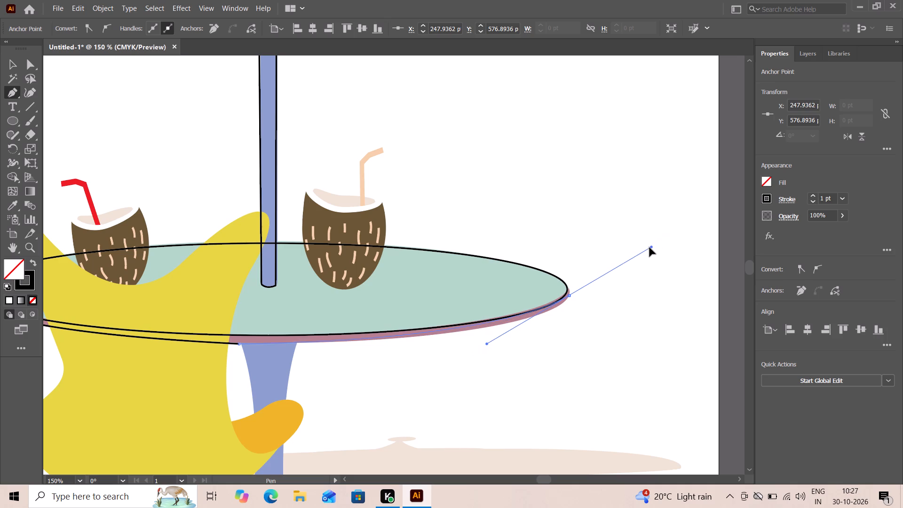
drag(650, 247, 651, 235)
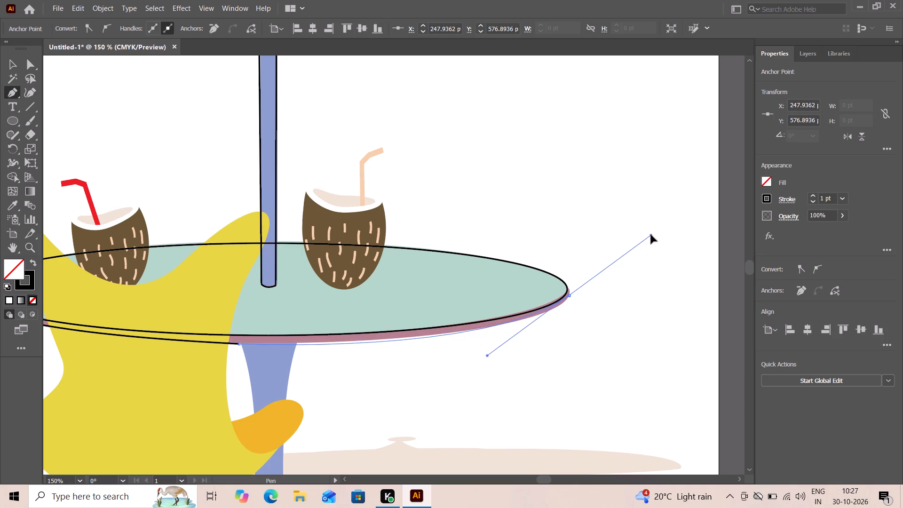
drag(651, 235, 631, 241)
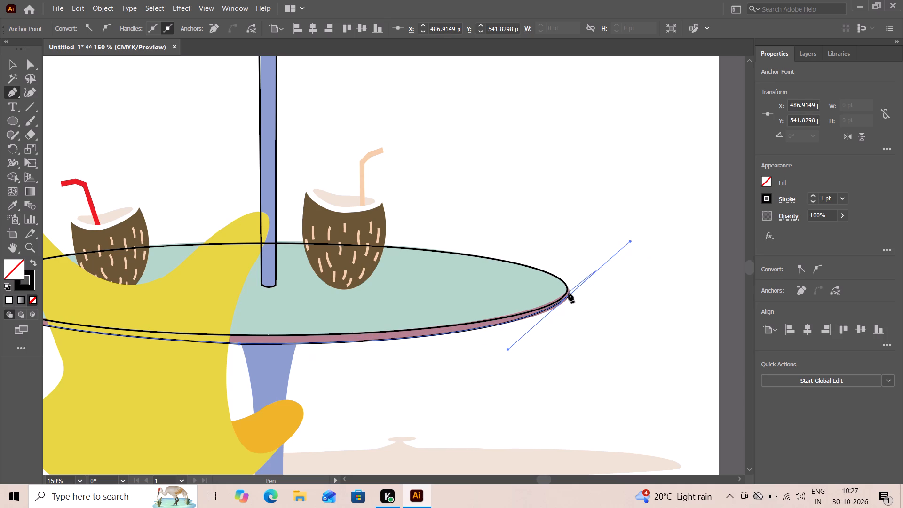
click(570, 295)
Close the rim path with straight segments running back across the tabletop to its left end, and deselect it.
click(478, 276)
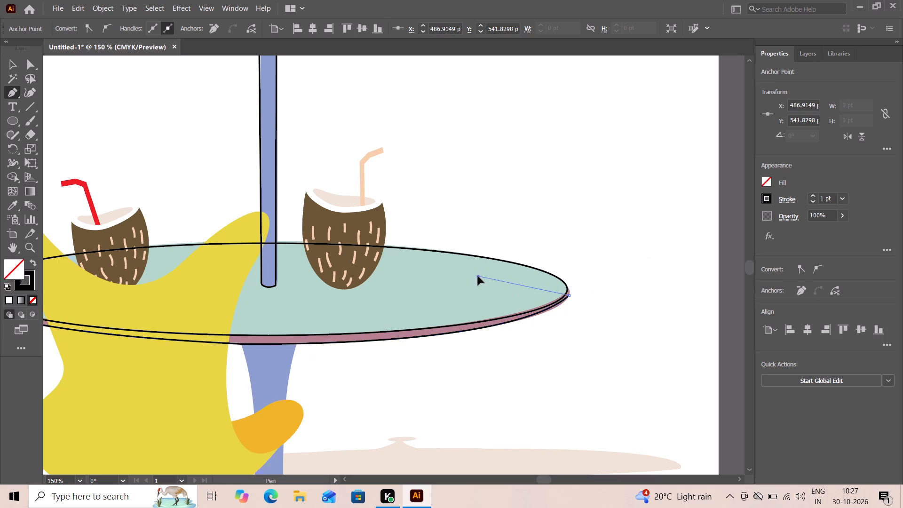
click(297, 279)
click(131, 275)
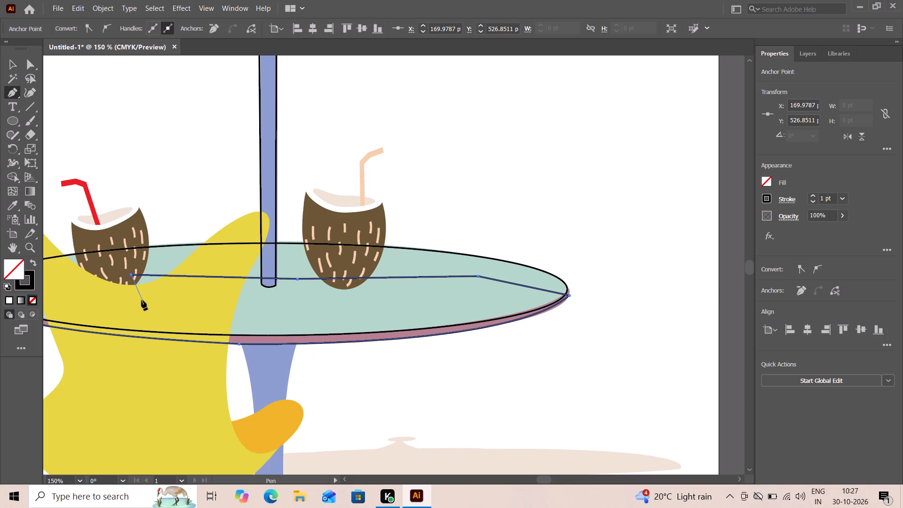
key(space)
key(space)
key(space)
key(space)
key(space)
key(space)
key(space)
key(space)
key(space)
key(space)
key(space)
key(space)
key(space)
key(space)
key(space)
key(space)
key(space)
key(space)
key(space)
key(space)
drag(174, 294, 306, 321)
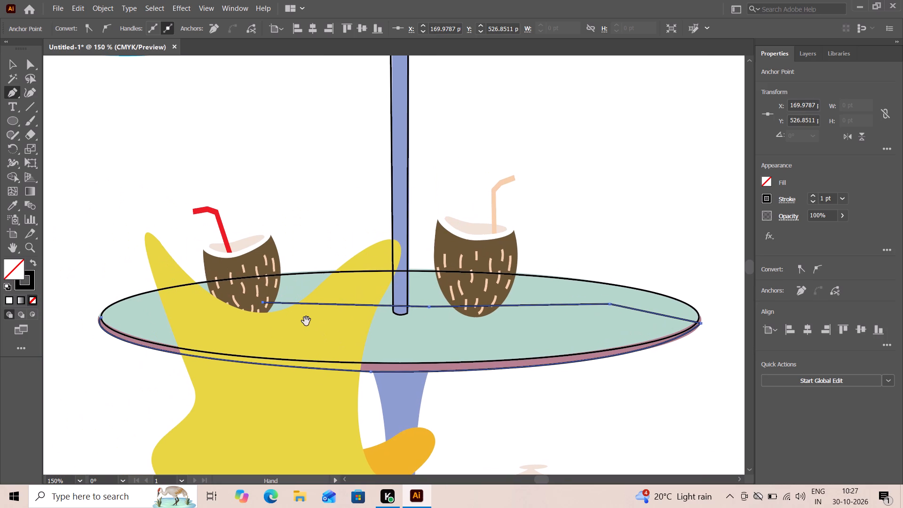
drag(313, 318, 400, 286)
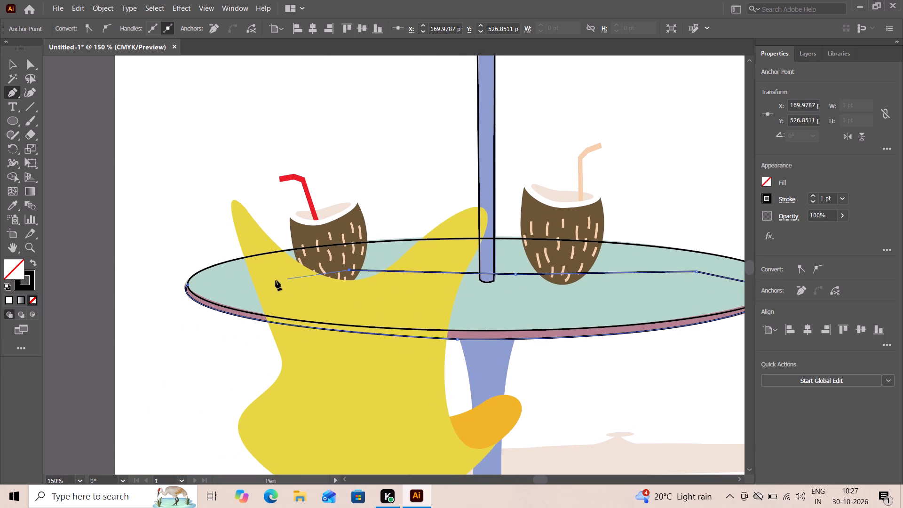
click(241, 275)
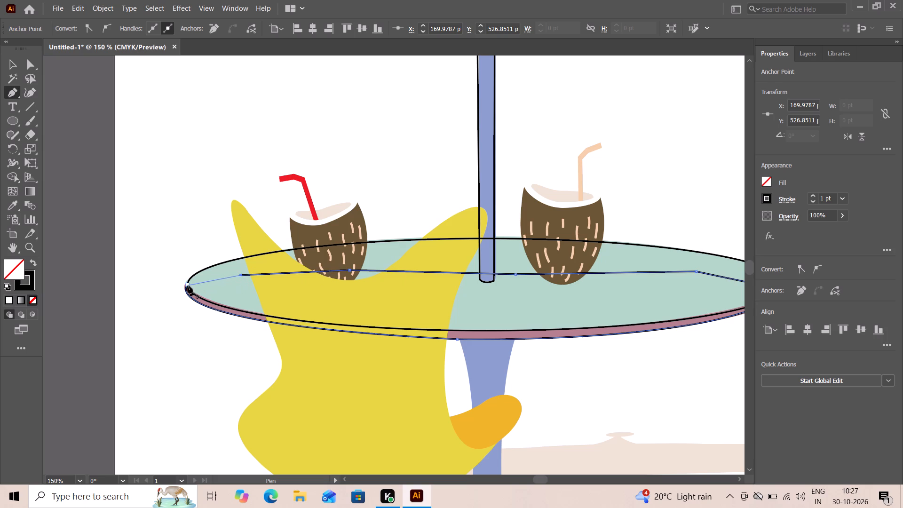
click(187, 285)
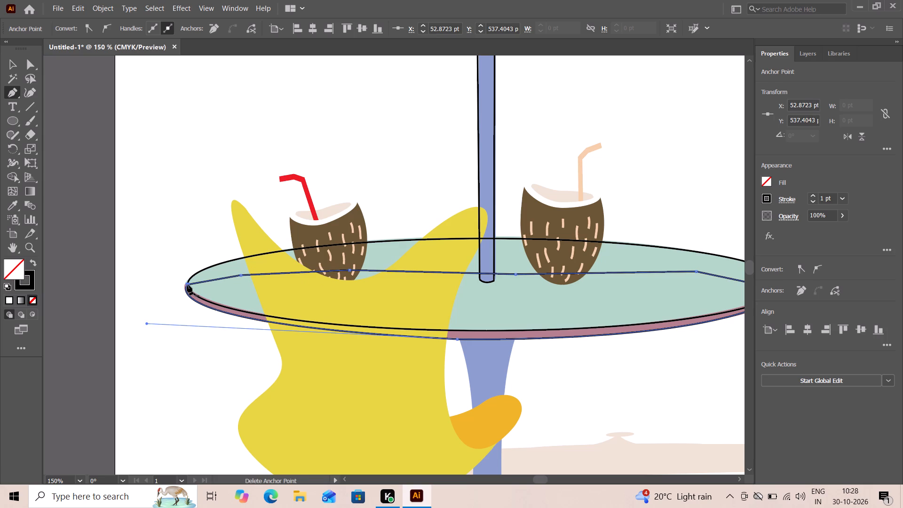
click(12, 66)
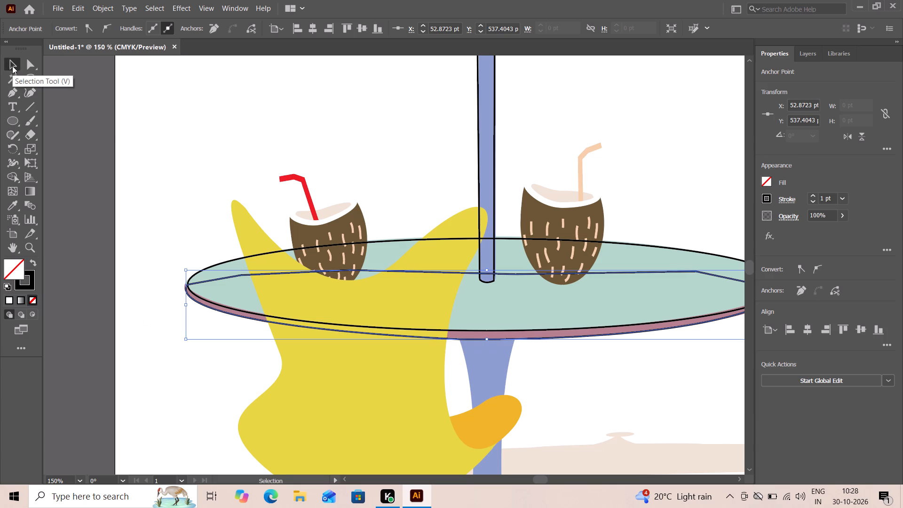
click(172, 166)
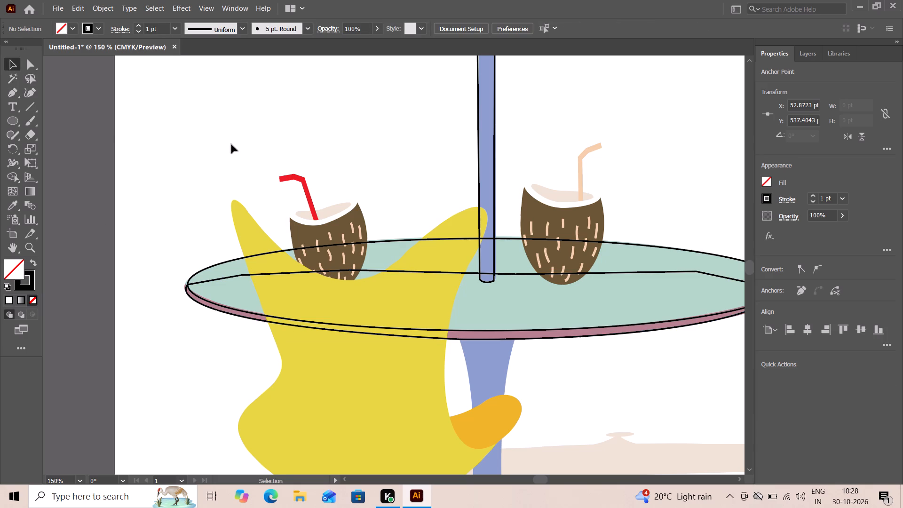
click(199, 176)
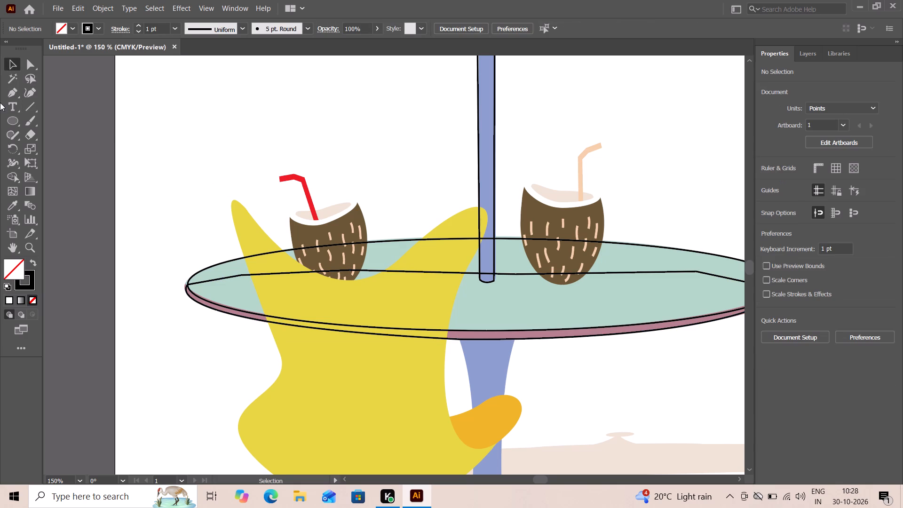
Start a Pen path at the yellow shape's upper left tip and curve it down to the dip below the left coconut.
click(14, 93)
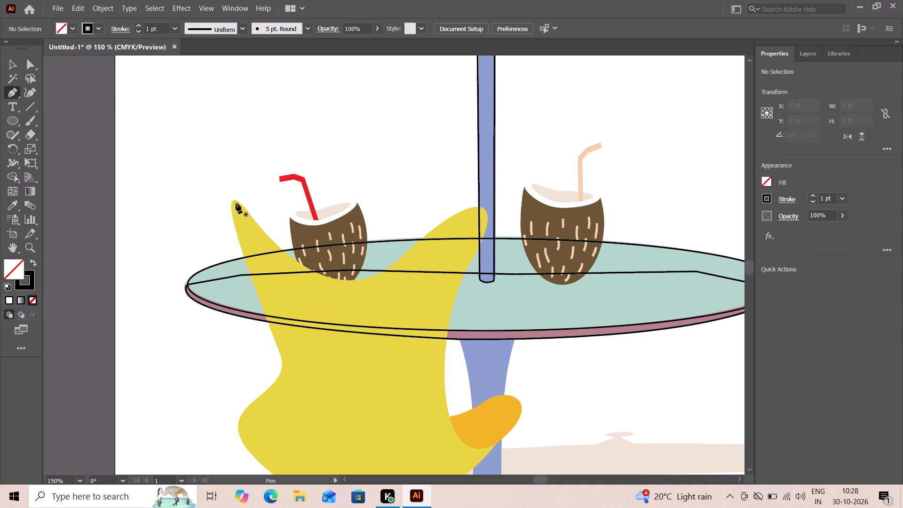
click(232, 205)
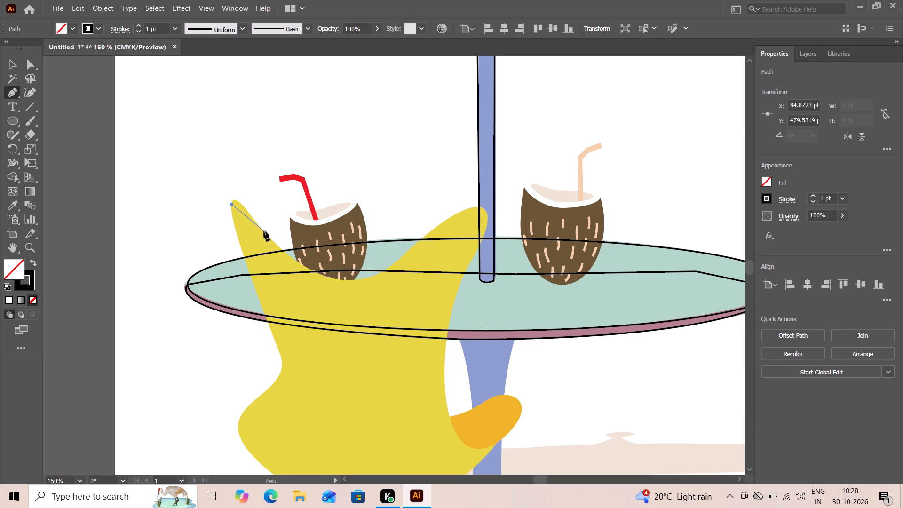
drag(264, 231, 298, 281)
drag(298, 281, 298, 277)
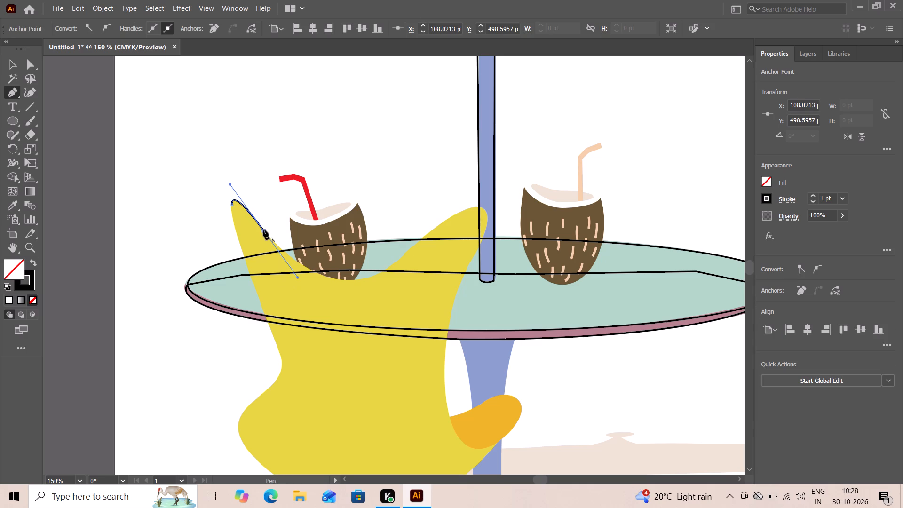
click(263, 230)
drag(342, 280, 369, 270)
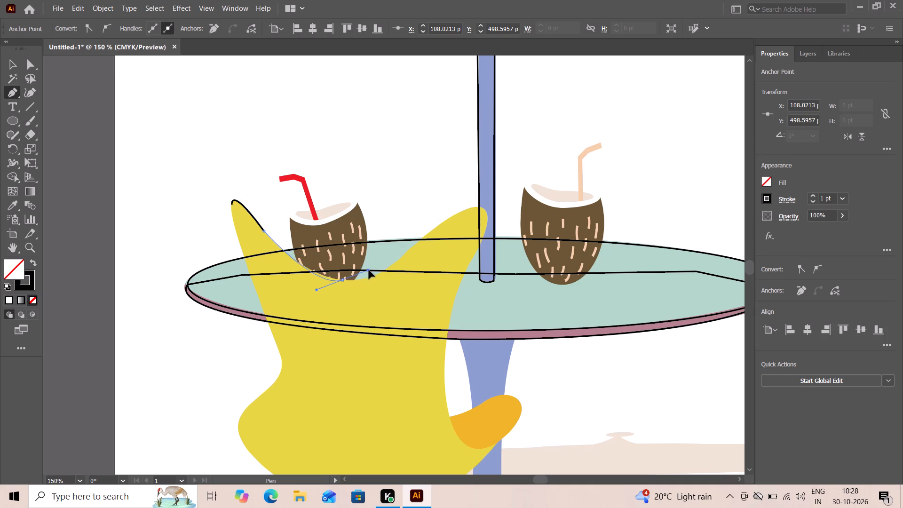
drag(369, 270, 381, 281)
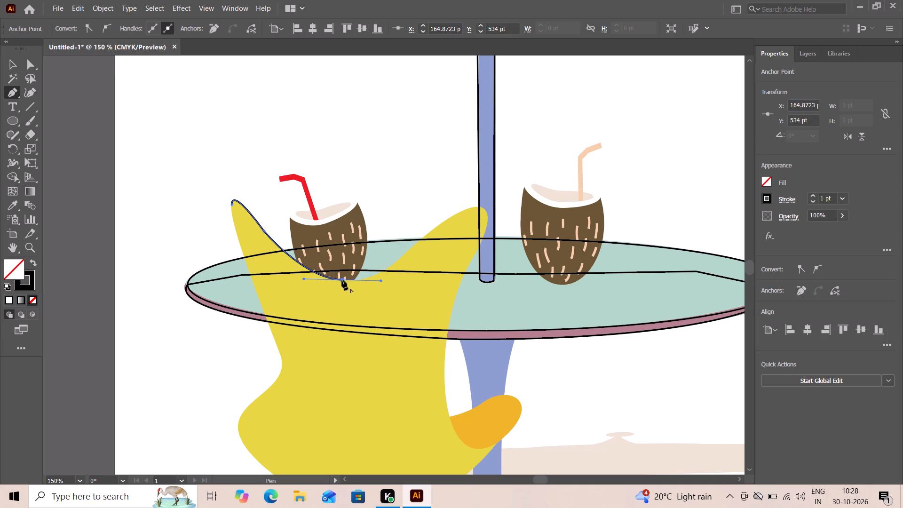
click(342, 280)
Extend the path in curves from the dip up the yellow shape's top edge to its rounded tip at the pole.
drag(416, 244, 450, 218)
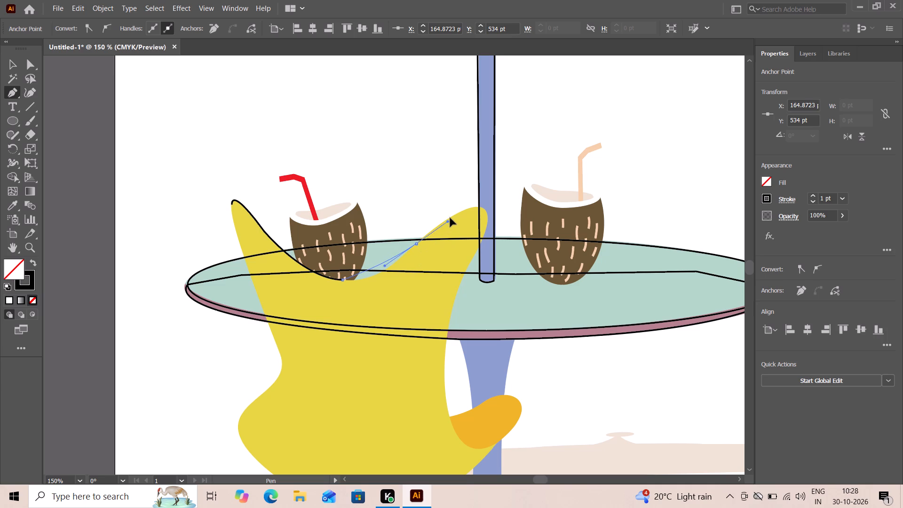
drag(450, 218, 461, 200)
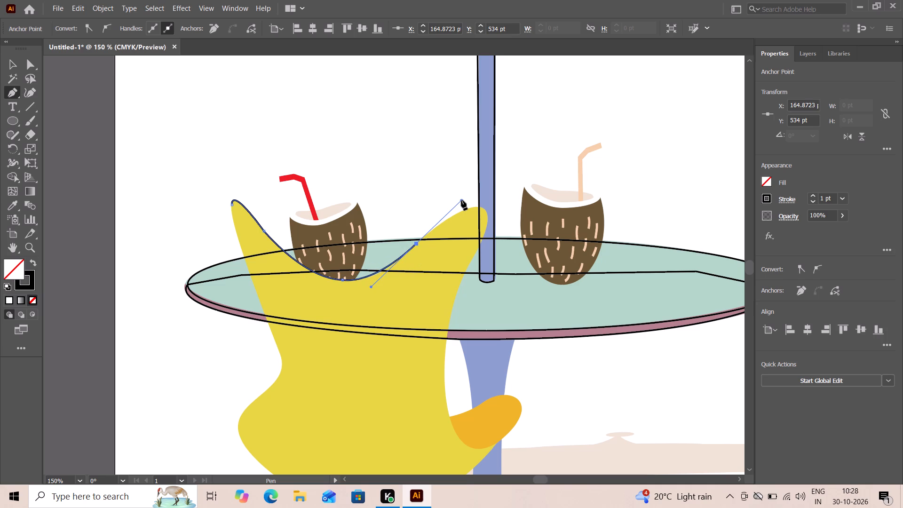
click(418, 244)
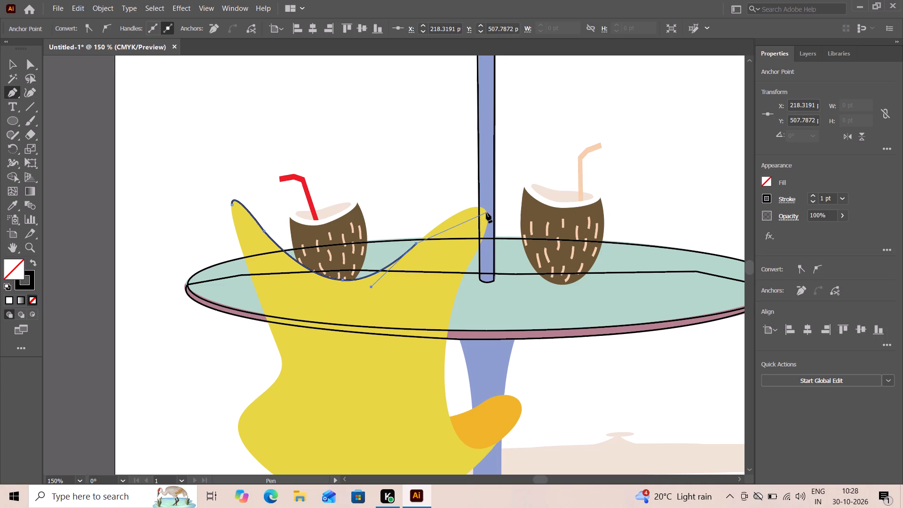
drag(485, 210, 489, 213)
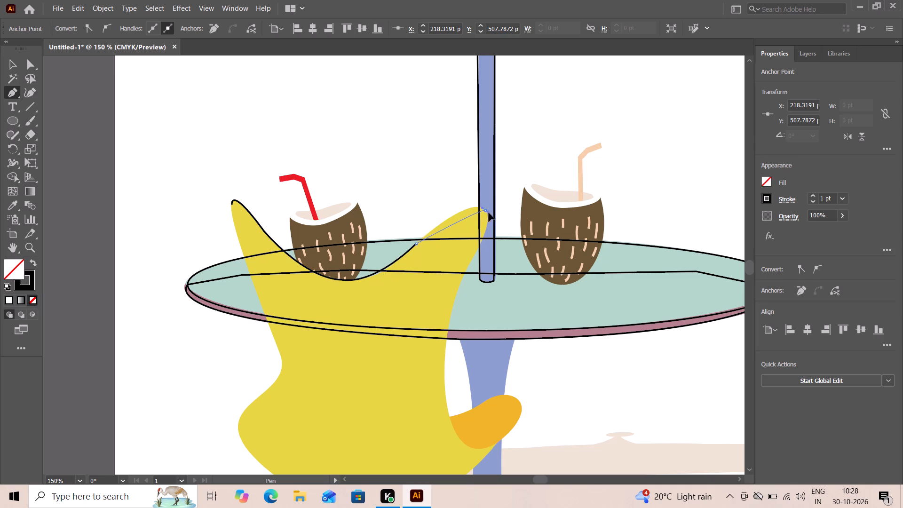
drag(489, 213, 500, 224)
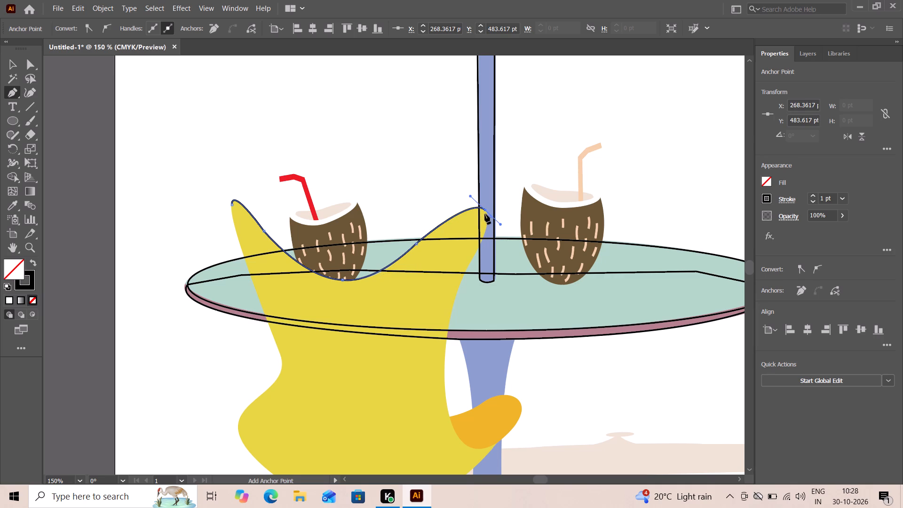
click(484, 209)
Continue the path in curves down the yellow shape's right edge and around the orange piece's underside, ending in a corner point at the right tip.
drag(471, 260, 446, 300)
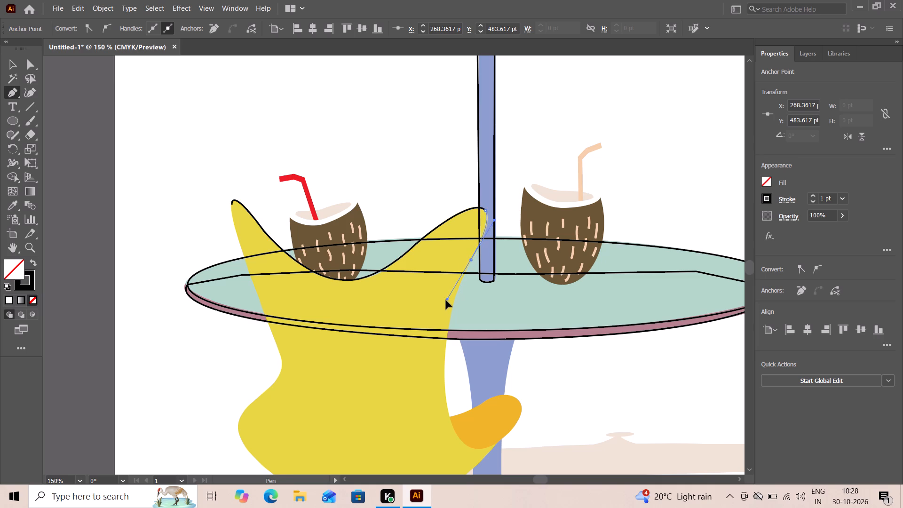
drag(446, 300, 444, 299)
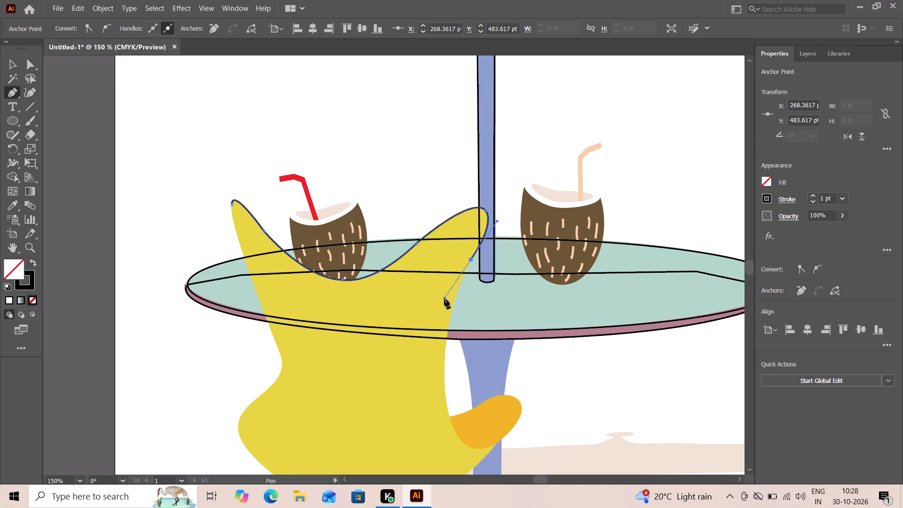
click(470, 259)
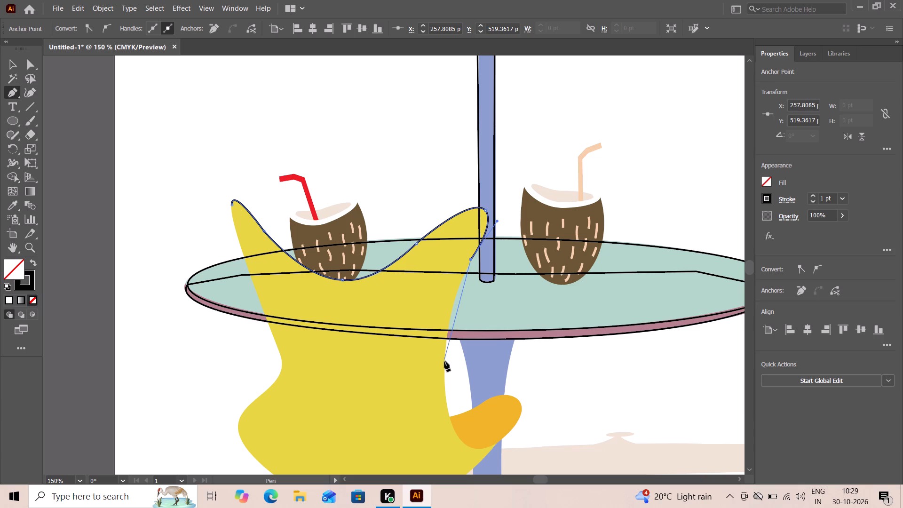
drag(444, 371, 444, 390)
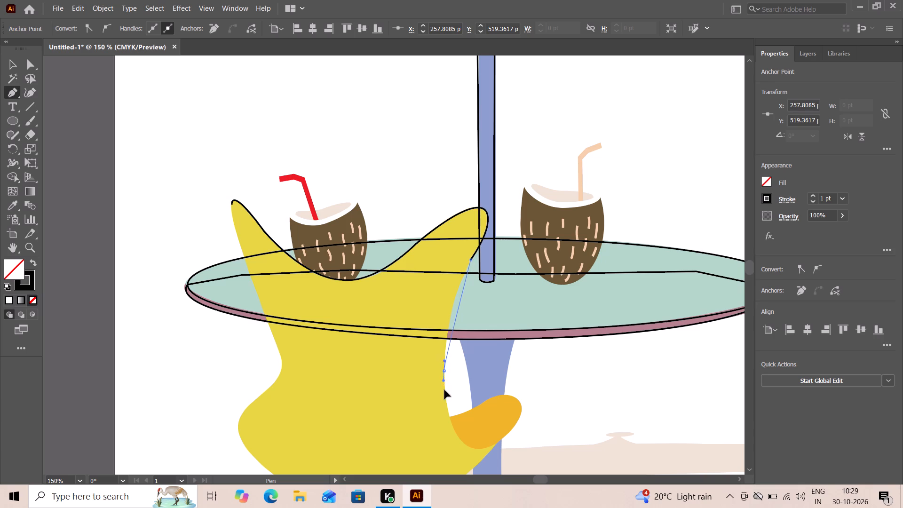
drag(444, 390, 448, 415)
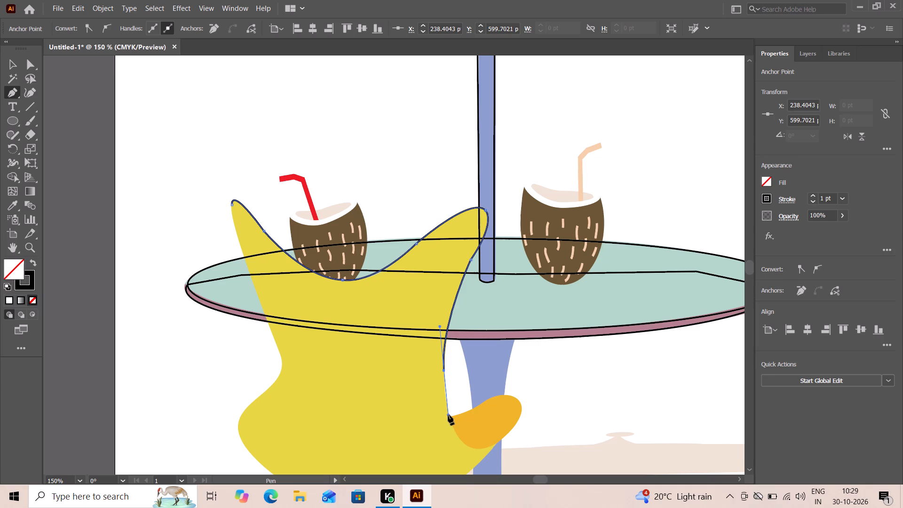
click(444, 371)
drag(499, 440, 543, 414)
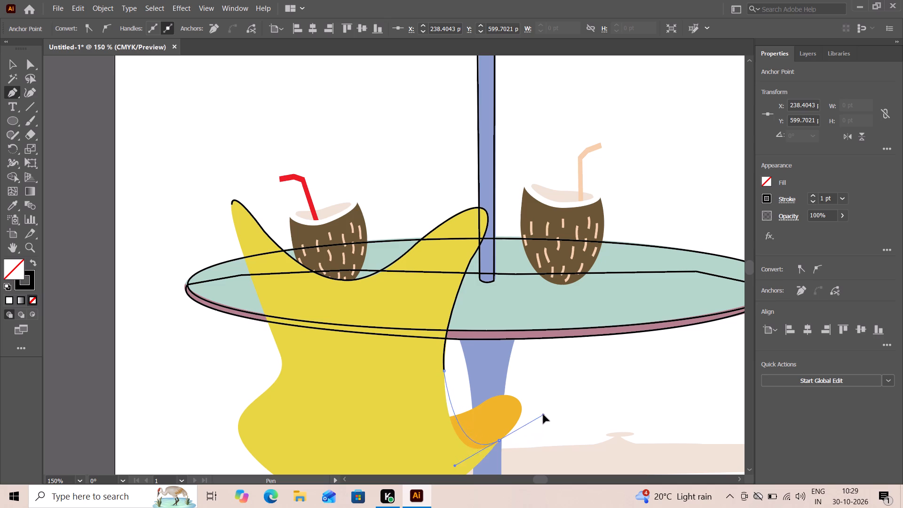
drag(543, 414, 555, 402)
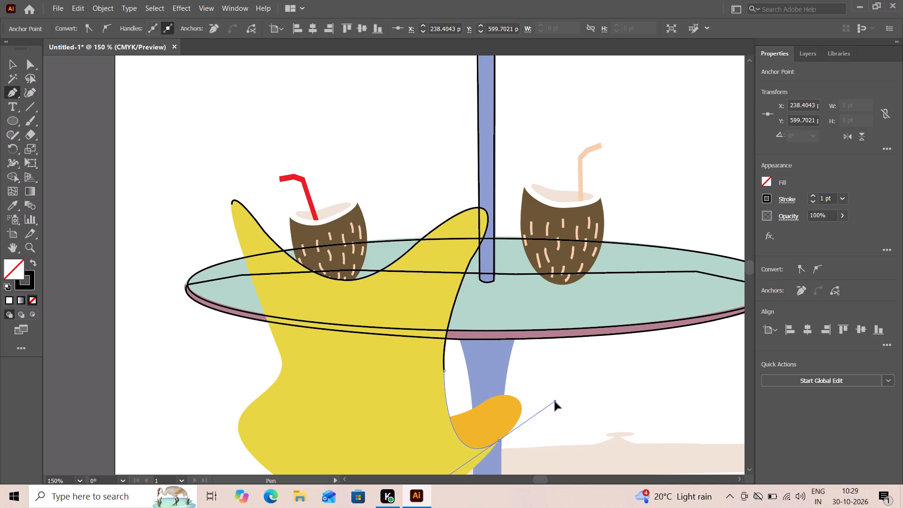
drag(555, 402, 555, 402)
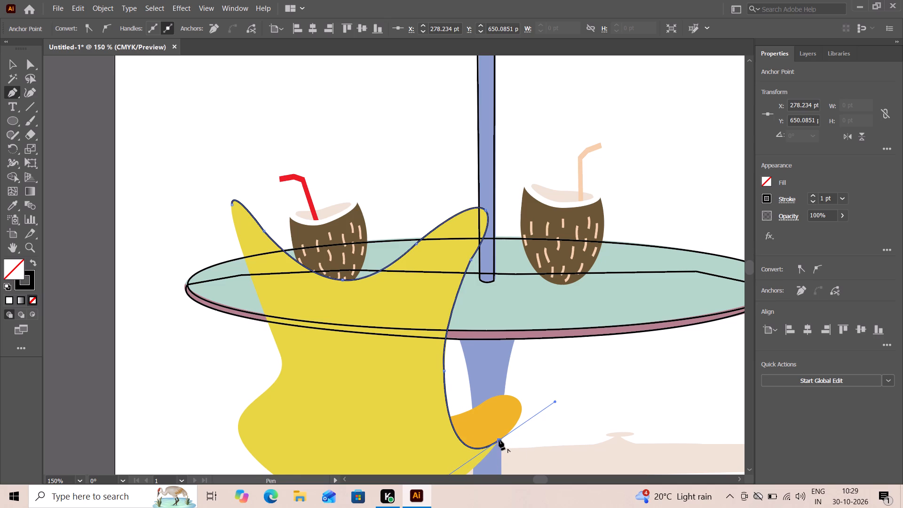
click(499, 440)
Curve the path from the right tip along the yellow shape's underside to its lowest point above the legs, removing the outgoing handle.
key(space)
key(space)
key(space)
key(space)
key(space)
key(space)
key(space)
key(space)
key(space)
key(space)
key(space)
key(space)
key(space)
key(space)
key(space)
key(space)
key(space)
key(space)
key(space)
key(space)
drag(515, 413, 564, 205)
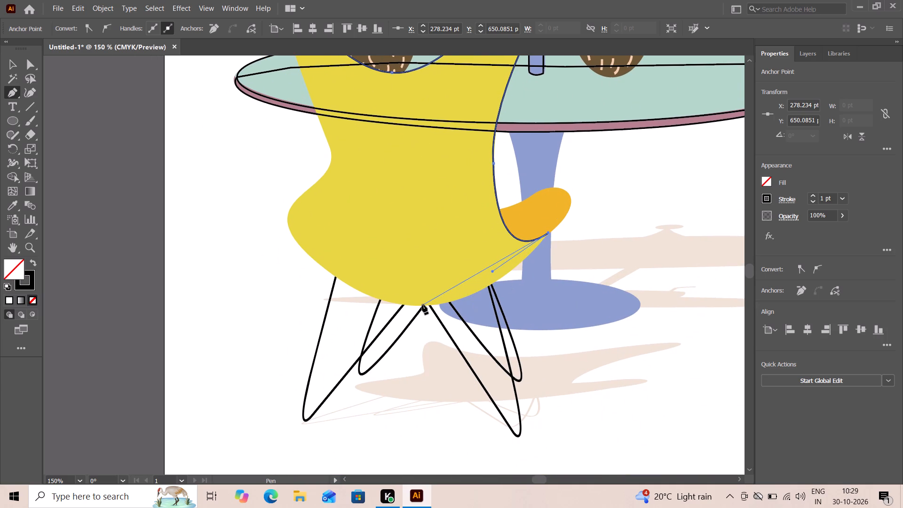
drag(422, 305, 341, 314)
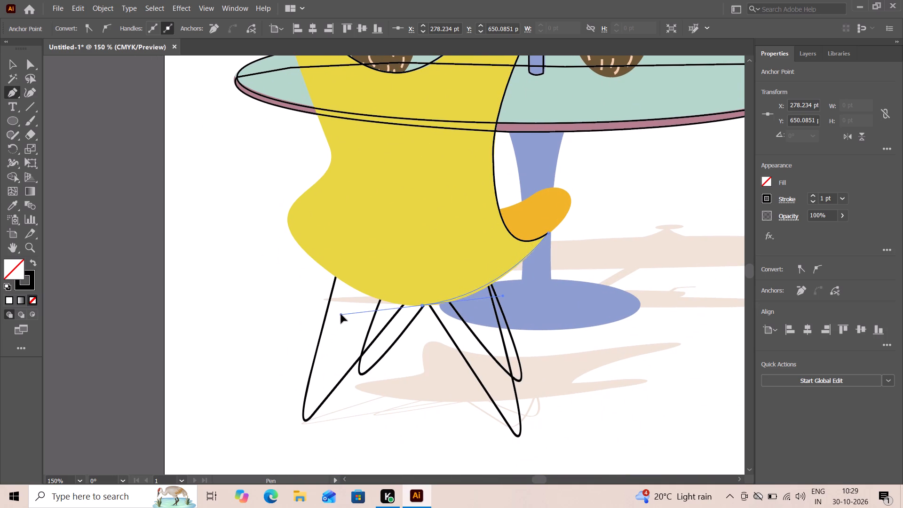
drag(341, 314, 341, 308)
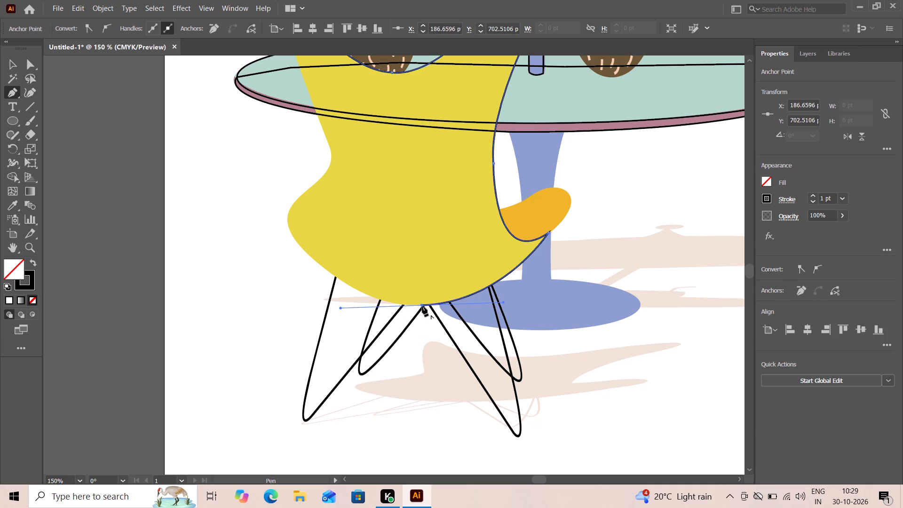
click(422, 306)
Extend the path in a curve from the lowest point up to the yellow shape's lower left side, ending in a corner point.
key(space)
key(space)
key(space)
key(space)
key(space)
key(space)
key(space)
key(space)
key(space)
key(space)
key(space)
key(space)
key(space)
key(space)
key(space)
key(space)
key(space)
key(space)
key(space)
key(space)
key(space)
key(space)
key(space)
key(space)
key(space)
key(space)
key(space)
key(space)
key(space)
key(space)
key(space)
key(space)
key(space)
key(space)
key(space)
key(space)
key(space)
key(space)
key(space)
key(space)
drag(343, 251, 402, 292)
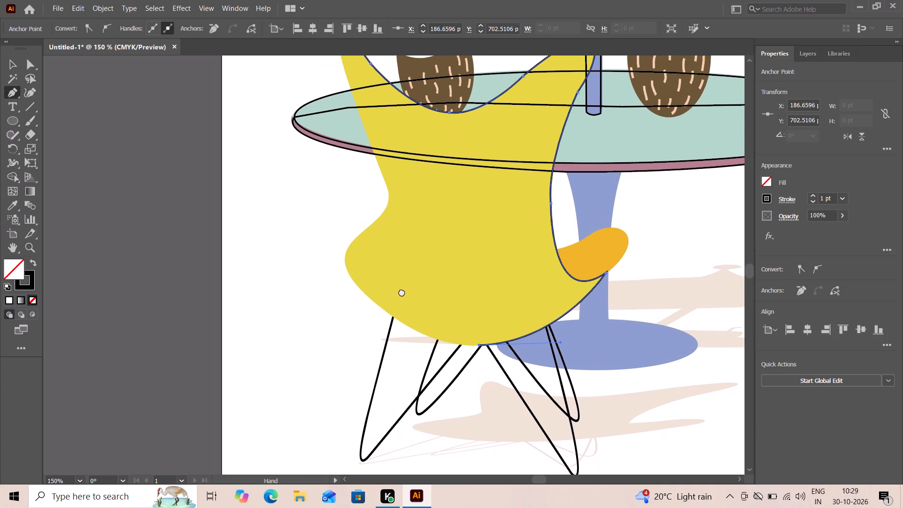
drag(402, 292, 485, 335)
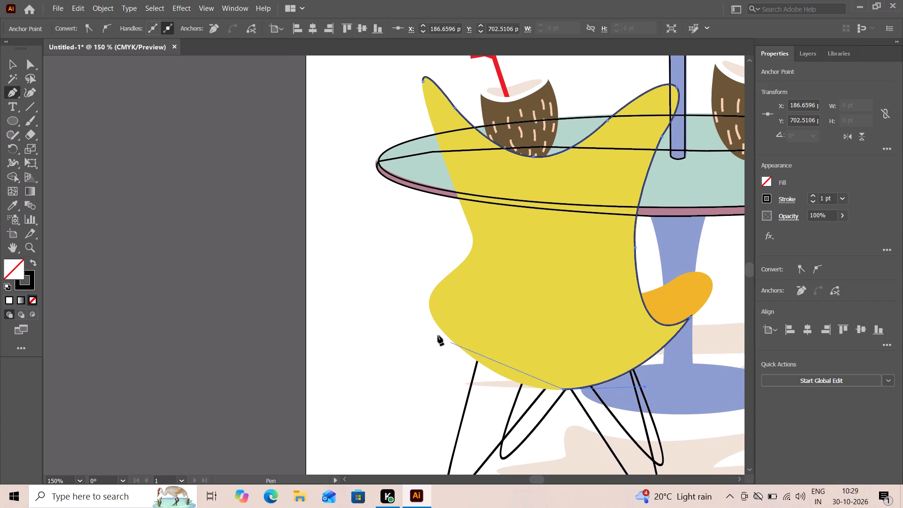
drag(443, 330, 402, 310)
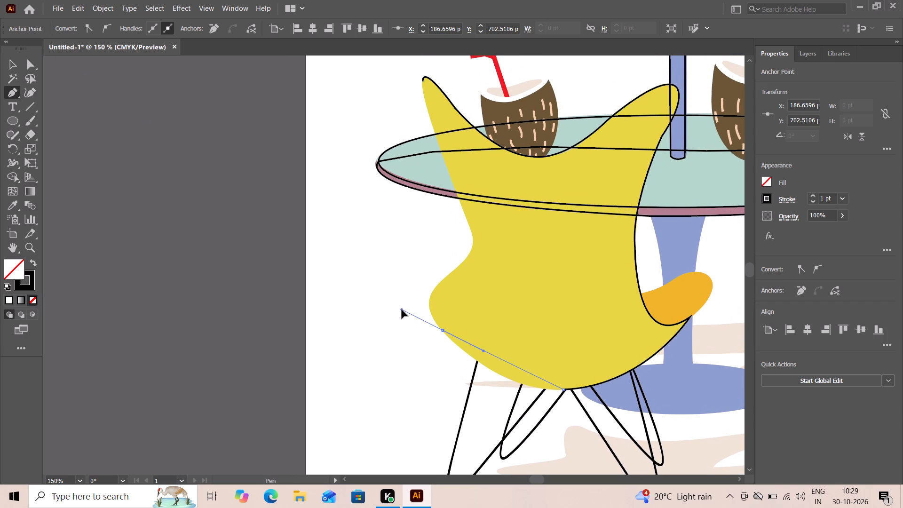
drag(402, 310, 398, 271)
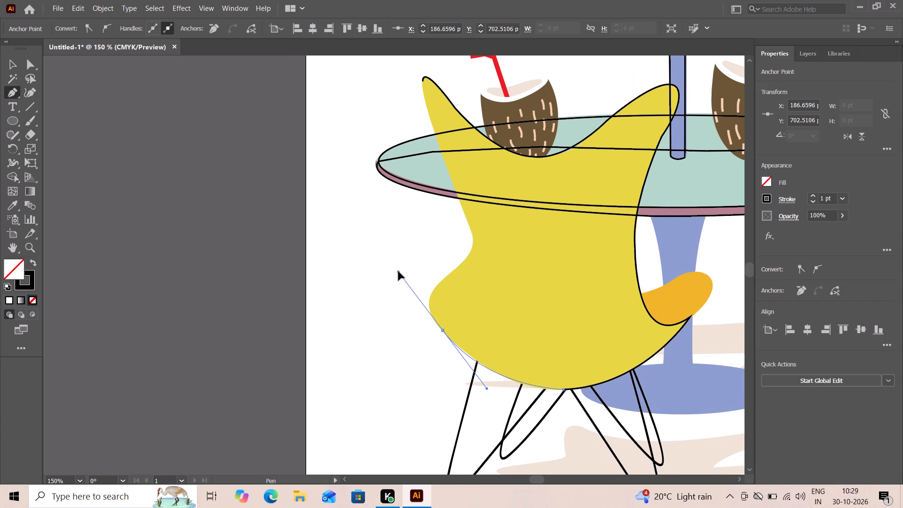
drag(398, 271, 392, 268)
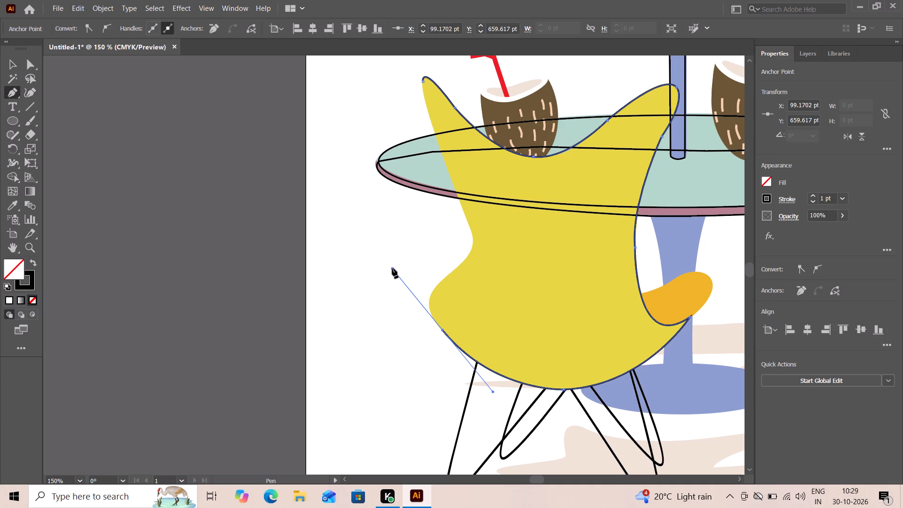
click(442, 330)
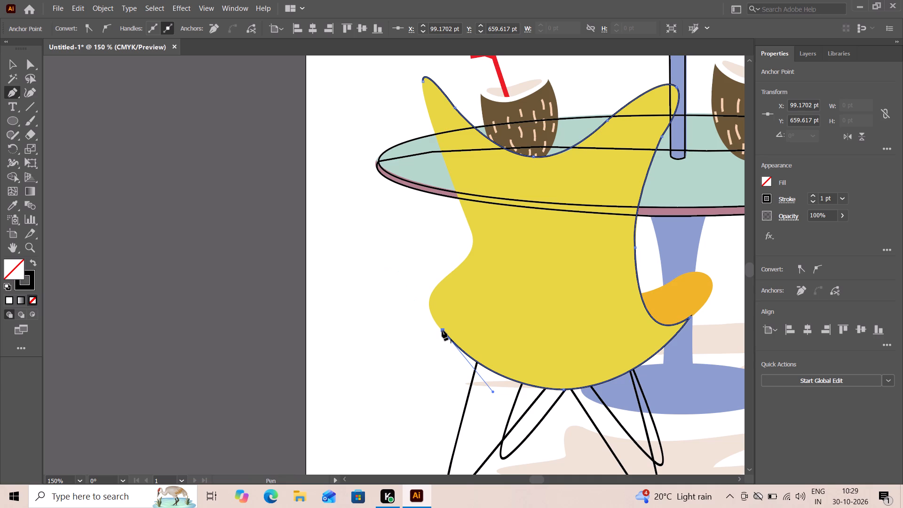
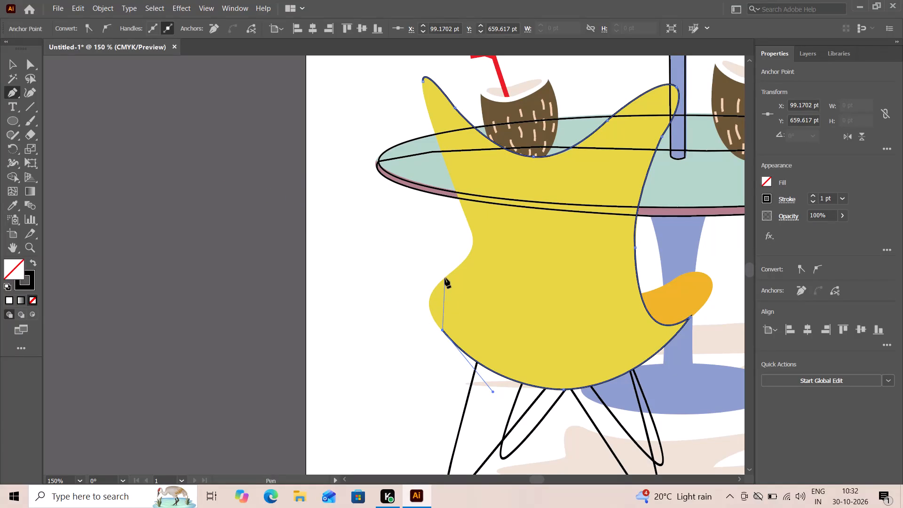
Continue the path in curves around the yellow shape's lower left bulge and up to its waist, removing each outgoing handle.
drag(448, 276, 478, 249)
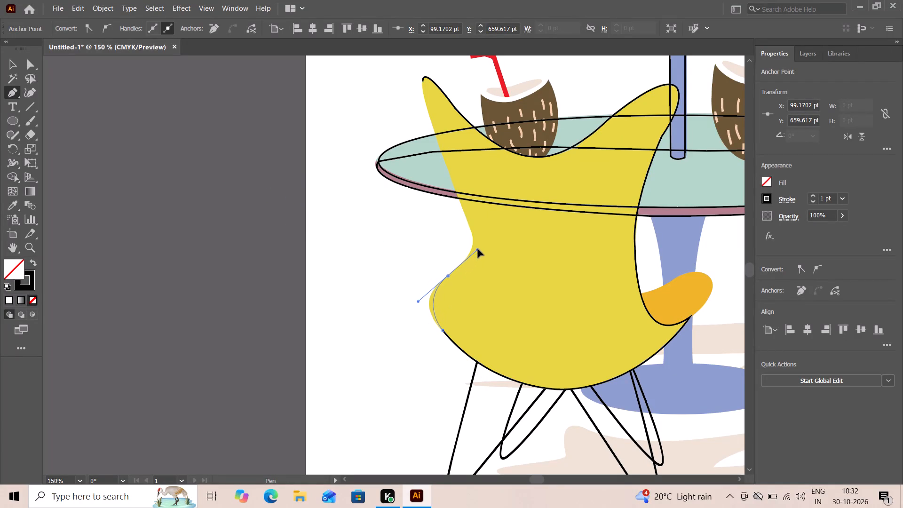
drag(478, 249, 486, 247)
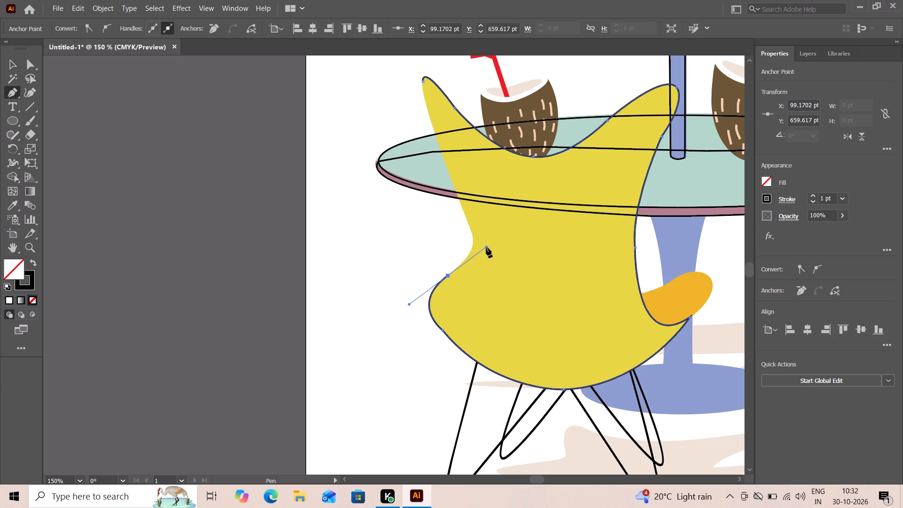
click(448, 274)
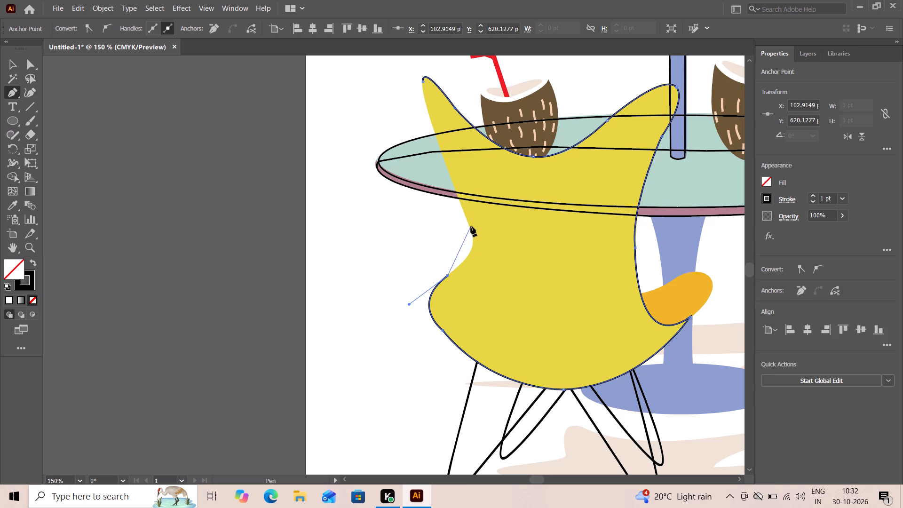
drag(471, 226, 459, 197)
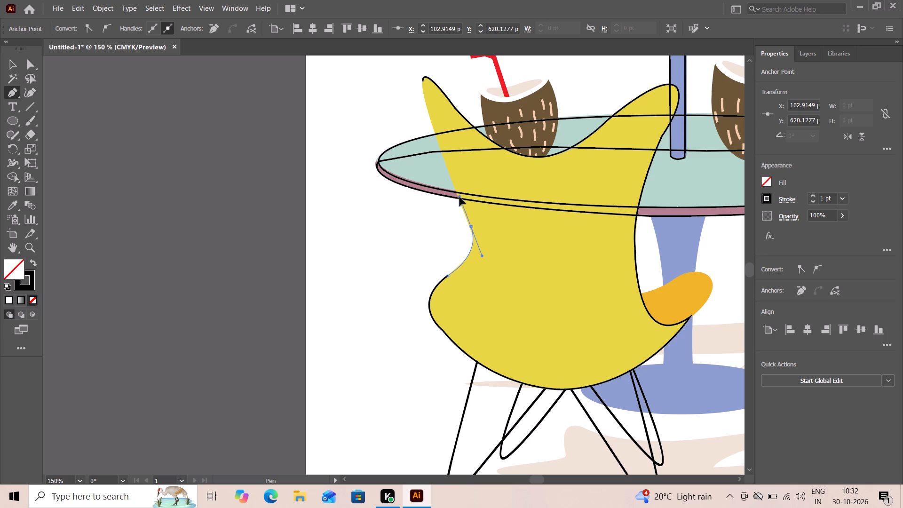
drag(459, 197, 459, 198)
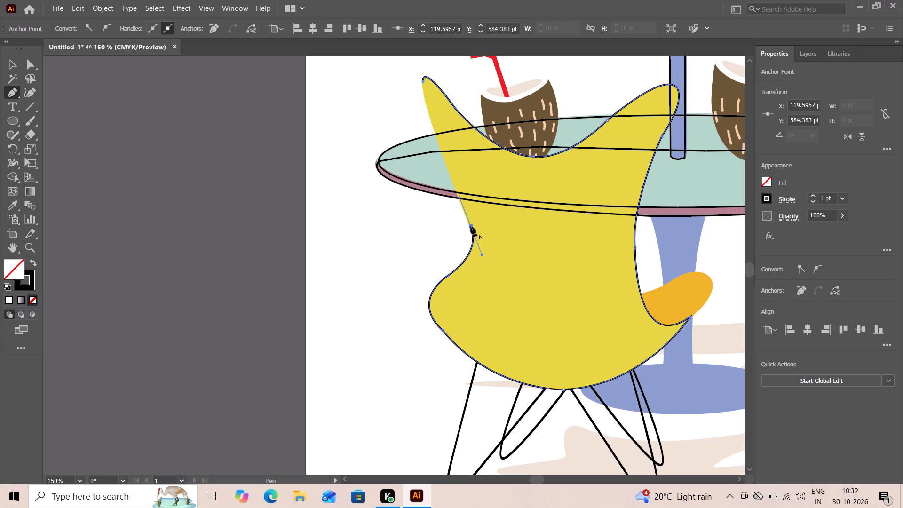
click(471, 227)
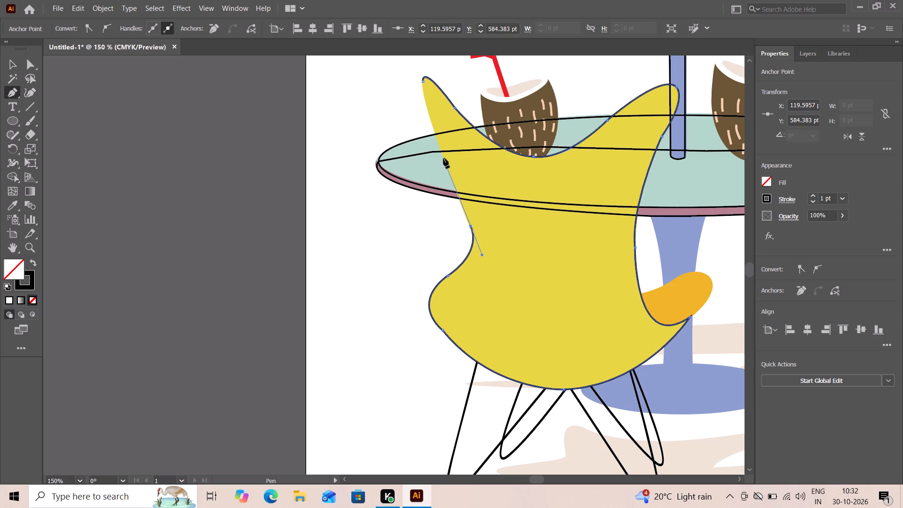
Run the path up the yellow shape's left edge, close it at the upper left tip and deselect it.
click(444, 159)
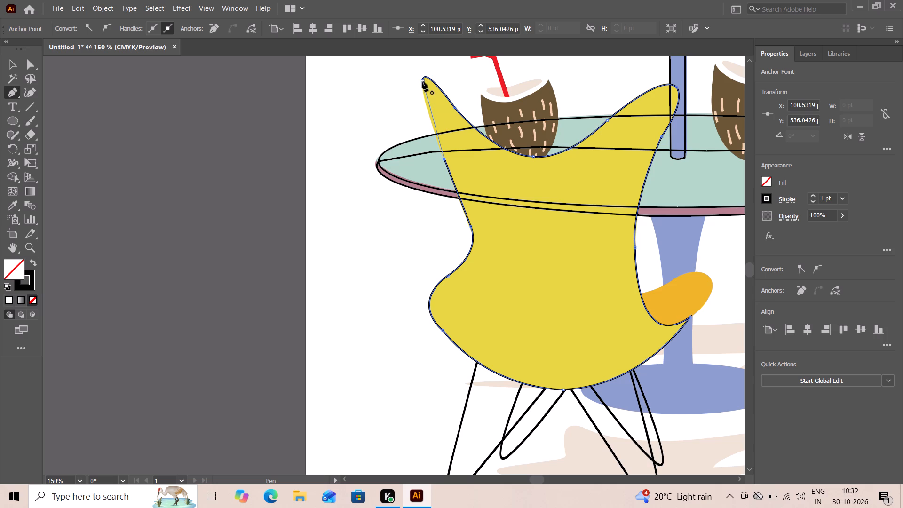
drag(422, 81, 425, 75)
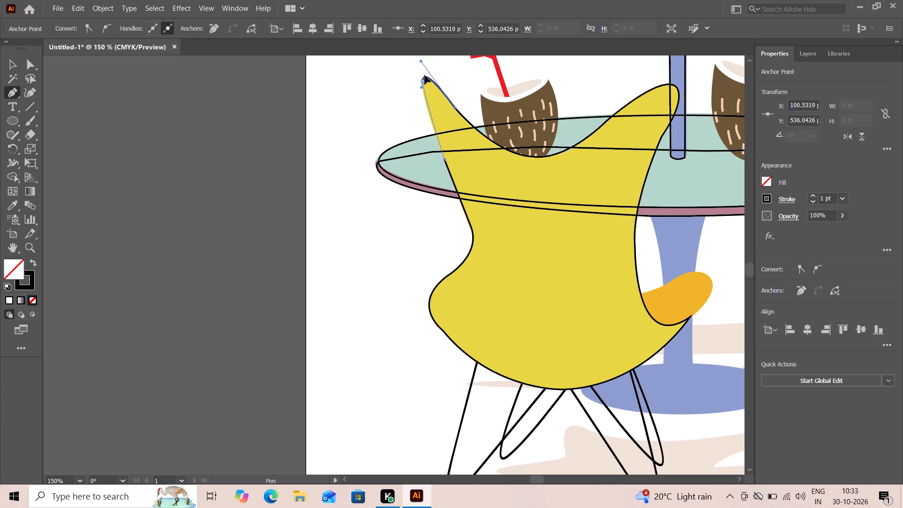
drag(425, 75, 425, 74)
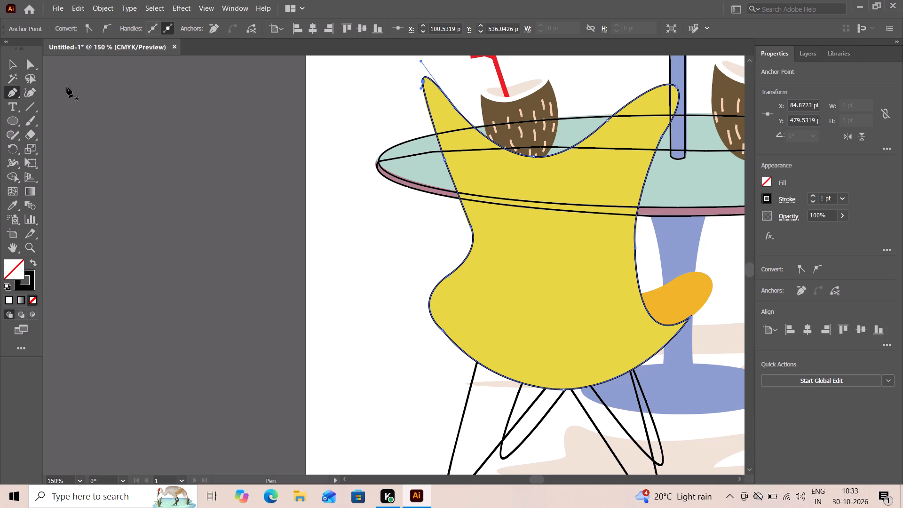
click(9, 63)
click(180, 159)
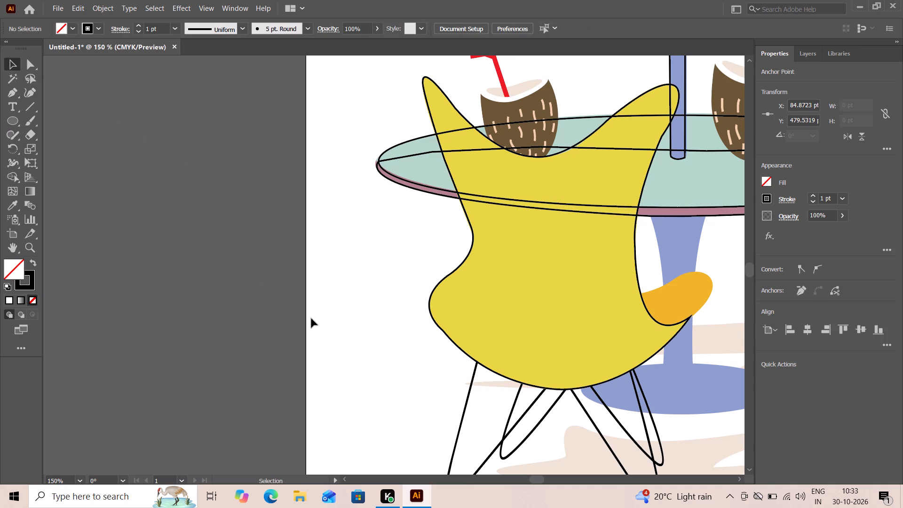
Start a Pen path at the top left of the blue table stem and curve it down the stem's left edge to a corner at the base.
click(16, 246)
drag(387, 296, 252, 193)
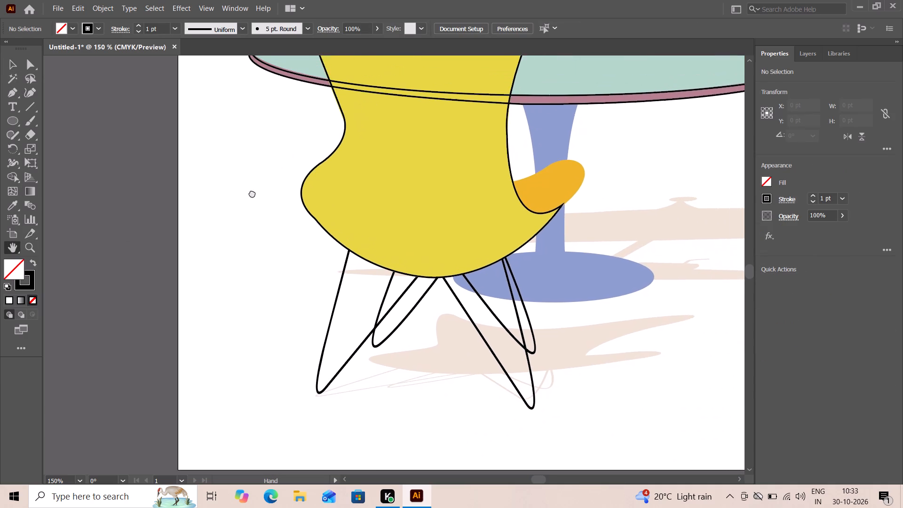
drag(252, 193, 92, 306)
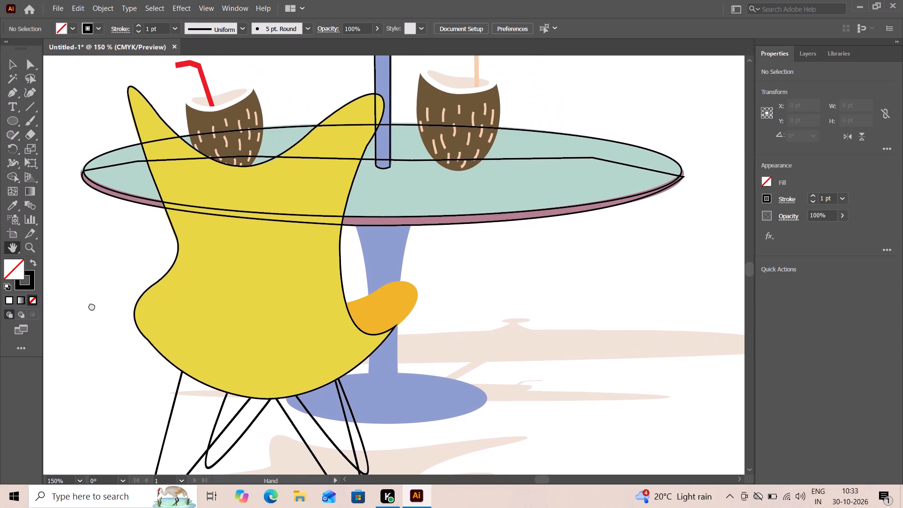
drag(92, 306, 213, 274)
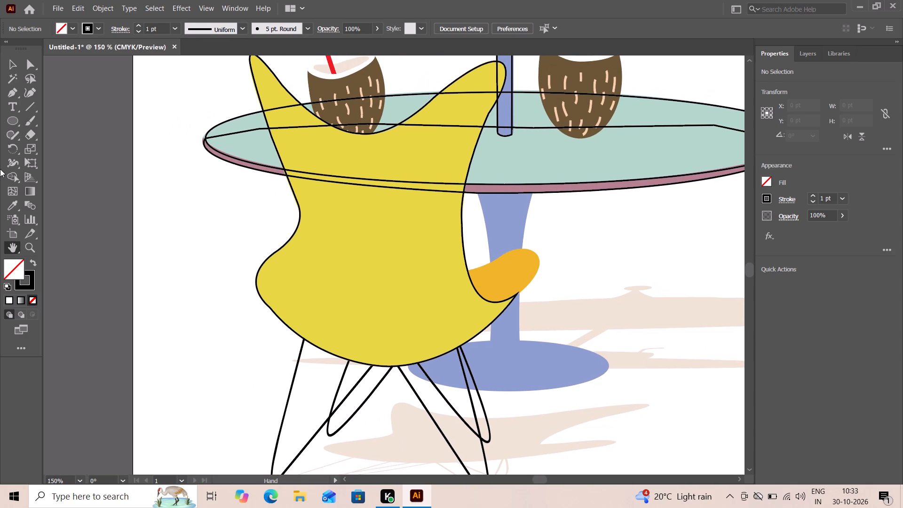
click(14, 95)
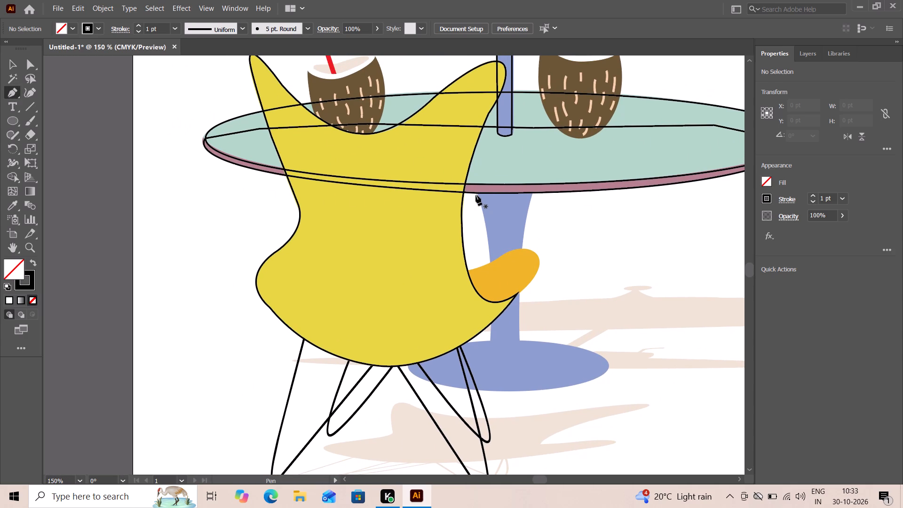
click(477, 194)
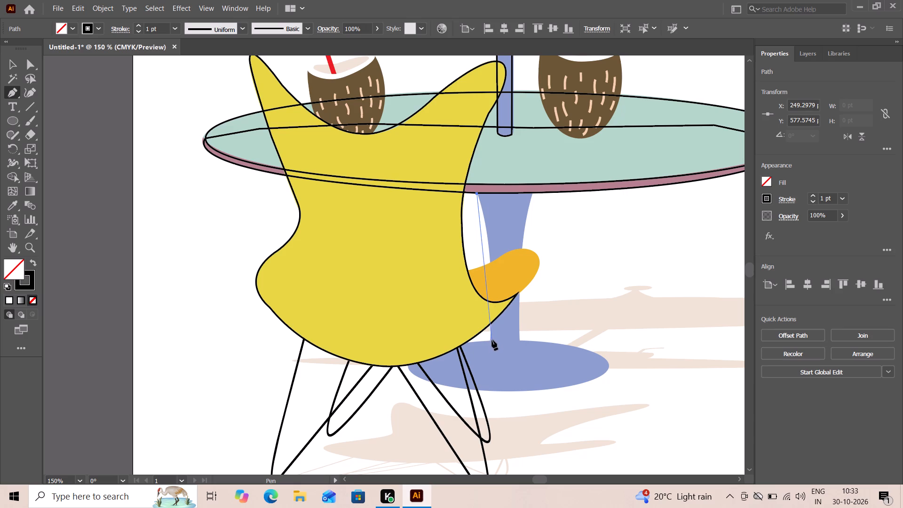
drag(491, 340, 481, 402)
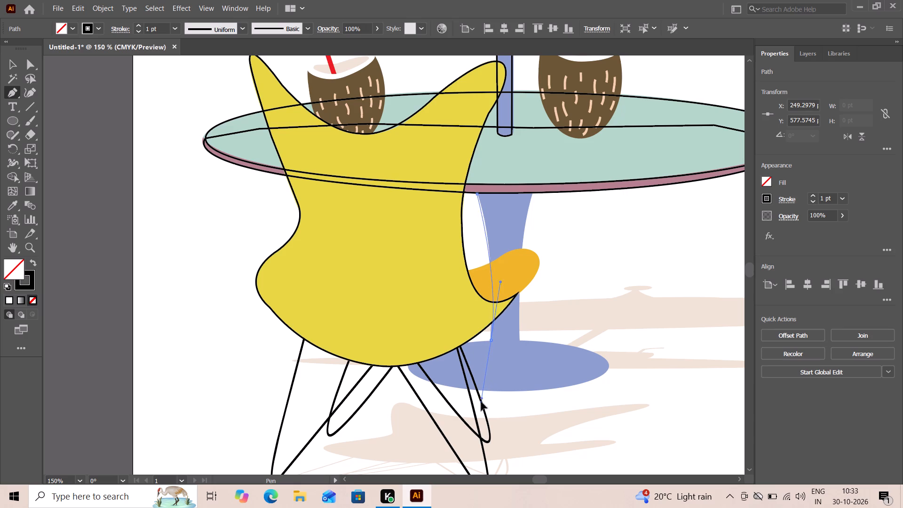
drag(481, 402, 480, 419)
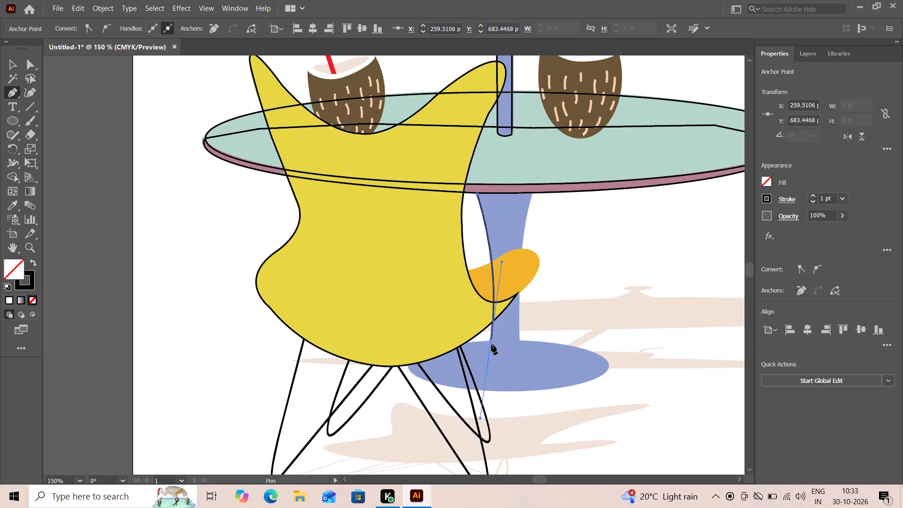
click(491, 341)
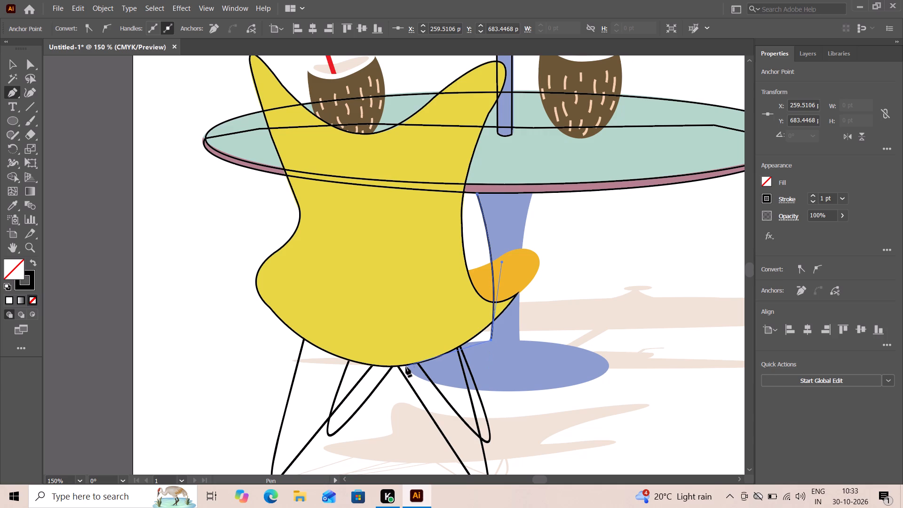
Curve the path around the blue base's left end and along its underside to the lowest point, removing the outgoing handles.
drag(406, 367, 425, 387)
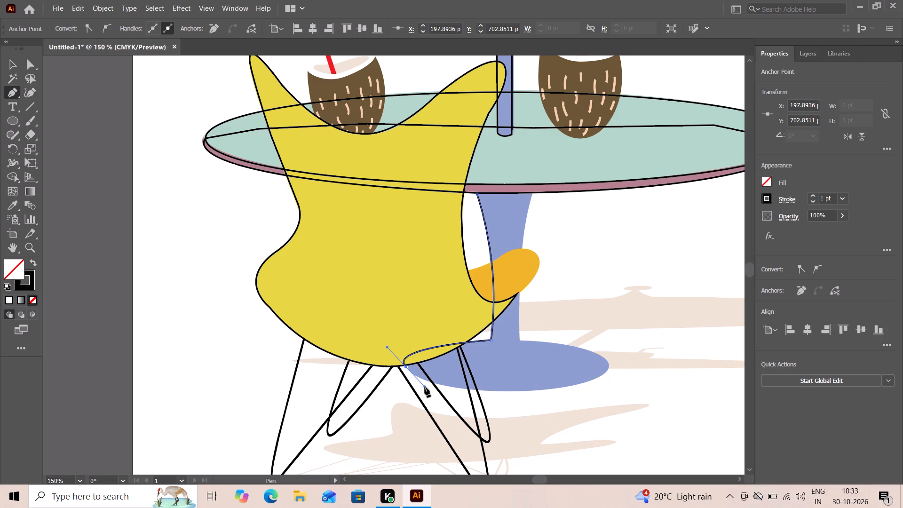
click(405, 368)
drag(529, 391, 635, 382)
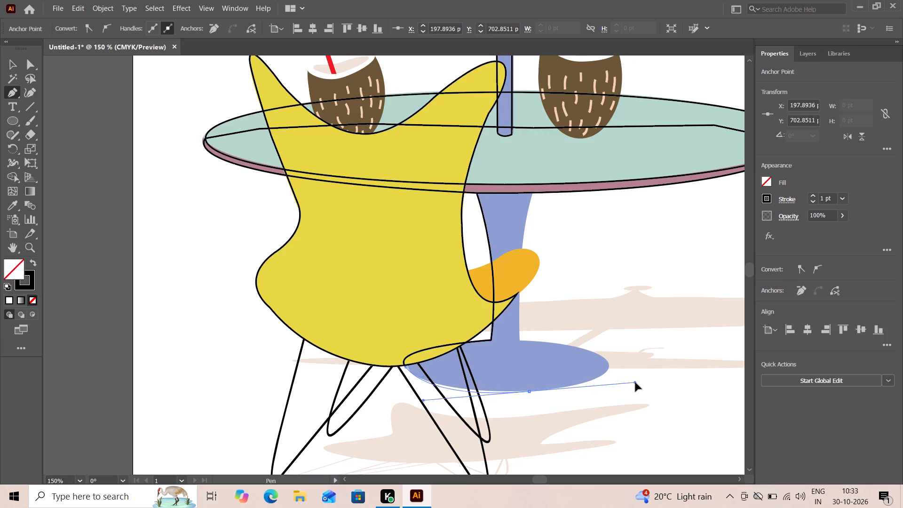
drag(635, 382, 643, 389)
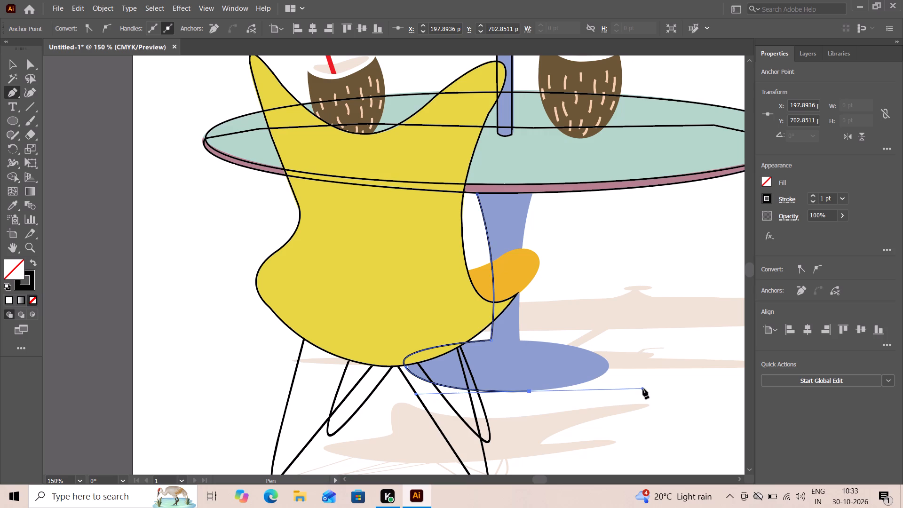
click(528, 391)
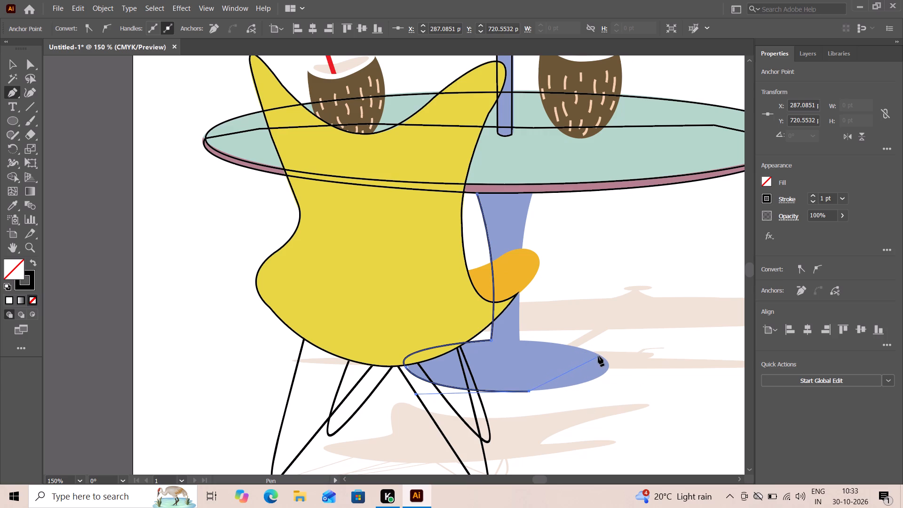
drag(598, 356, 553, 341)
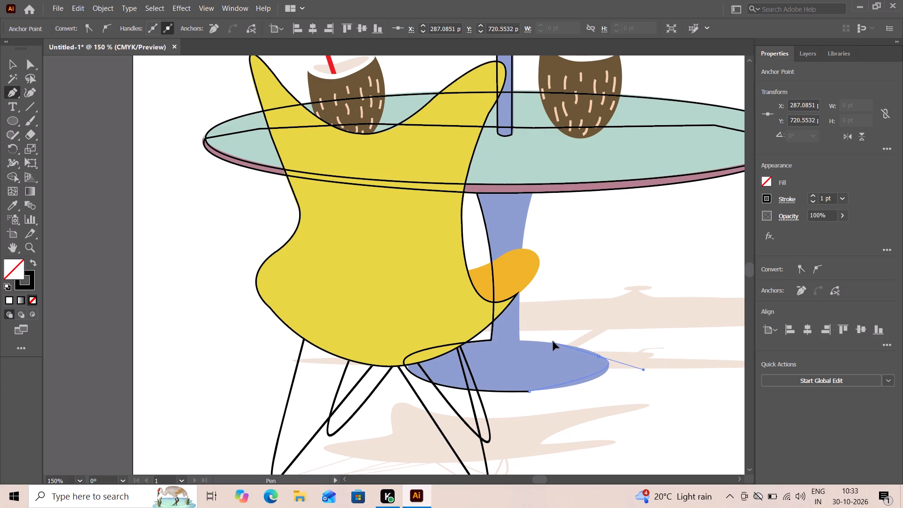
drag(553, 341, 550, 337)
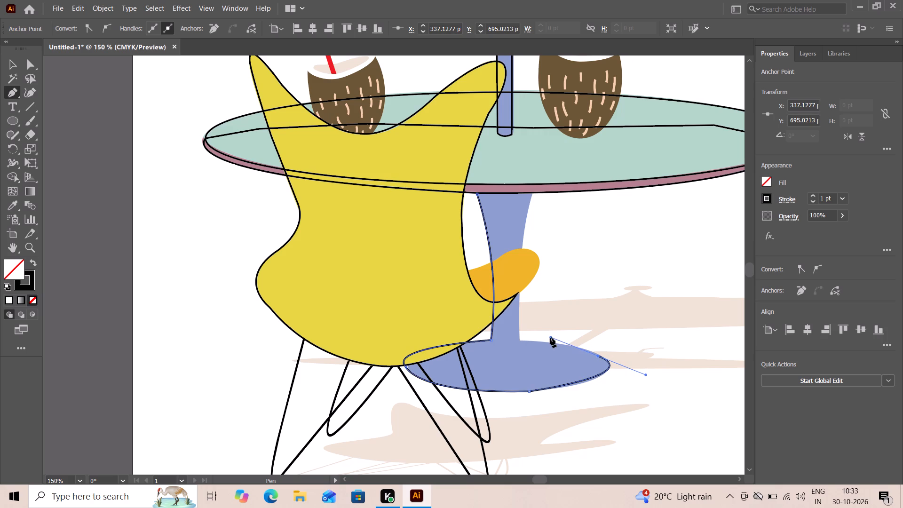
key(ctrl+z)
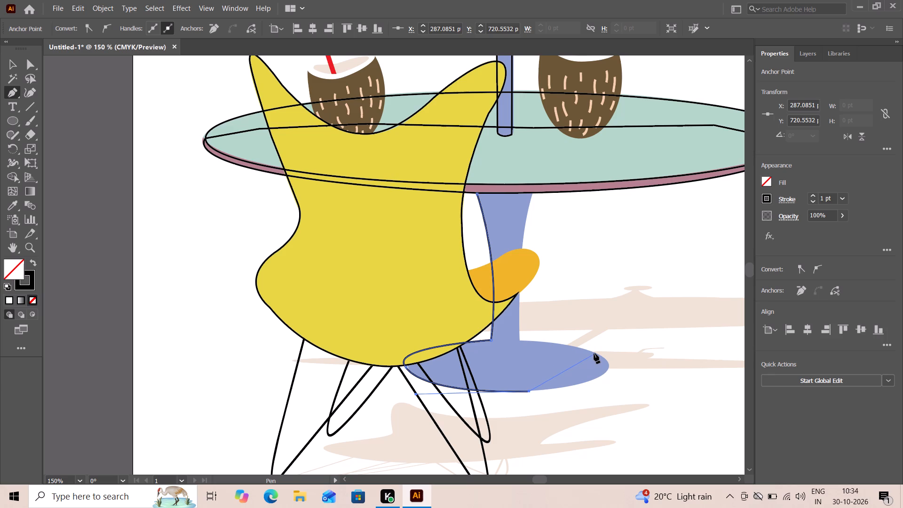
Curve the path around the blue base's right end and along its top edge to a corner point at the stem's lower right.
drag(594, 353, 536, 325)
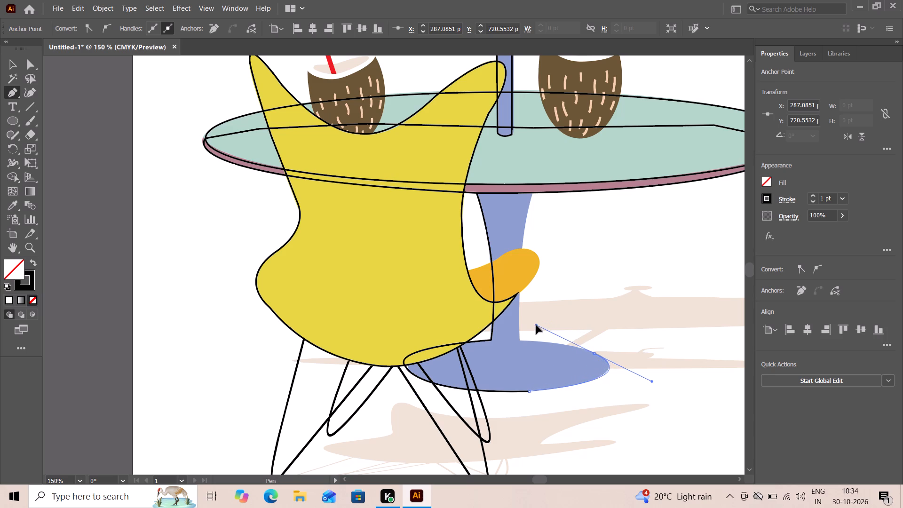
drag(536, 325, 539, 327)
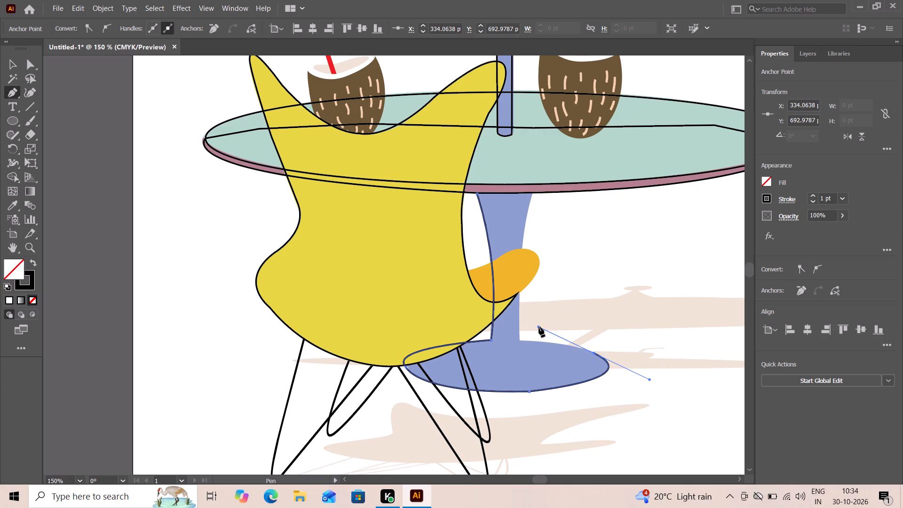
click(594, 353)
drag(519, 339, 476, 337)
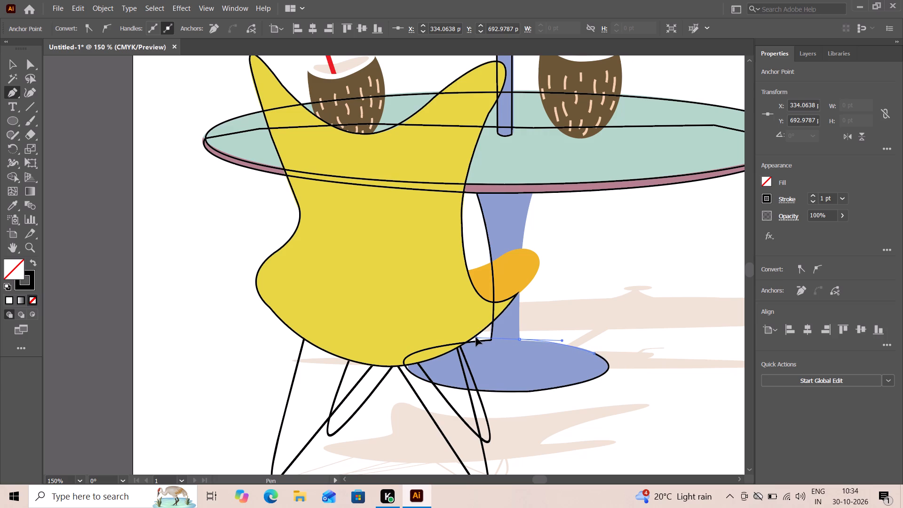
drag(476, 337, 474, 335)
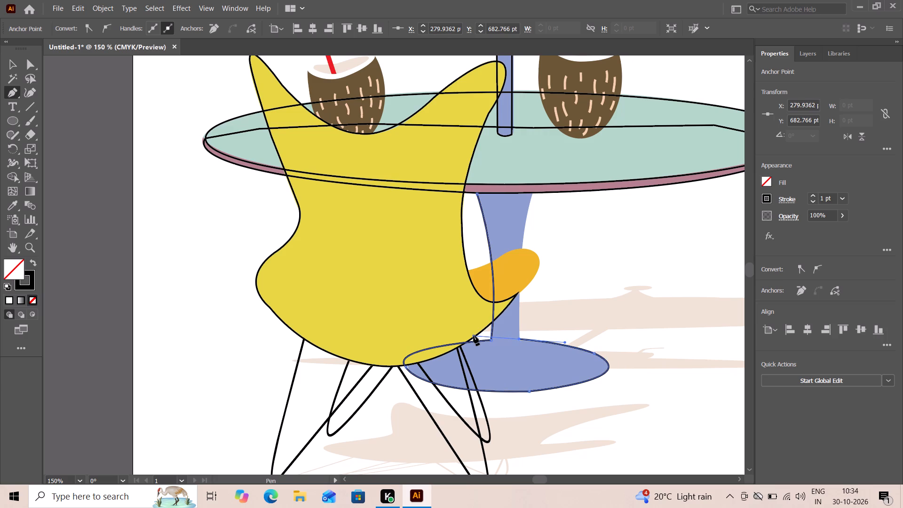
click(519, 339)
Curve the path up the blue stem's right edge, run it across above the table rim, close it at the stem's upper left and deselect.
drag(533, 193, 546, 167)
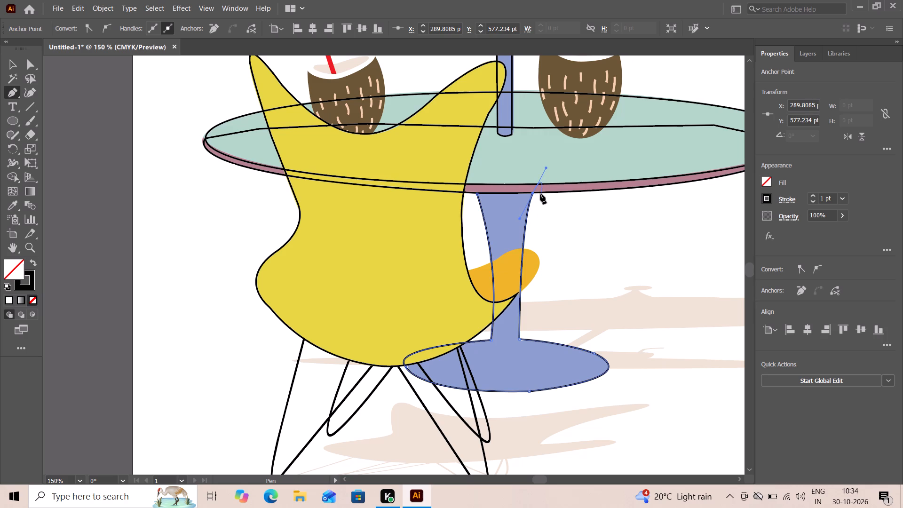
click(534, 193)
click(543, 170)
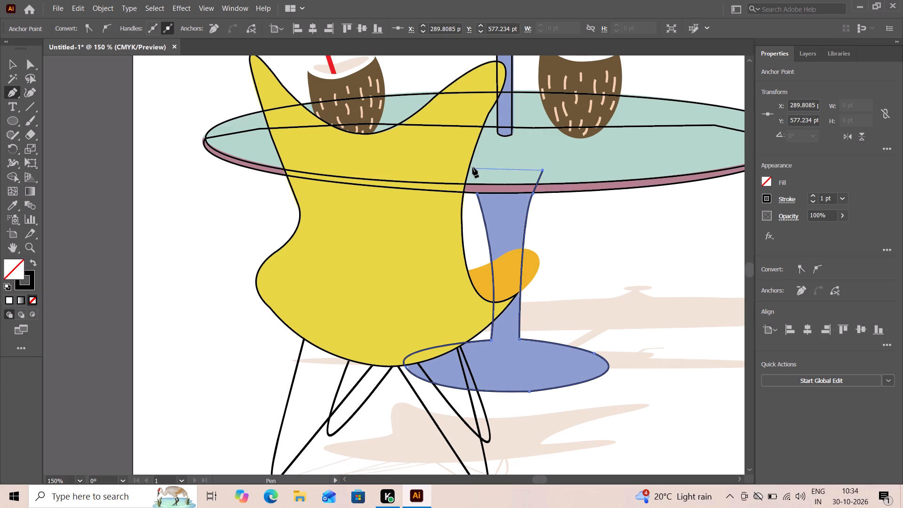
click(475, 168)
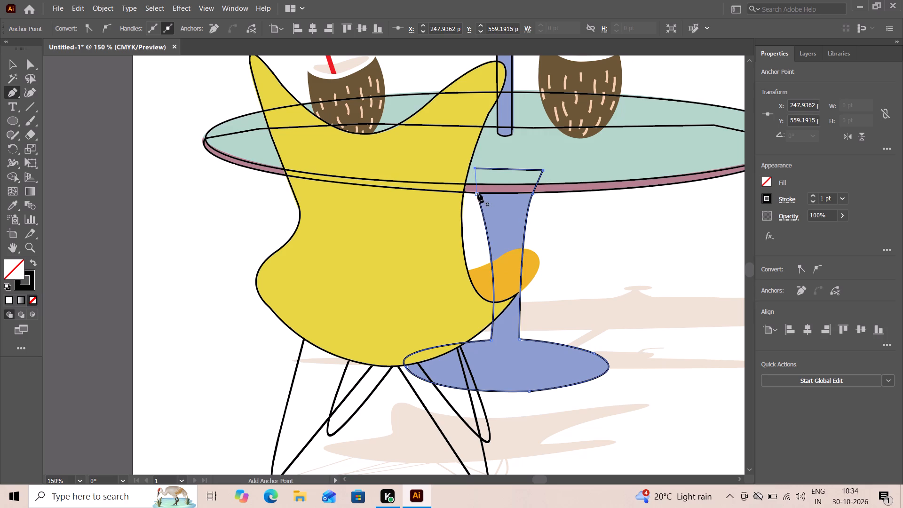
click(476, 195)
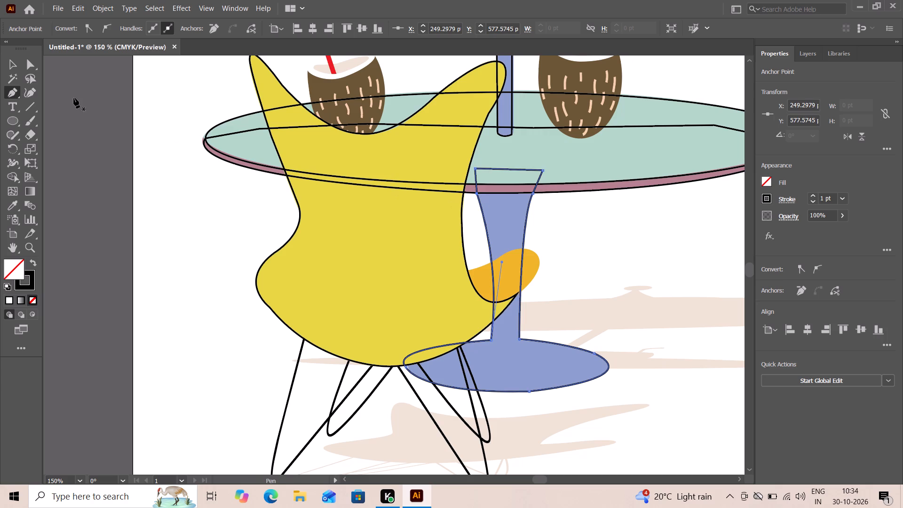
click(10, 66)
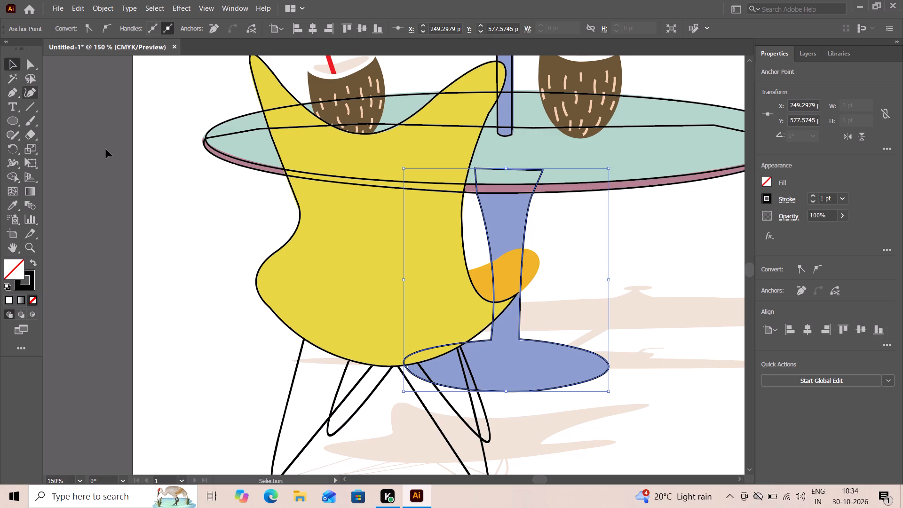
click(106, 149)
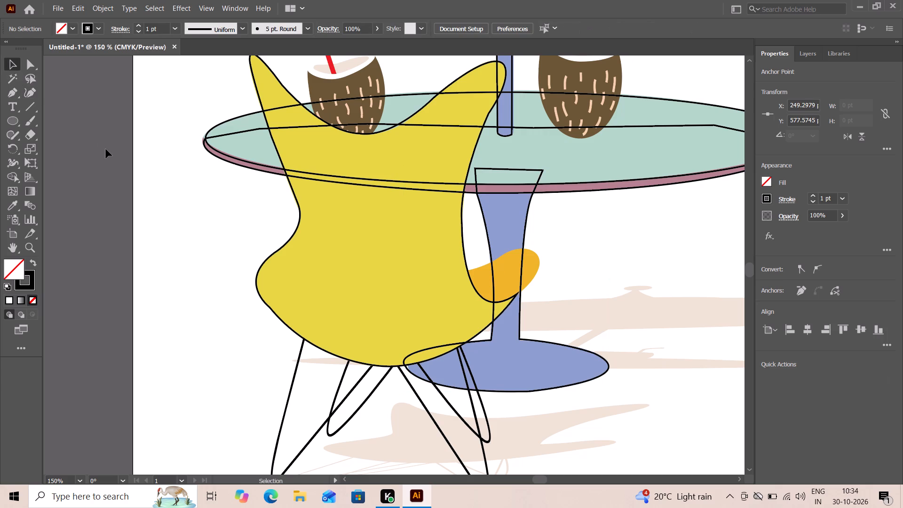
Start a Pen path at the orange shape's left corner and curve it along the top edge to the right end, removing the outgoing handles.
click(10, 95)
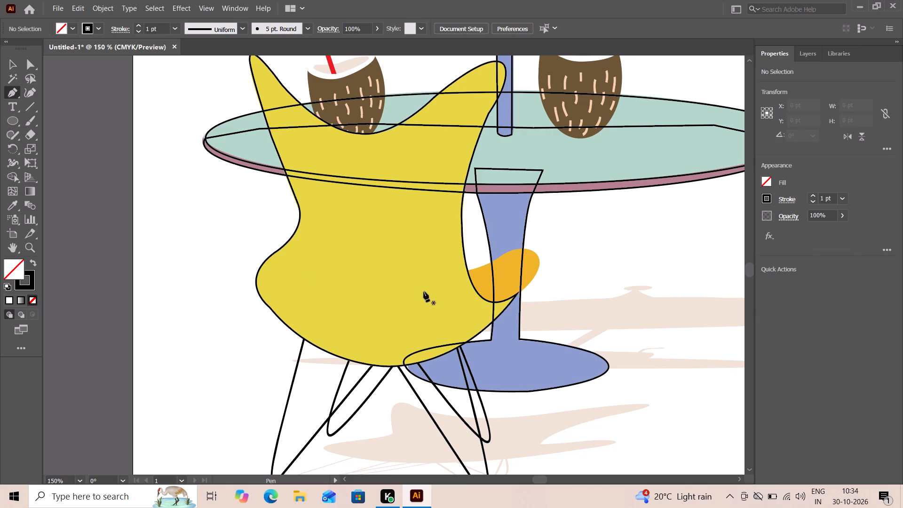
click(468, 270)
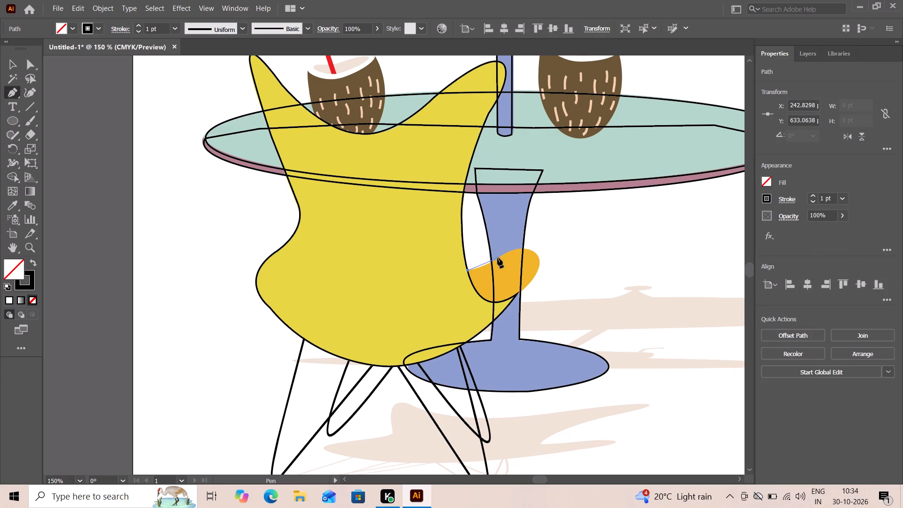
drag(498, 258, 503, 254)
drag(503, 254, 511, 249)
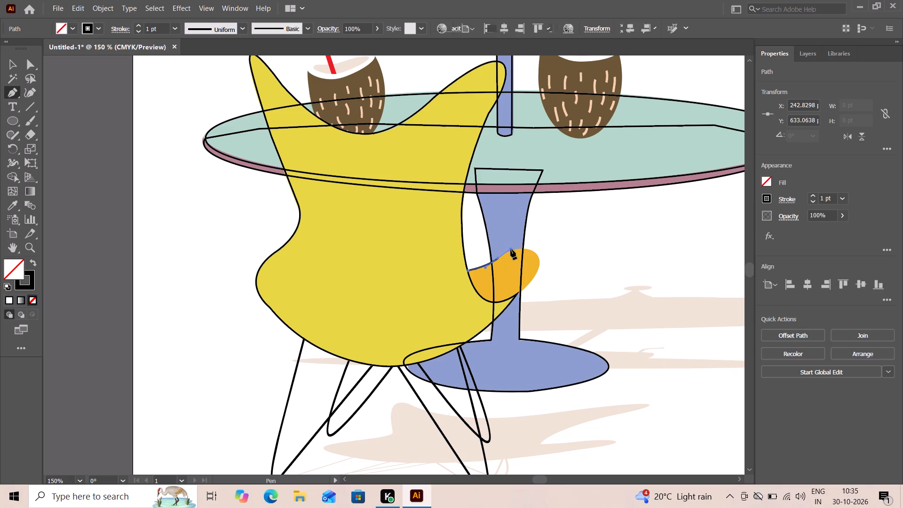
click(498, 260)
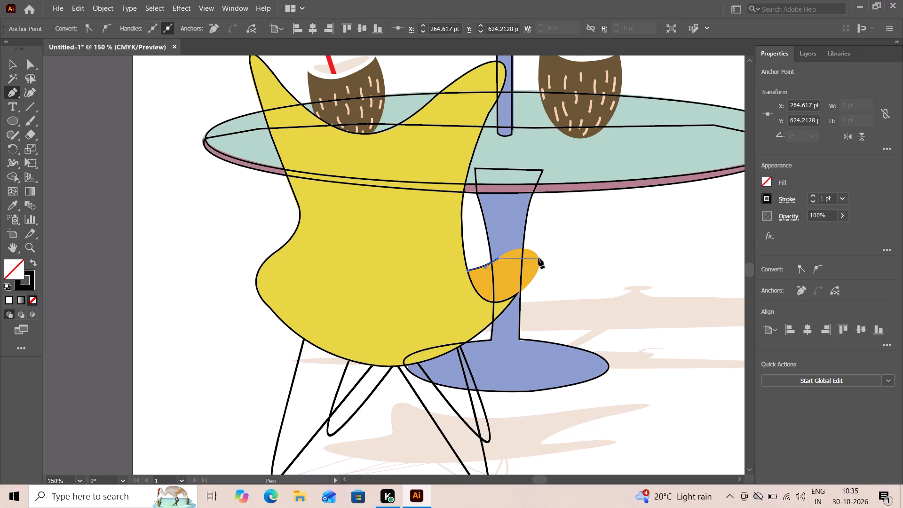
drag(539, 258, 554, 279)
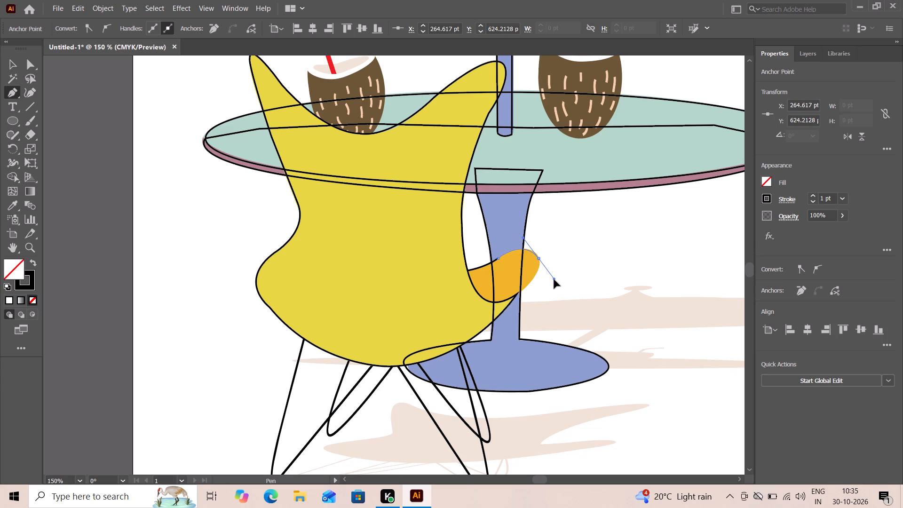
drag(554, 279, 551, 280)
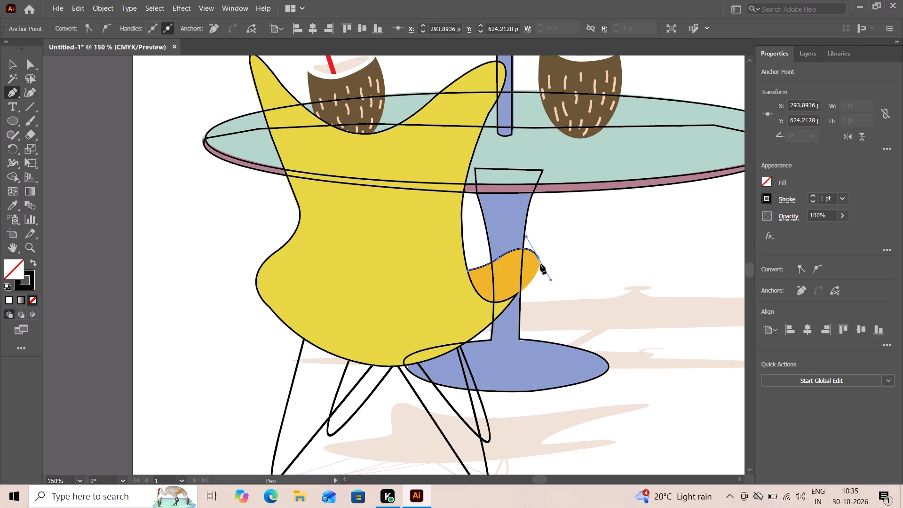
click(539, 259)
Curve the path down the orange shape's right side, close it with straight segments across the yellow seat to its start, and deselect it.
drag(520, 294, 515, 298)
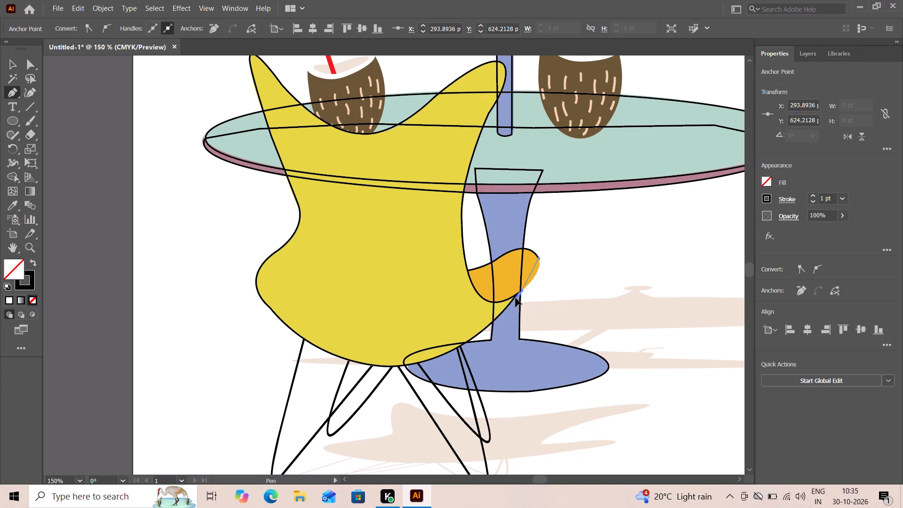
drag(515, 298, 495, 312)
drag(495, 312, 493, 318)
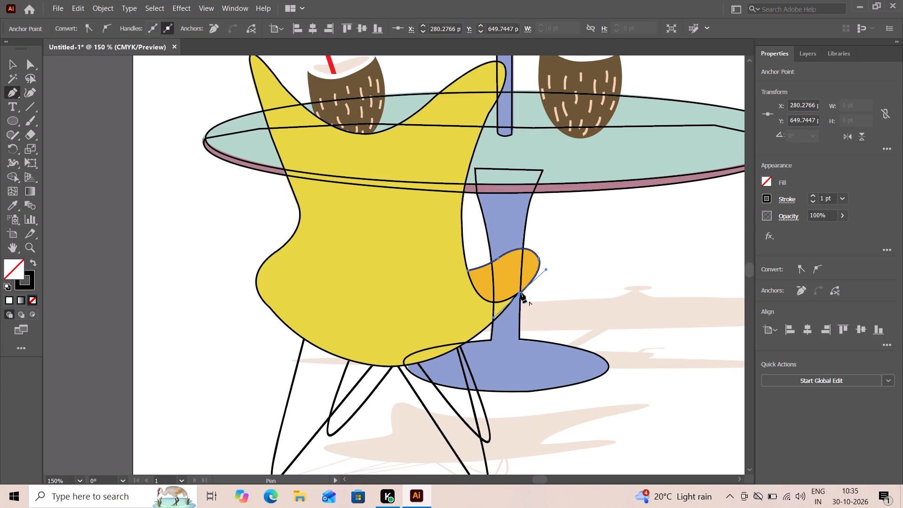
click(521, 293)
click(492, 312)
click(442, 318)
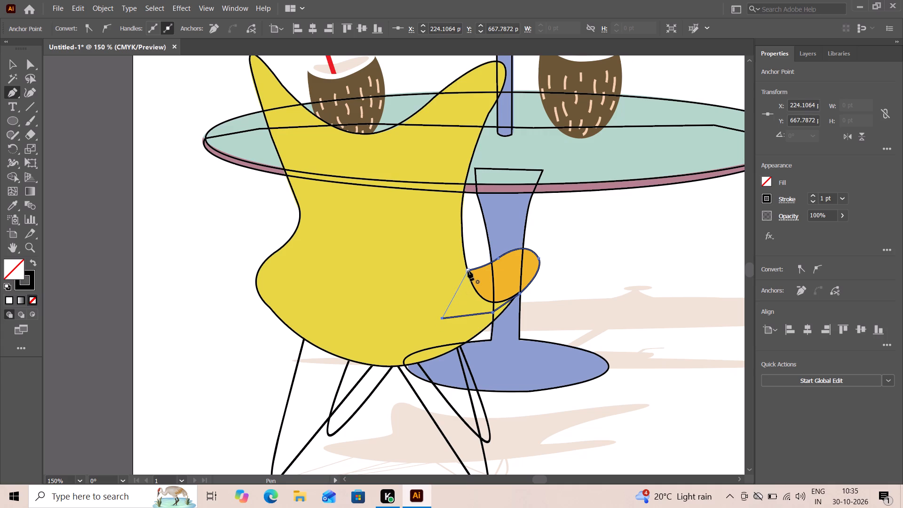
click(468, 270)
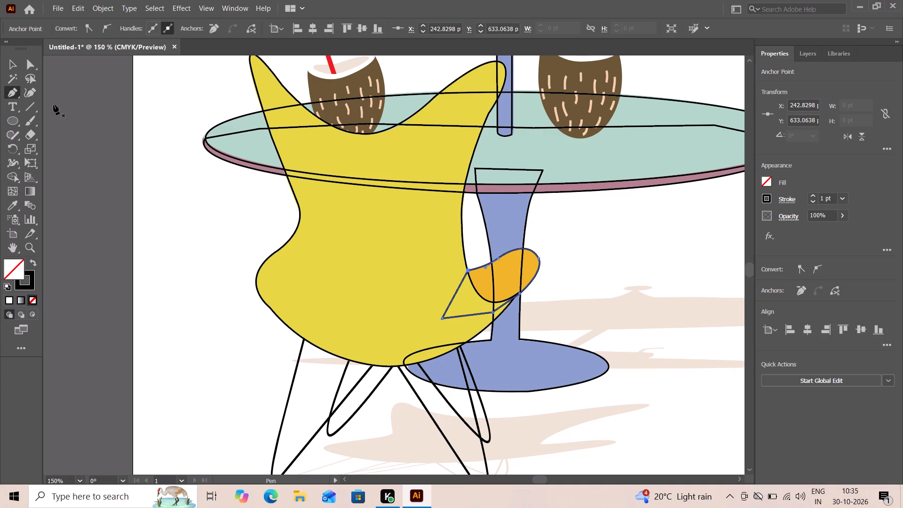
click(11, 64)
click(123, 169)
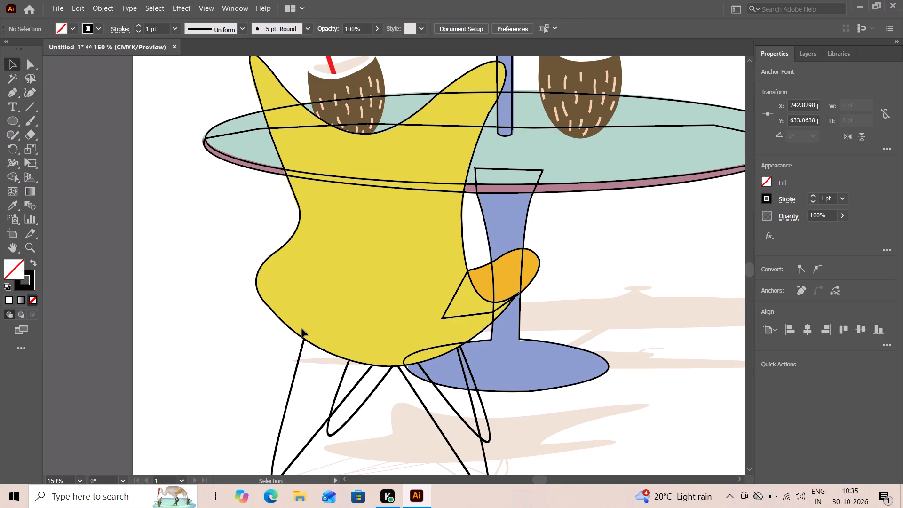
Trace the chair's outer left wire leg as an open Pen path, curving around its foot and back up to the seat's underside, and deselect it.
key(space)
key(space)
key(space)
key(space)
key(space)
key(space)
key(space)
key(space)
key(space)
key(space)
key(space)
key(space)
key(space)
key(space)
key(space)
key(space)
key(space)
key(space)
key(space)
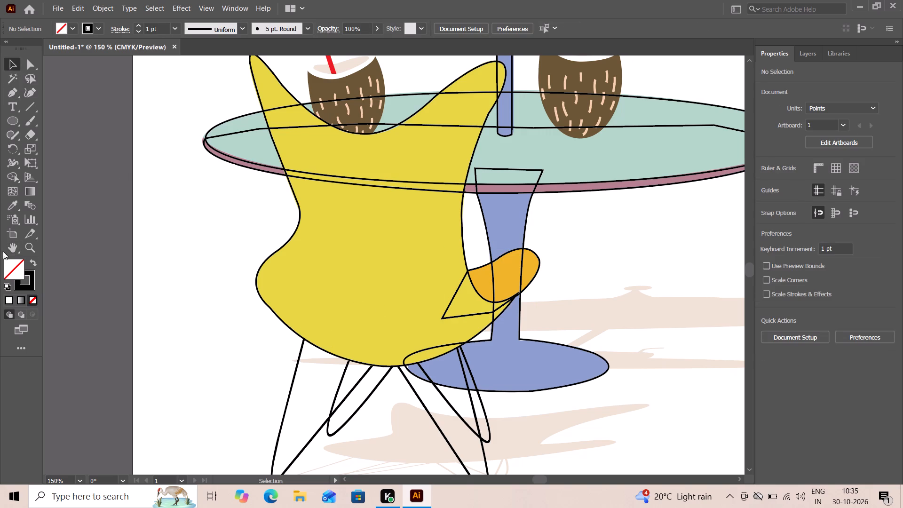
click(13, 243)
drag(285, 304, 325, 221)
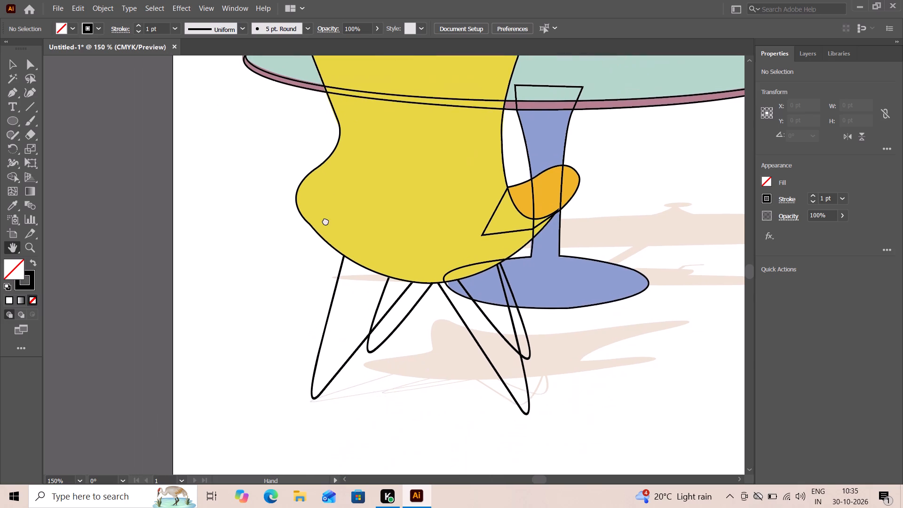
drag(325, 221, 345, 182)
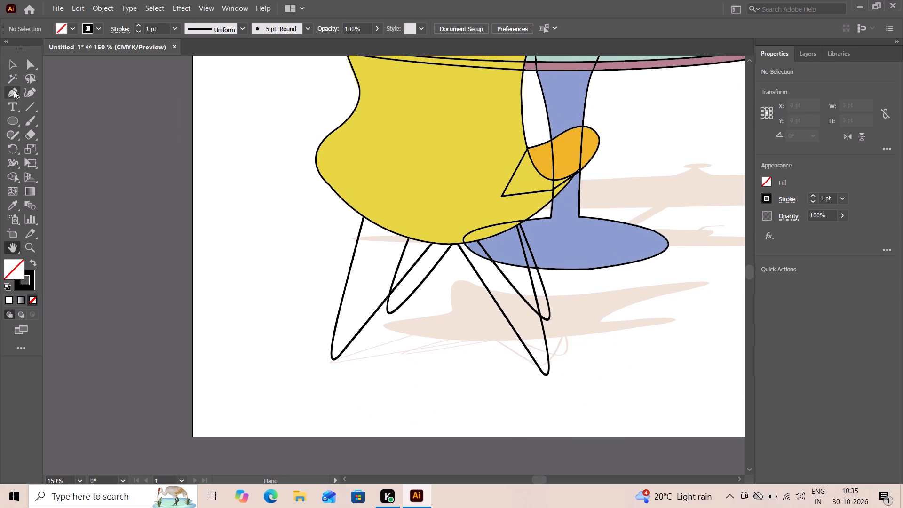
click(14, 90)
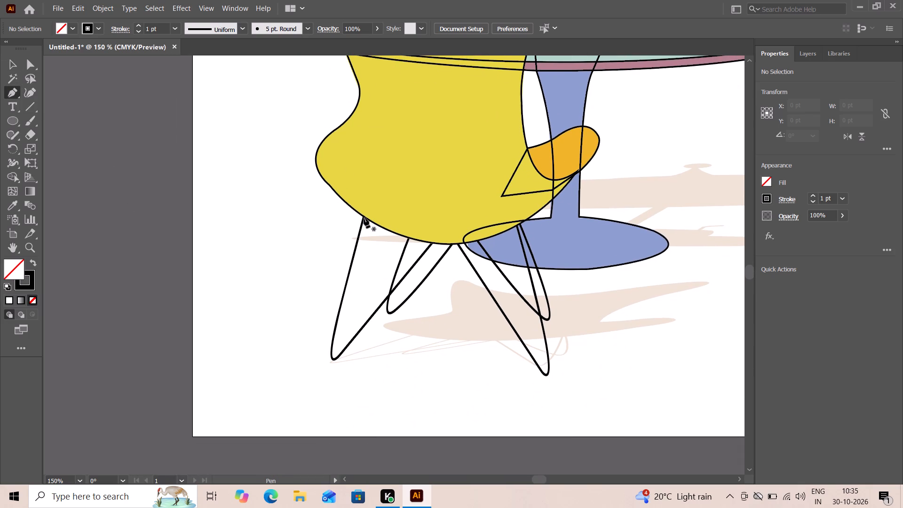
click(364, 218)
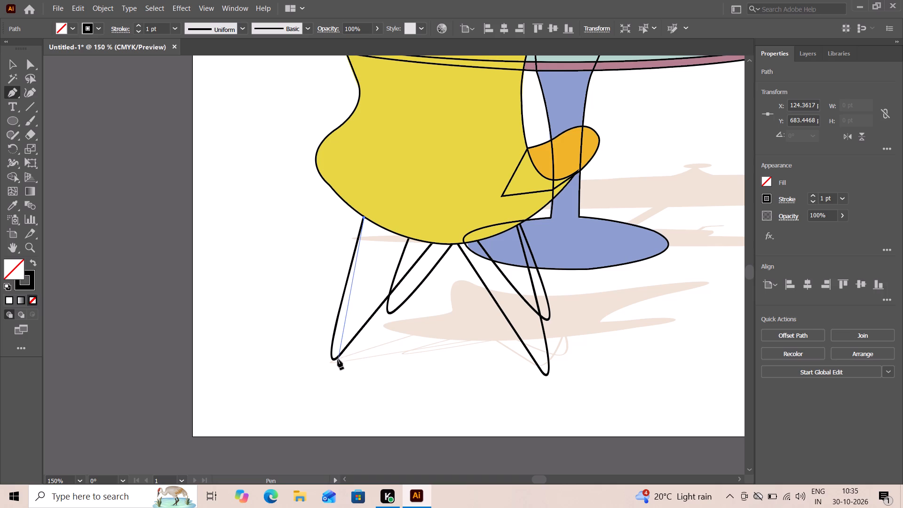
drag(336, 357, 338, 354)
drag(338, 354, 356, 336)
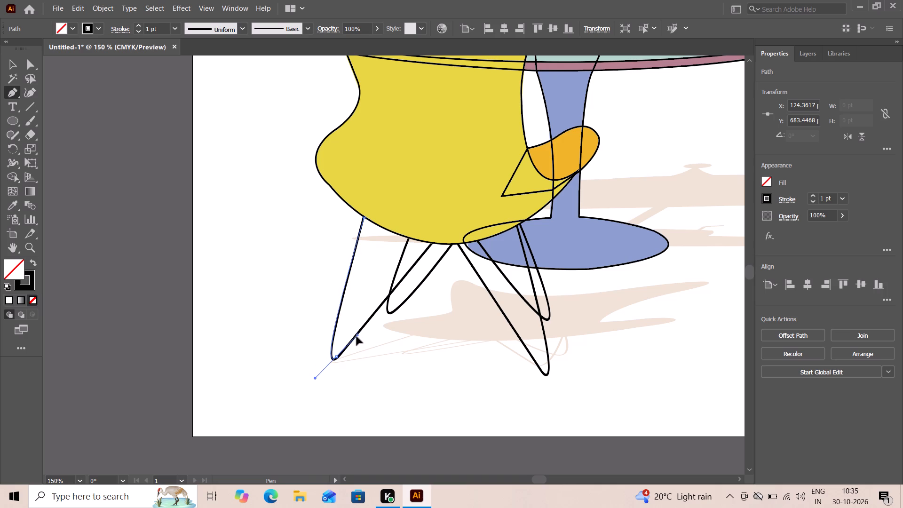
drag(356, 336, 356, 336)
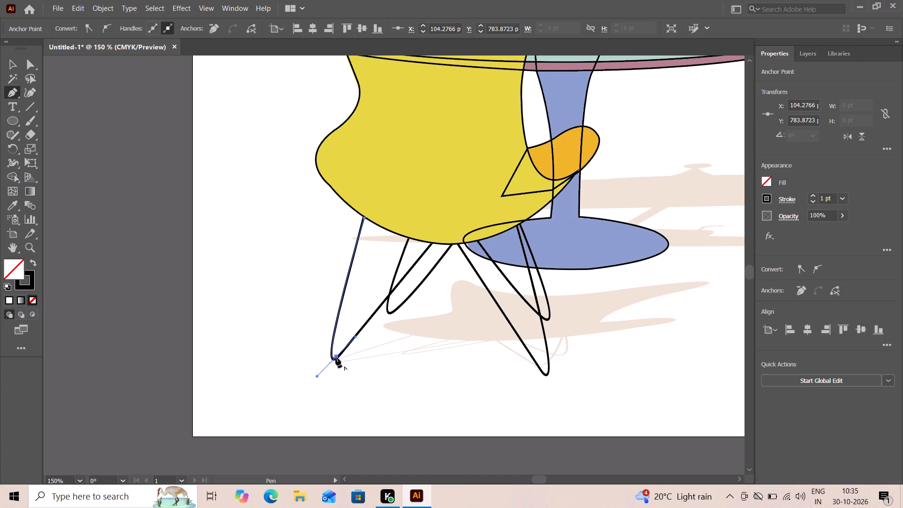
click(336, 357)
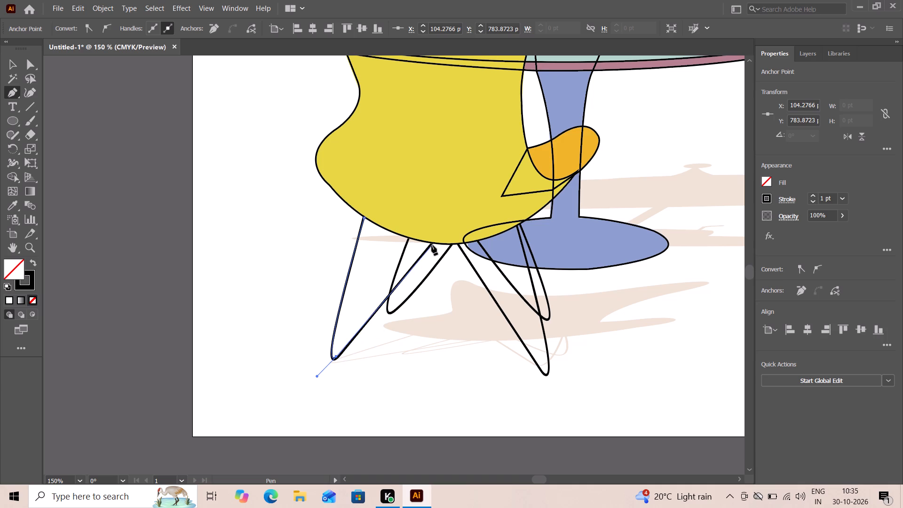
click(432, 244)
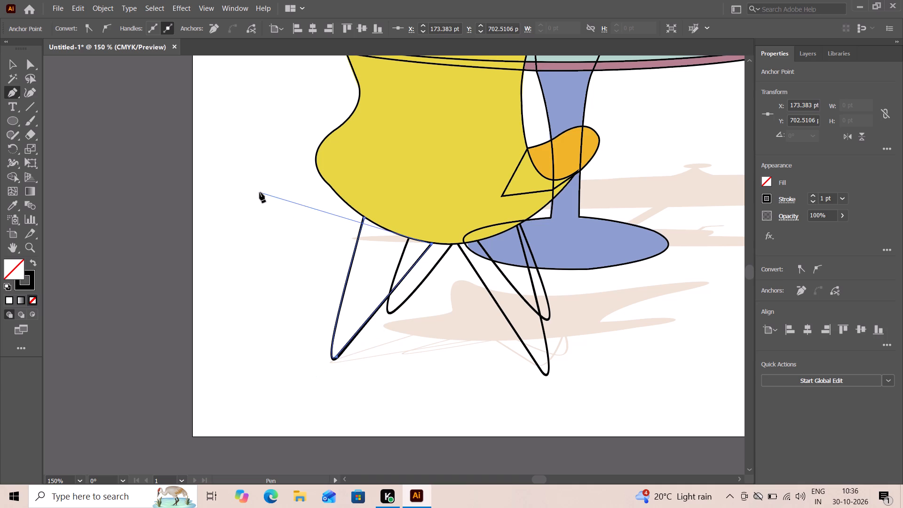
click(11, 65)
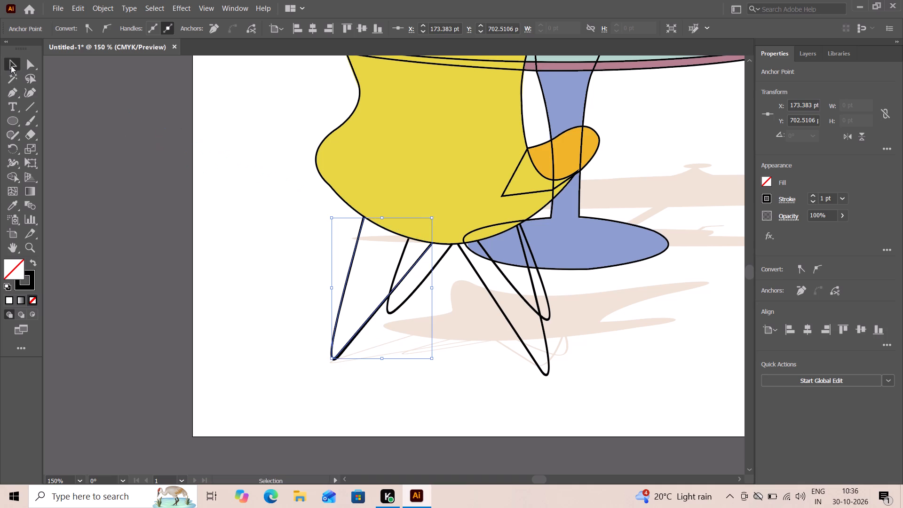
click(166, 173)
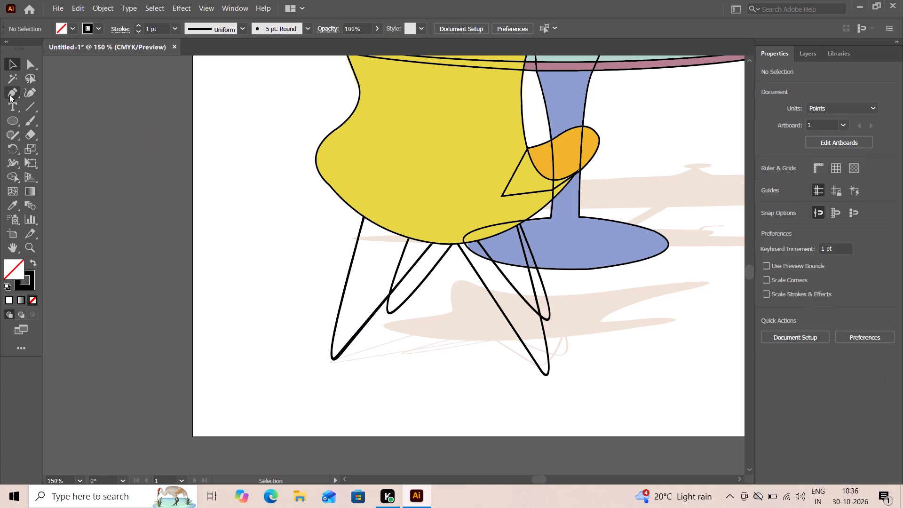
Trace the chair's shorter inner left wire leg as an open Pen path, curving around its foot back to the seat's underside, and deselect it.
click(9, 95)
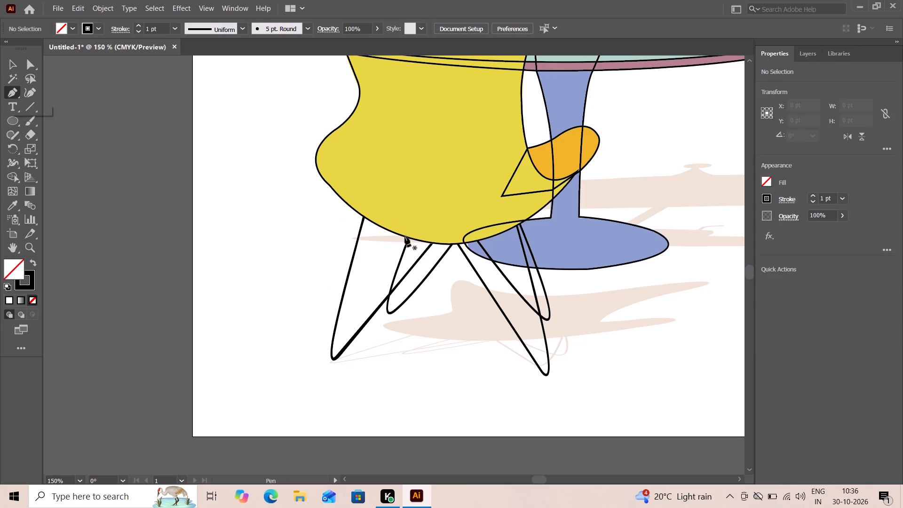
click(409, 238)
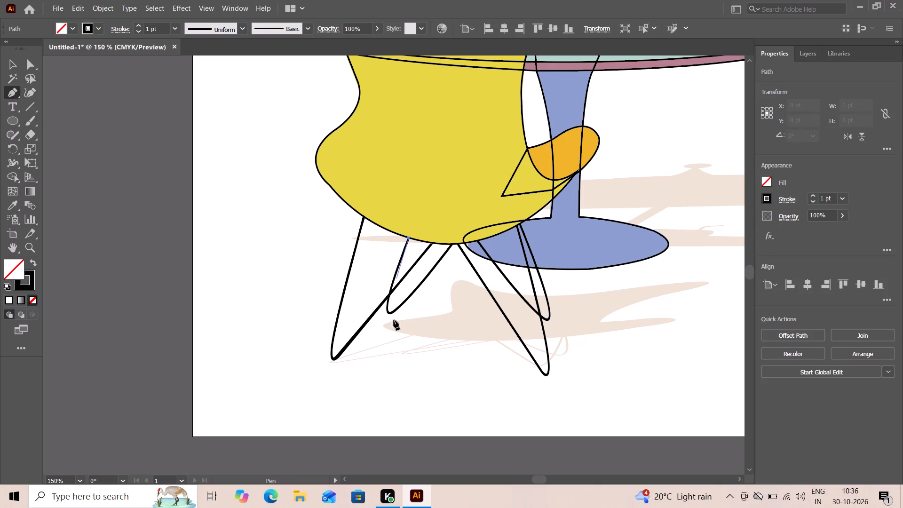
drag(395, 310, 406, 298)
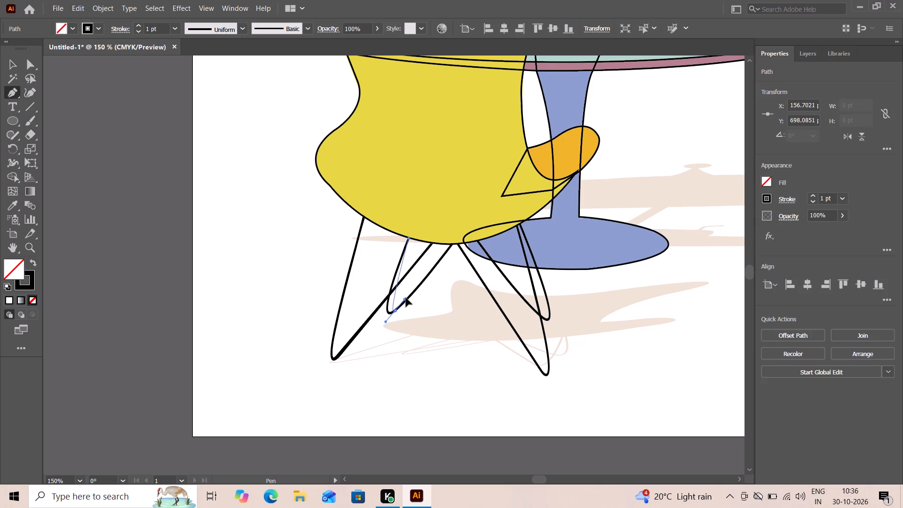
drag(406, 298, 420, 286)
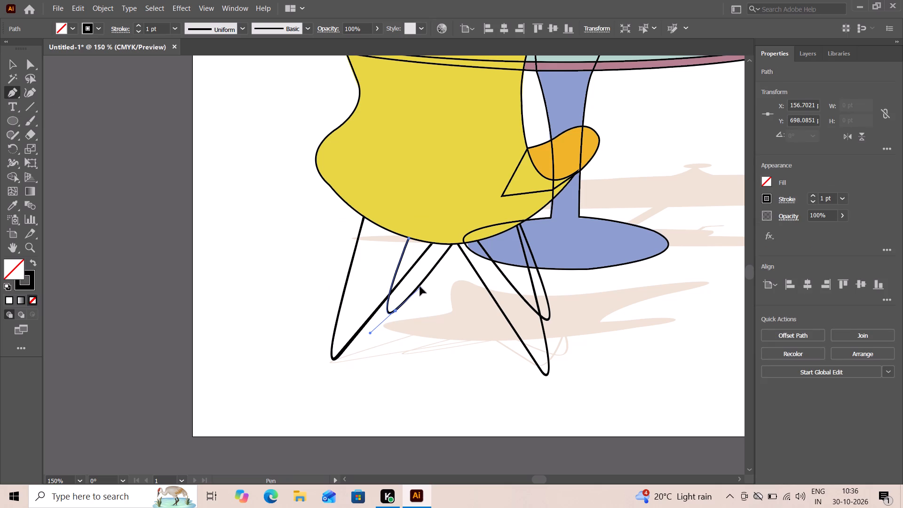
drag(420, 286, 420, 286)
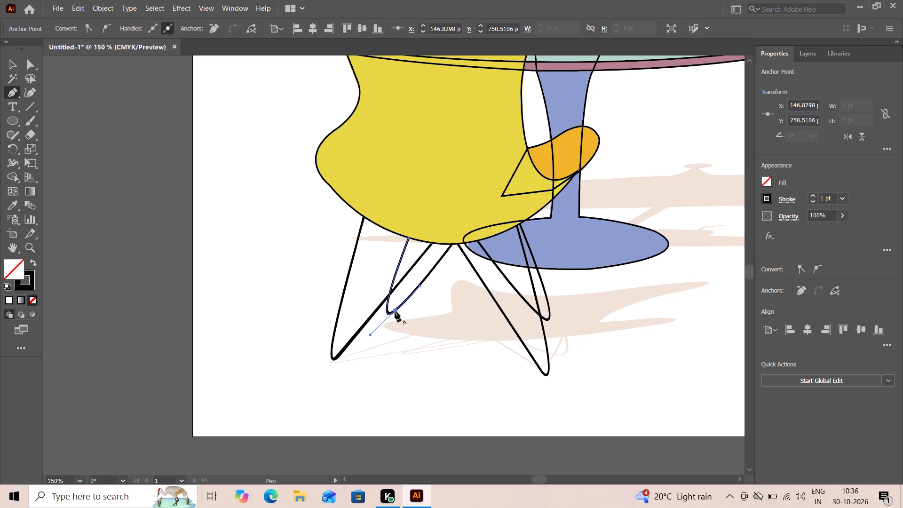
click(395, 311)
drag(453, 243, 461, 227)
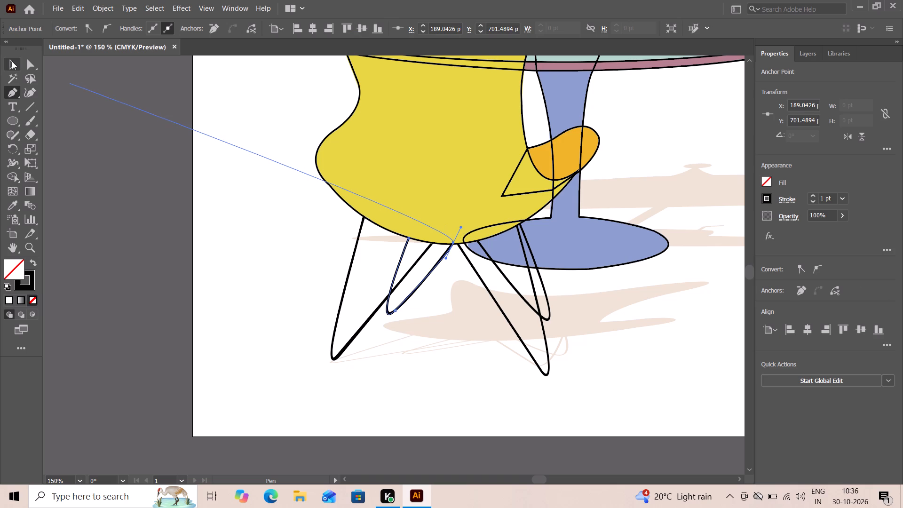
click(12, 61)
click(194, 183)
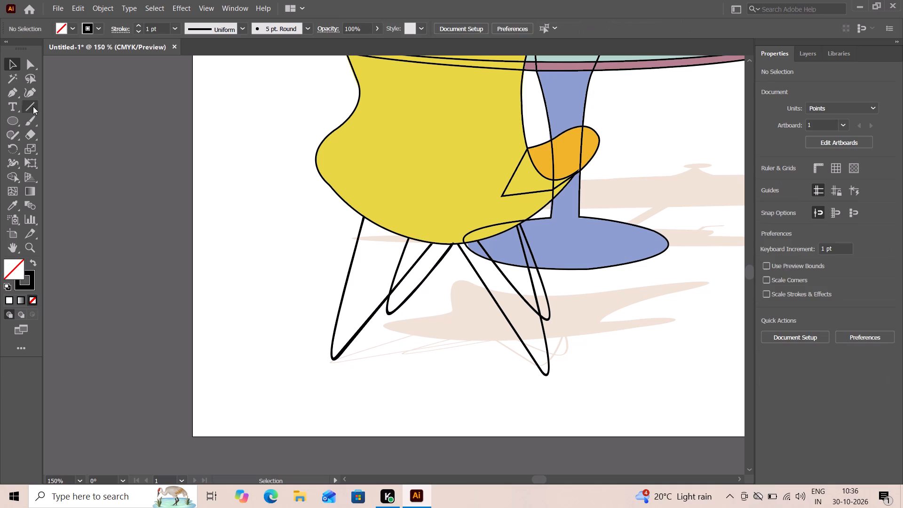
Trace the chair's longer front right wire leg as an open Pen path from the seat's underside around its foot and back up, then deselect it.
click(10, 91)
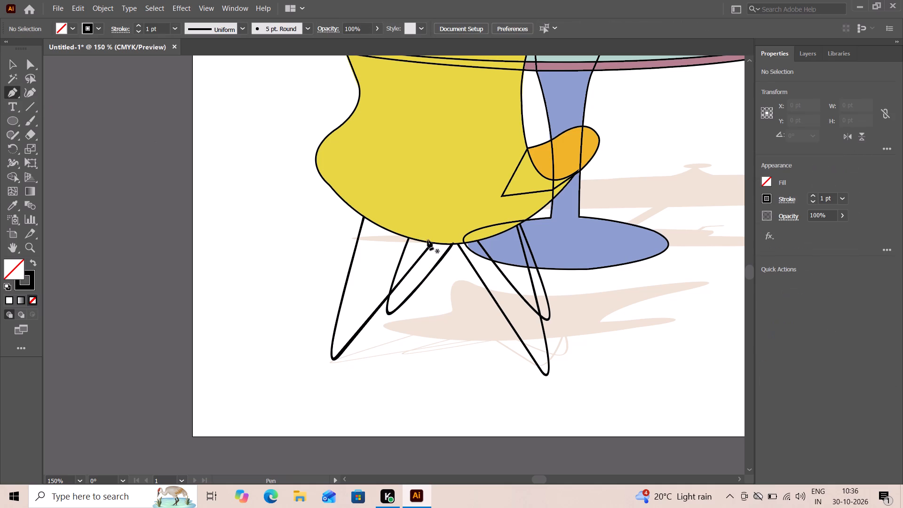
click(459, 244)
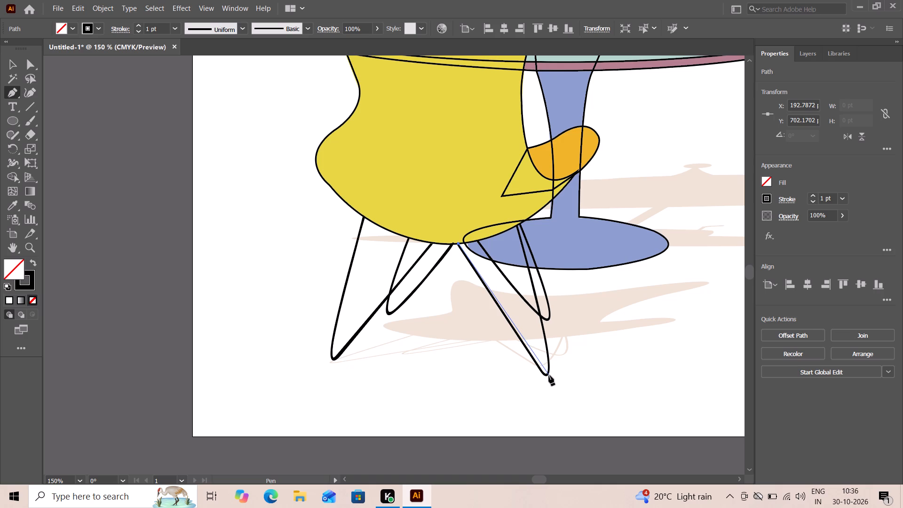
drag(549, 374, 560, 365)
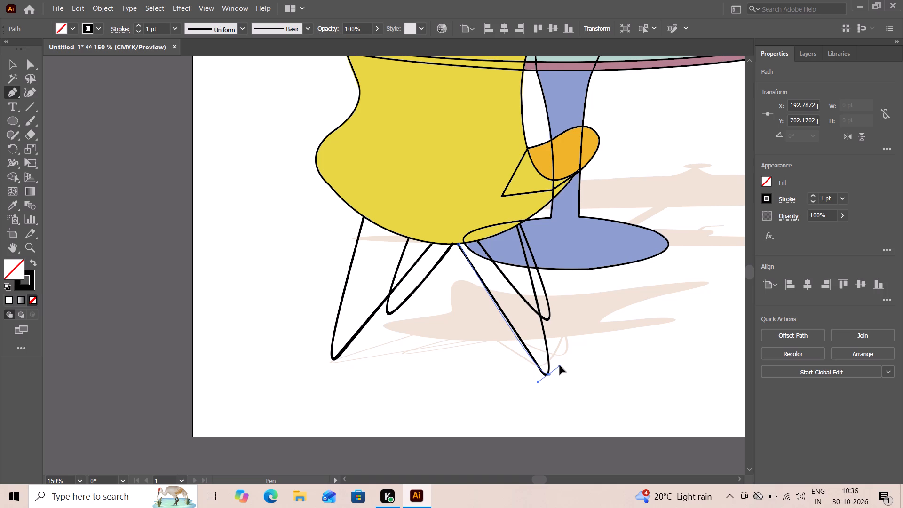
drag(560, 365, 553, 360)
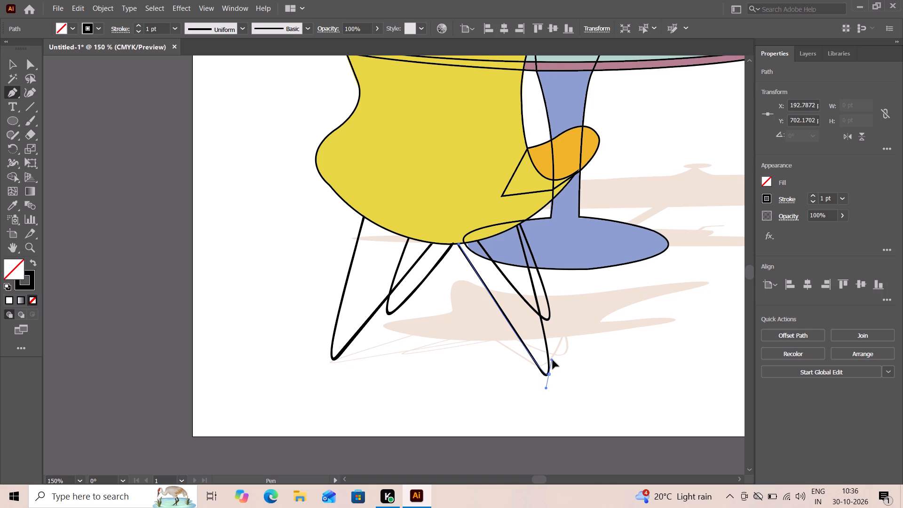
drag(553, 360, 553, 358)
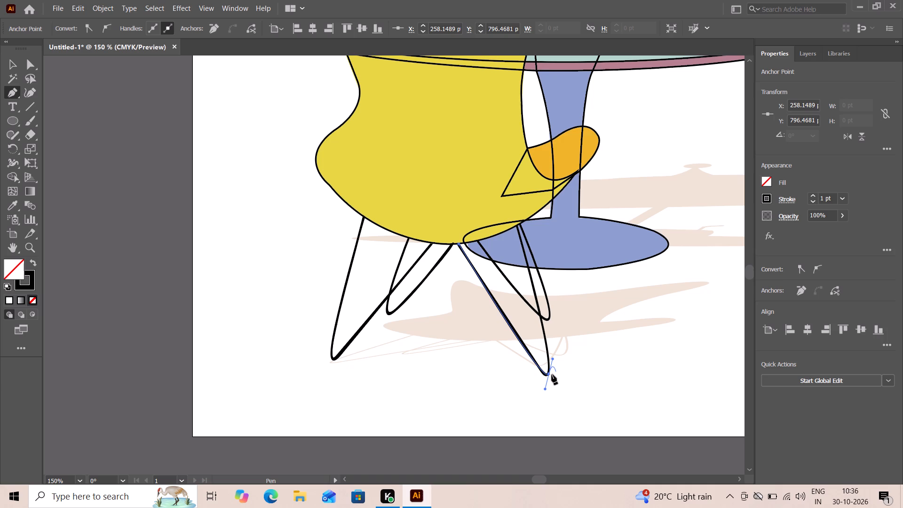
click(550, 374)
drag(517, 227, 511, 215)
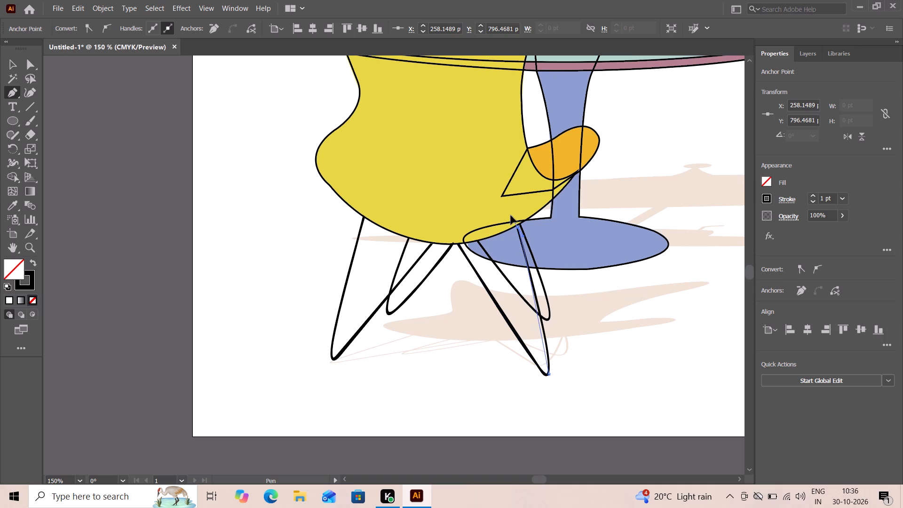
drag(511, 215, 501, 195)
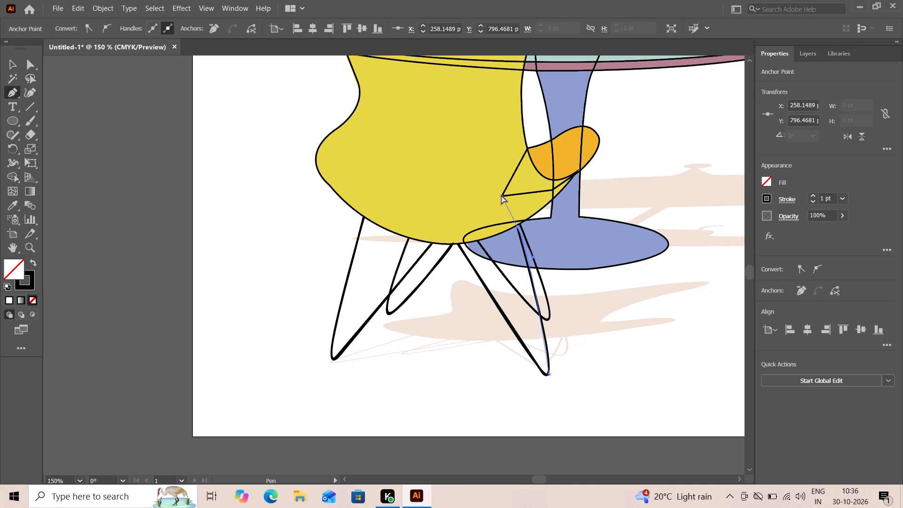
drag(501, 195, 499, 190)
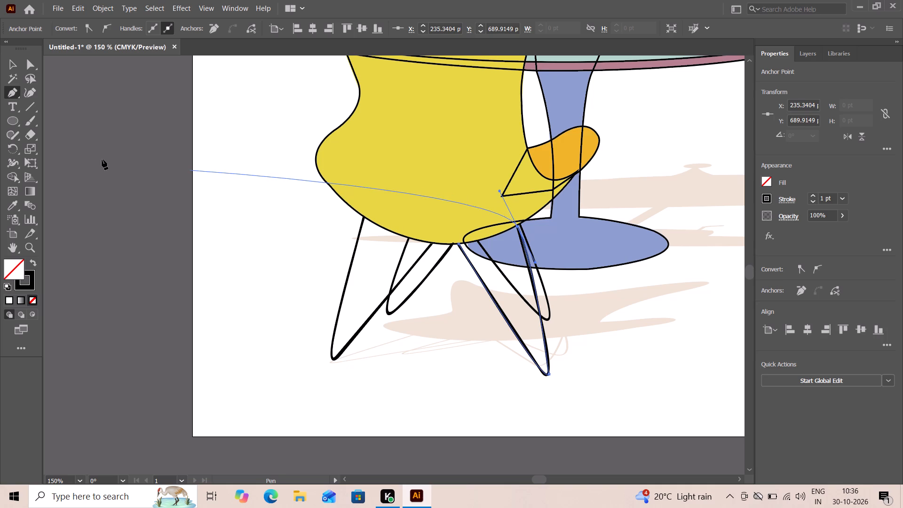
click(10, 65)
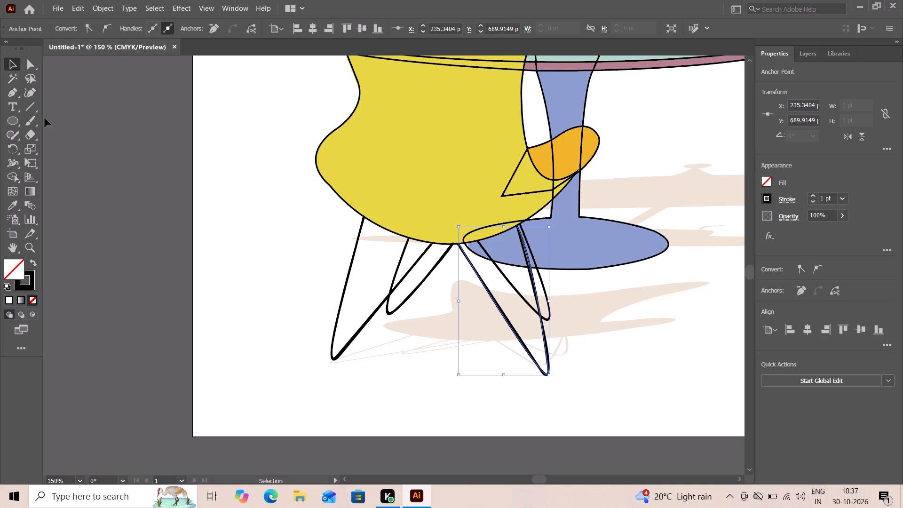
click(75, 149)
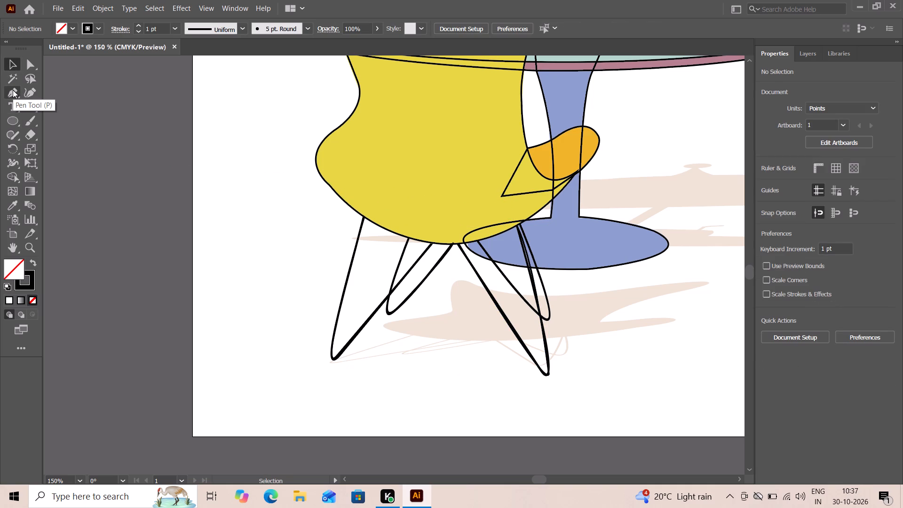
Trace the chair's shorter rear right wire leg as an open Pen path around its foot, with an extra anchor partway up, and deselect it.
click(13, 90)
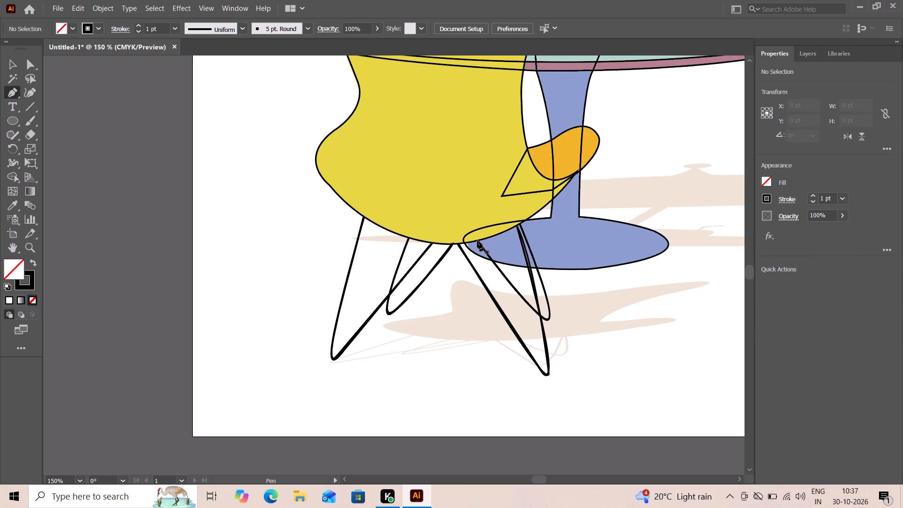
click(477, 241)
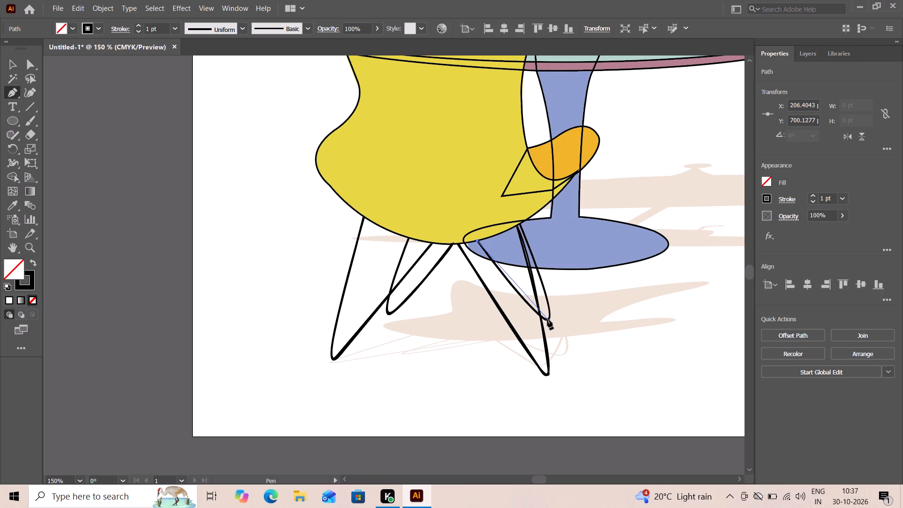
drag(547, 319, 557, 310)
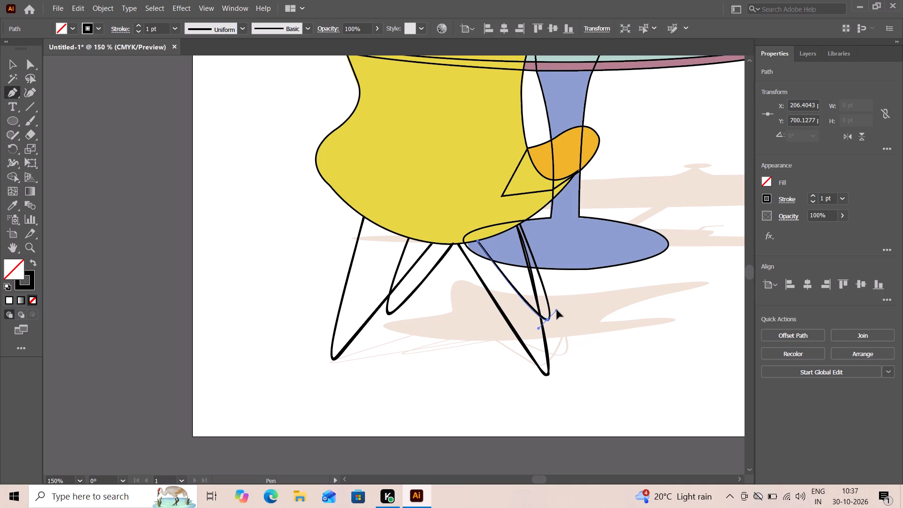
drag(557, 310, 575, 333)
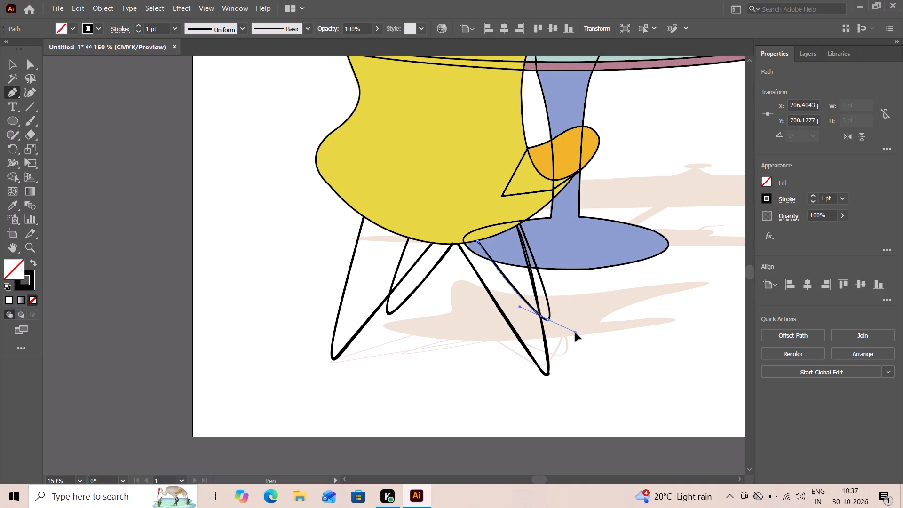
drag(575, 333, 579, 335)
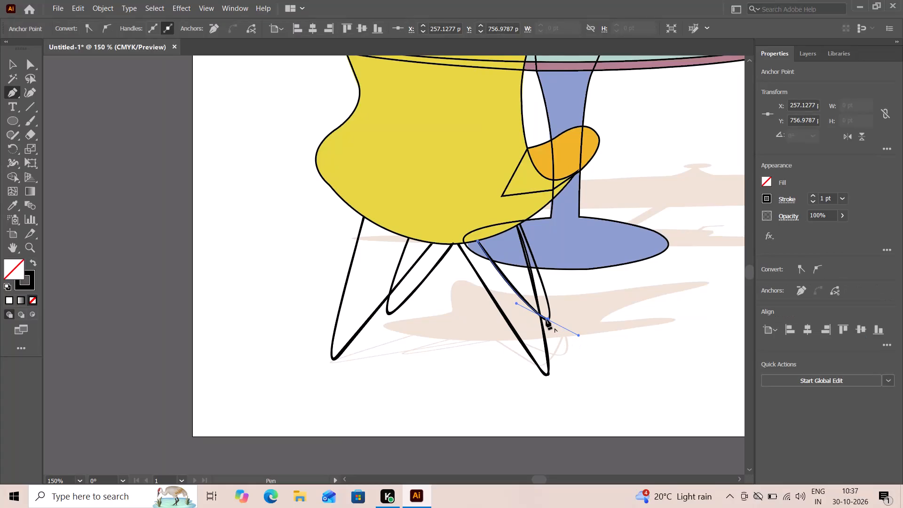
click(546, 319)
drag(537, 267, 520, 235)
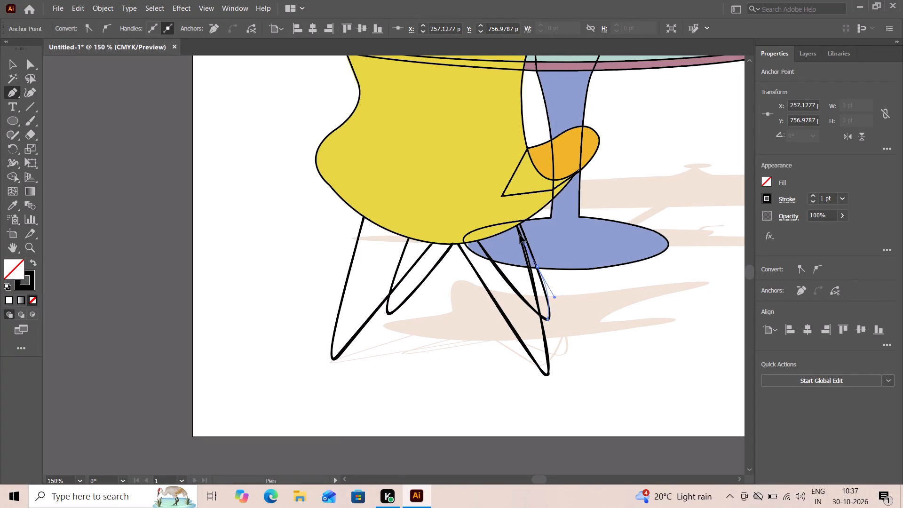
drag(520, 235, 519, 225)
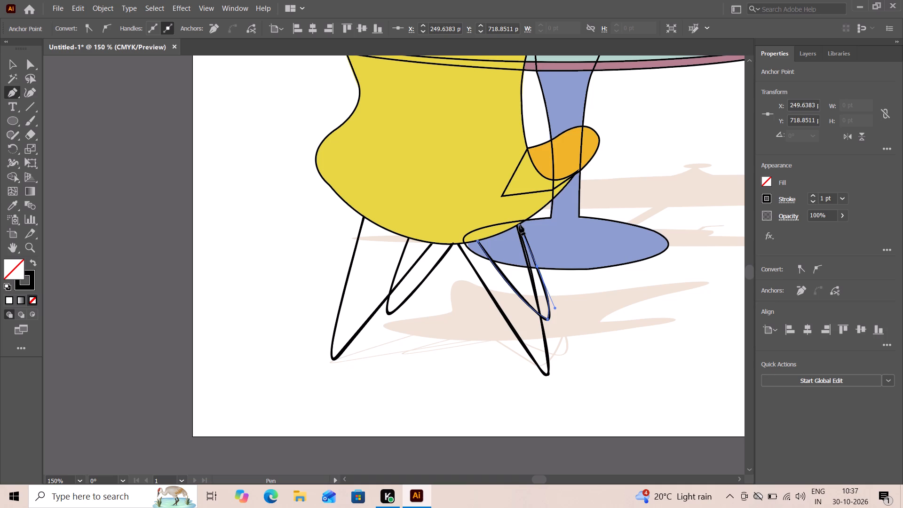
click(538, 268)
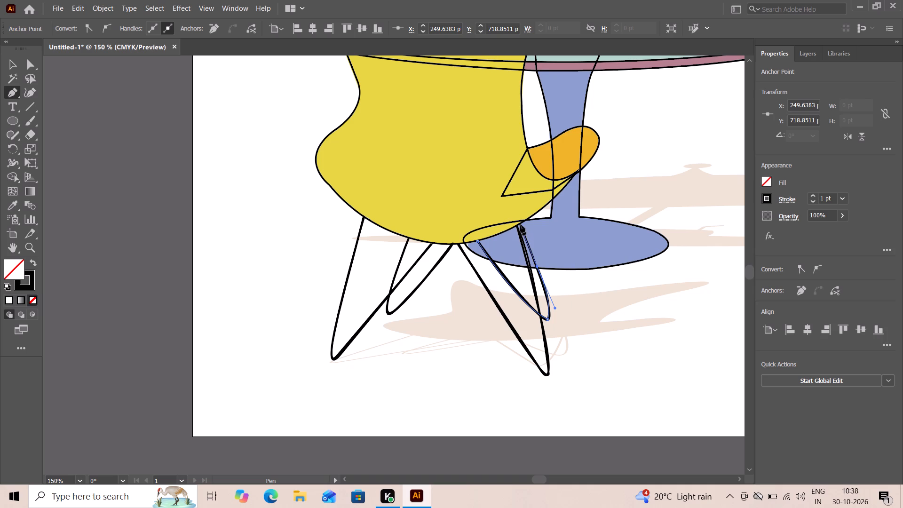
click(520, 225)
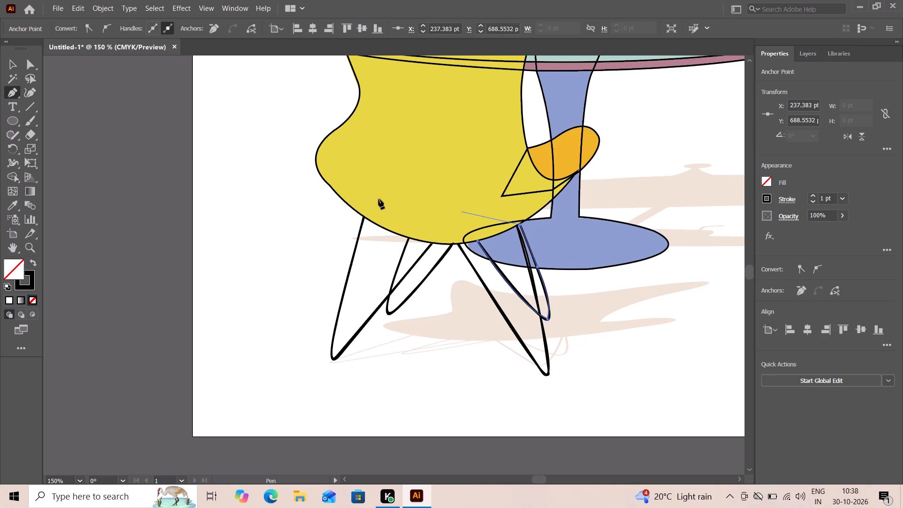
click(10, 65)
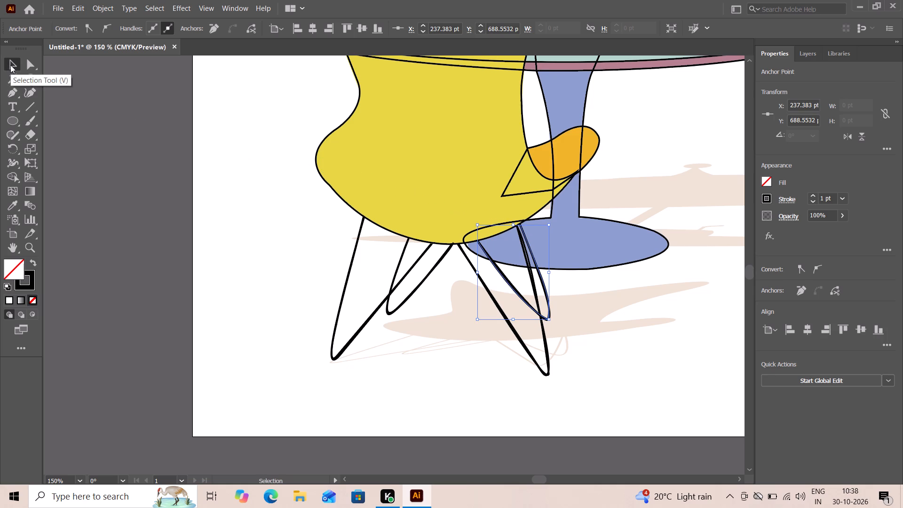
click(103, 164)
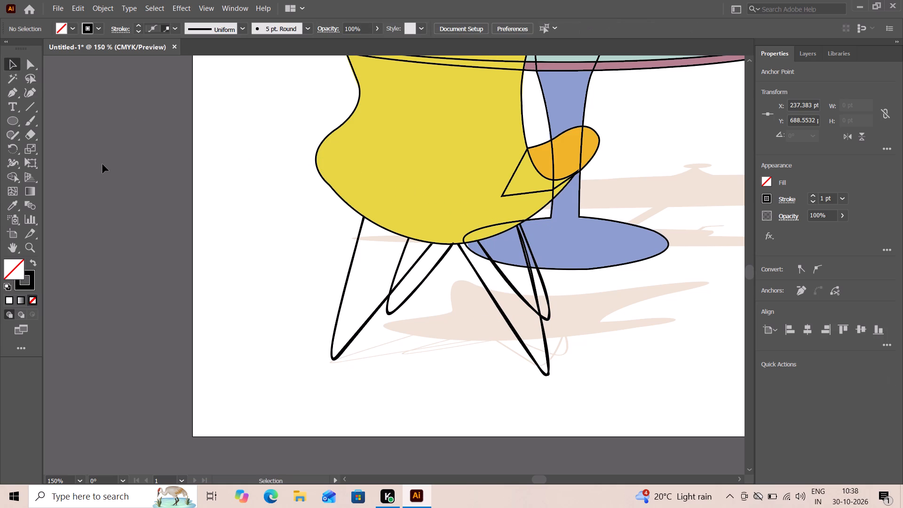
click(135, 212)
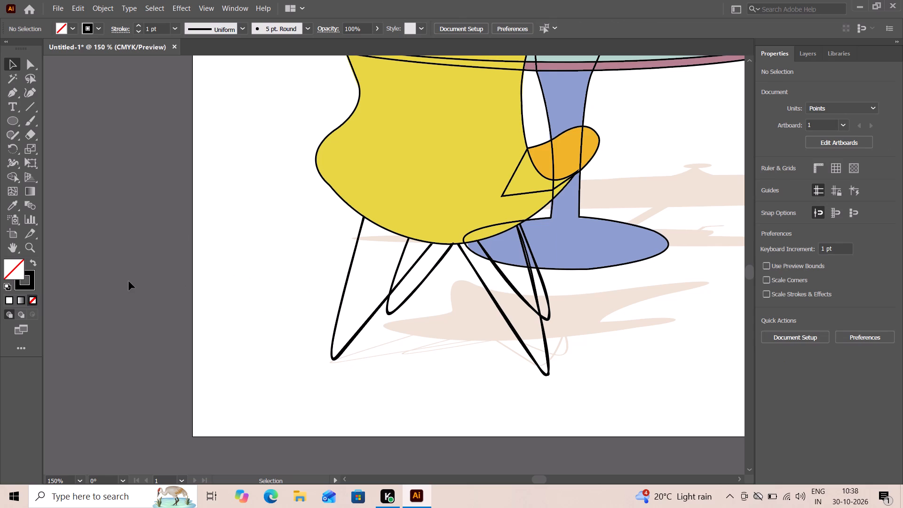
Start a Pen path for the left coconut's brown shell with an anchor at its left rim corner.
click(16, 248)
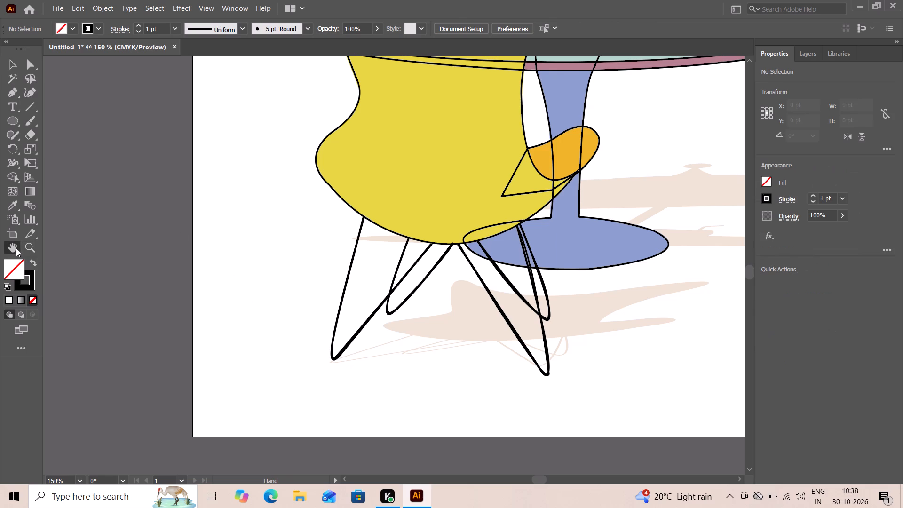
click(140, 242)
drag(272, 250, 265, 330)
drag(344, 247, 276, 318)
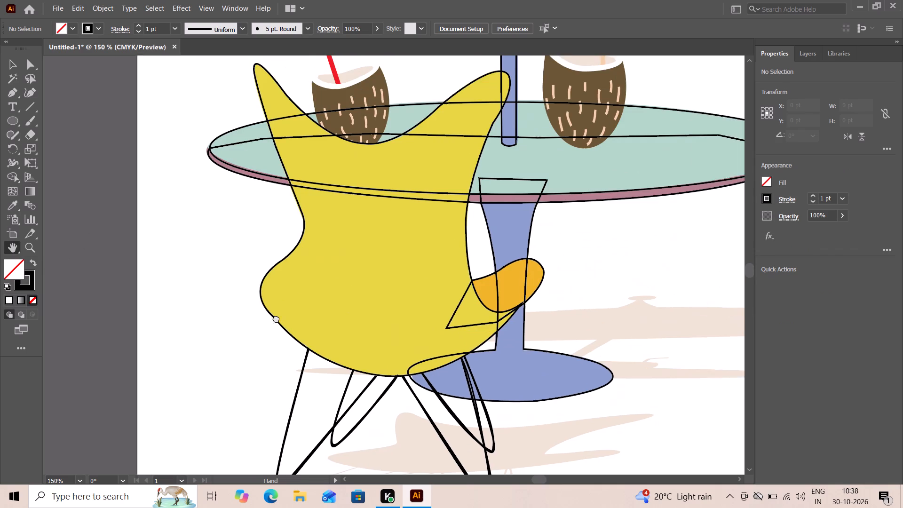
drag(276, 318, 268, 324)
drag(351, 275, 306, 373)
drag(333, 306, 286, 382)
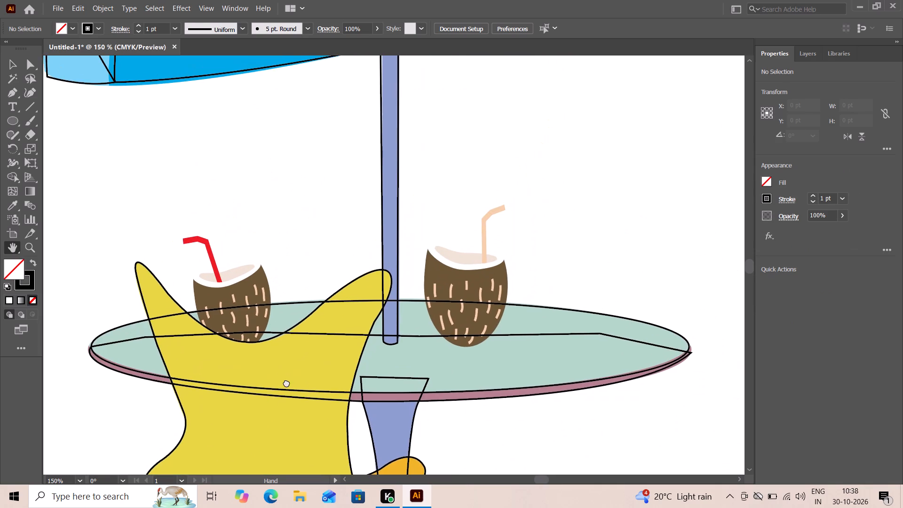
drag(286, 382, 359, 368)
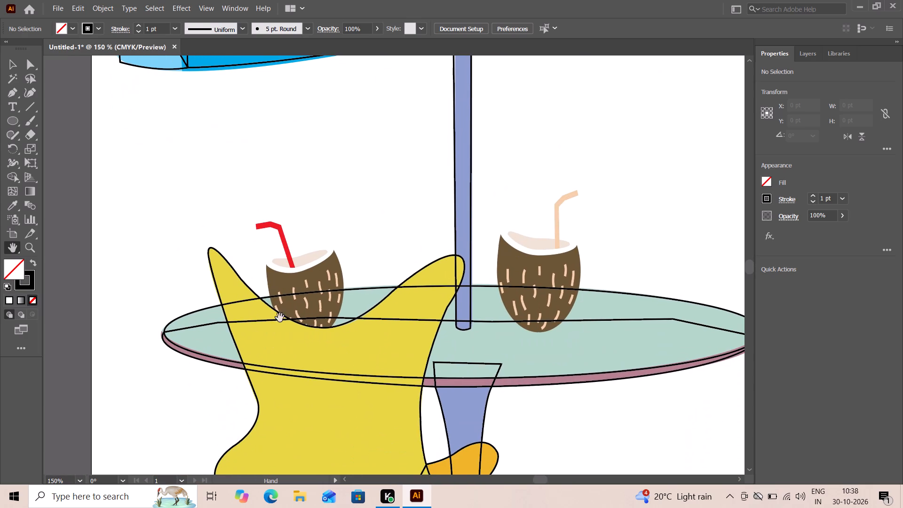
click(10, 95)
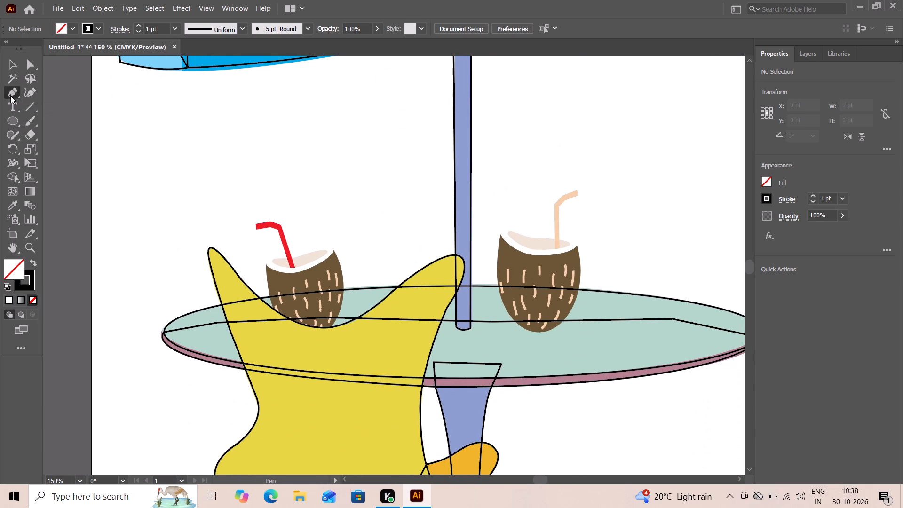
click(267, 266)
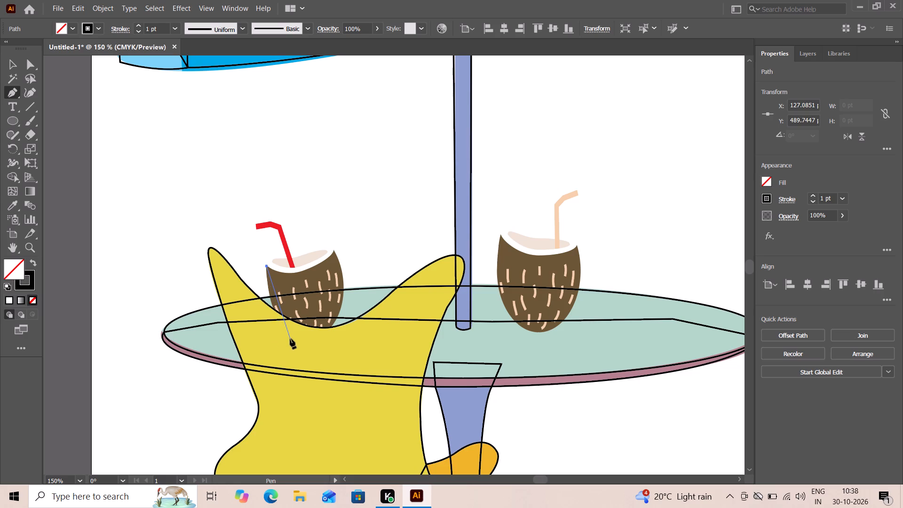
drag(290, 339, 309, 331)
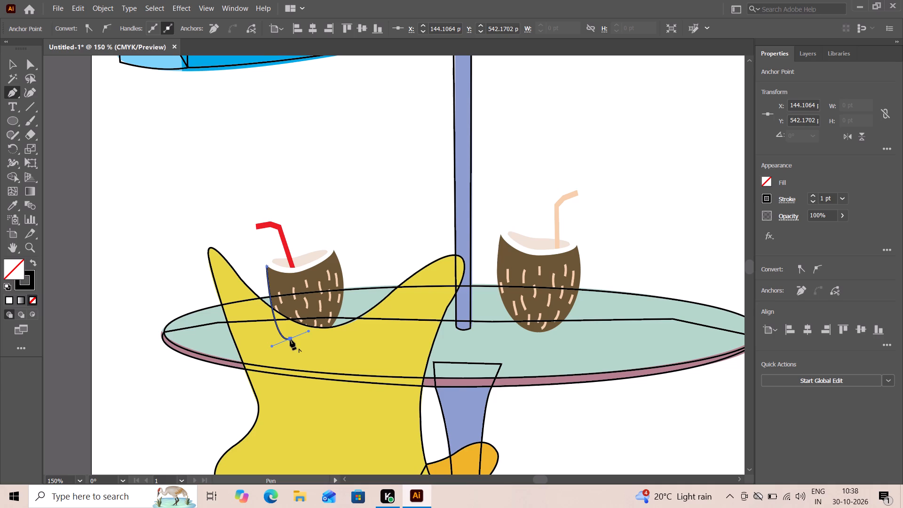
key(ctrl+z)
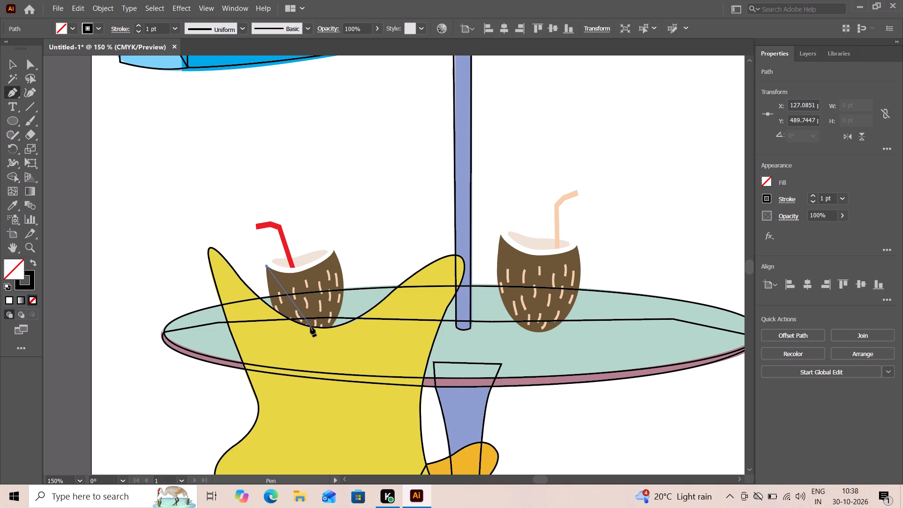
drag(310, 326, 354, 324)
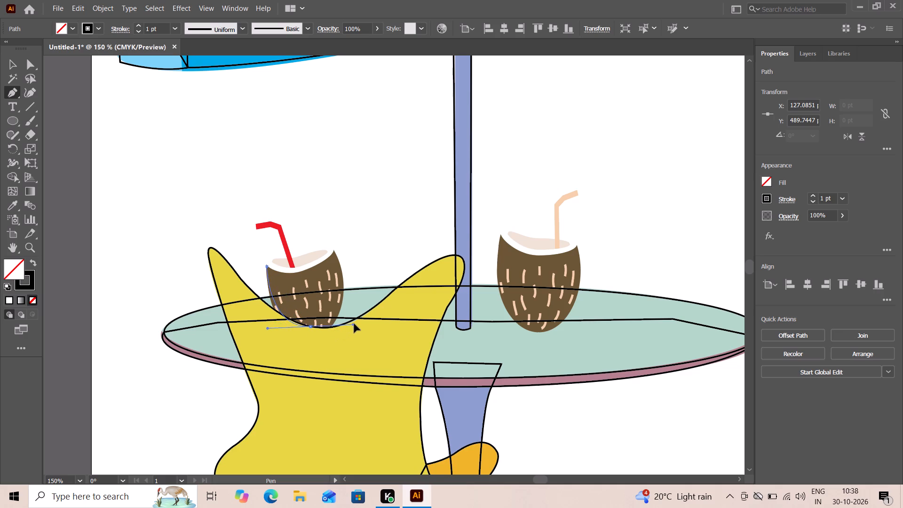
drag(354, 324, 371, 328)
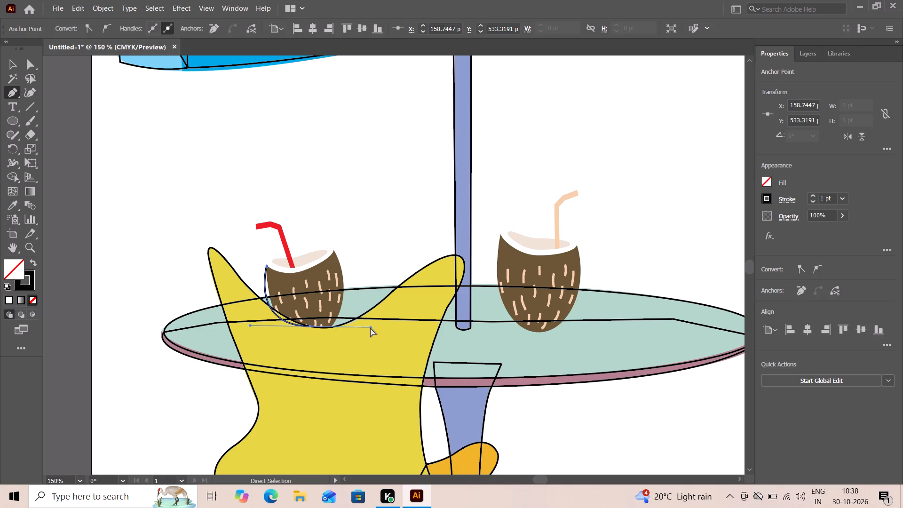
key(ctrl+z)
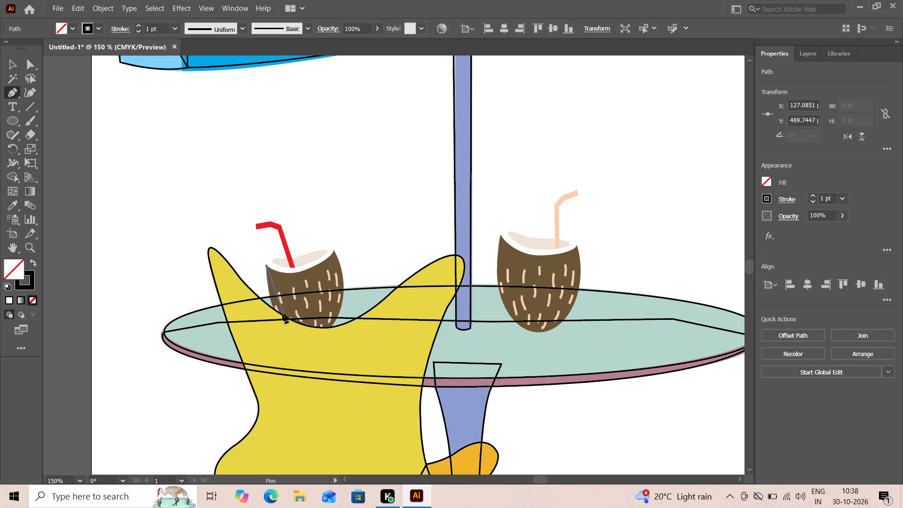
Trace the left coconut's shell down around its base to the right rim corner, close the path along the curved rim, and deselect it.
drag(283, 315, 296, 321)
drag(296, 321, 300, 322)
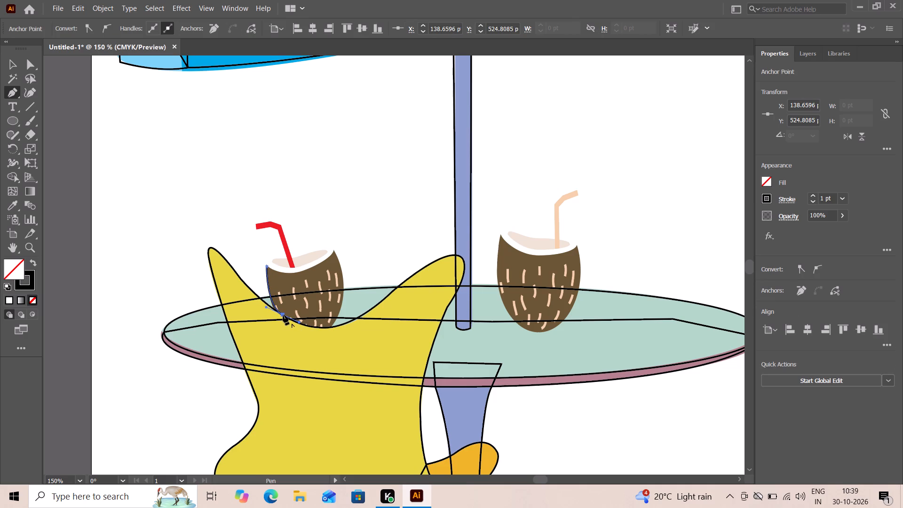
click(283, 315)
drag(326, 328, 341, 328)
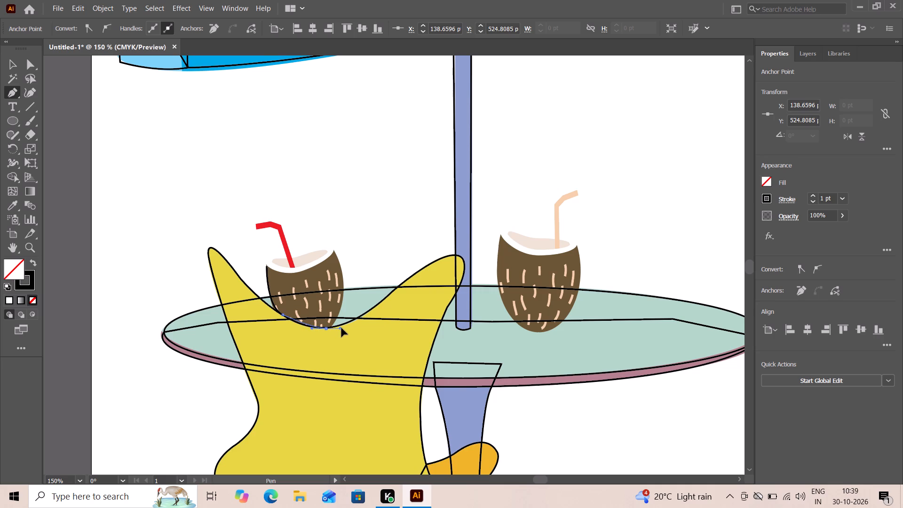
drag(341, 328, 354, 328)
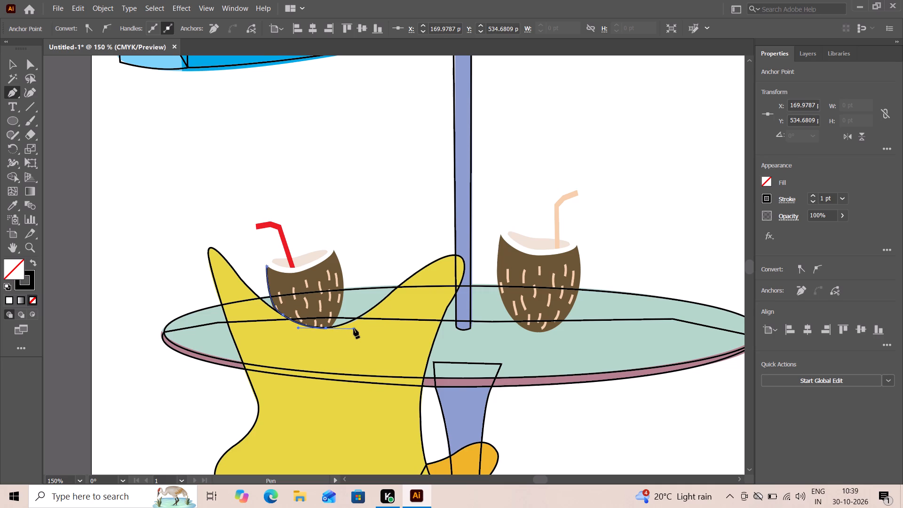
click(326, 327)
drag(334, 252, 315, 201)
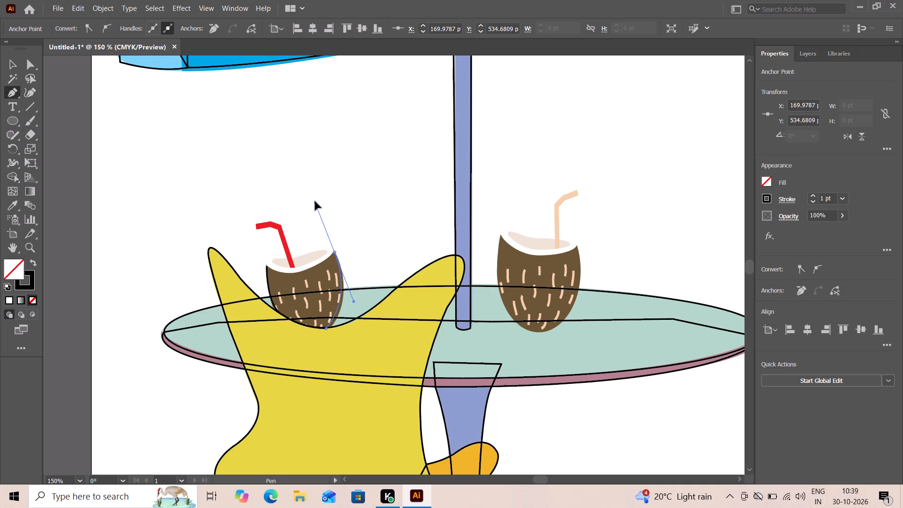
drag(315, 201, 312, 196)
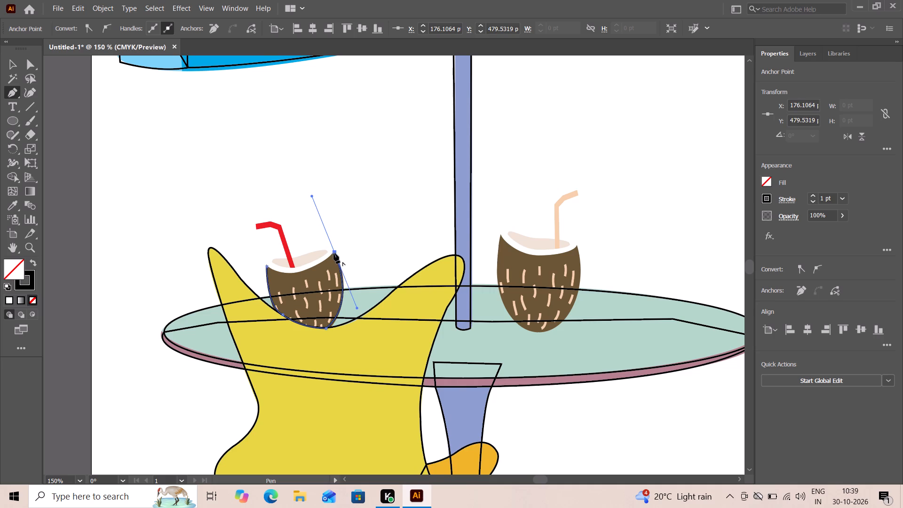
click(334, 252)
drag(268, 266, 239, 245)
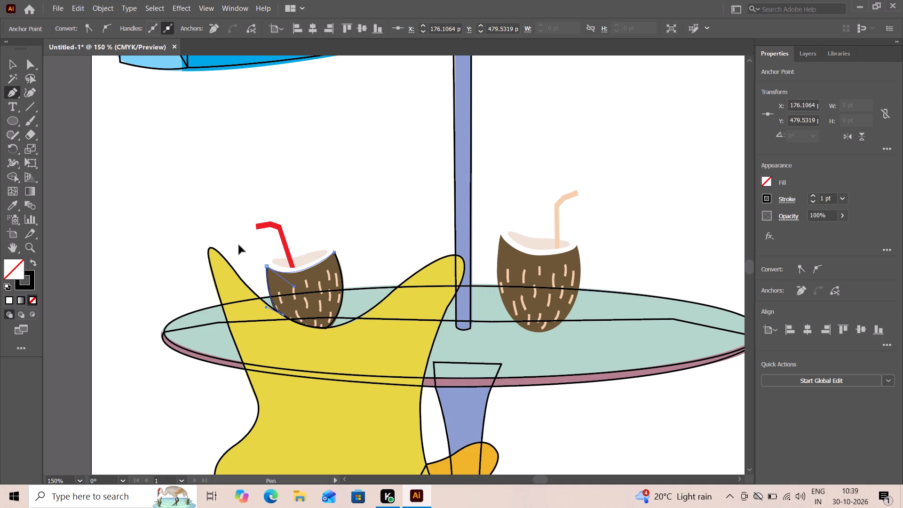
drag(239, 245, 235, 243)
drag(235, 243, 235, 244)
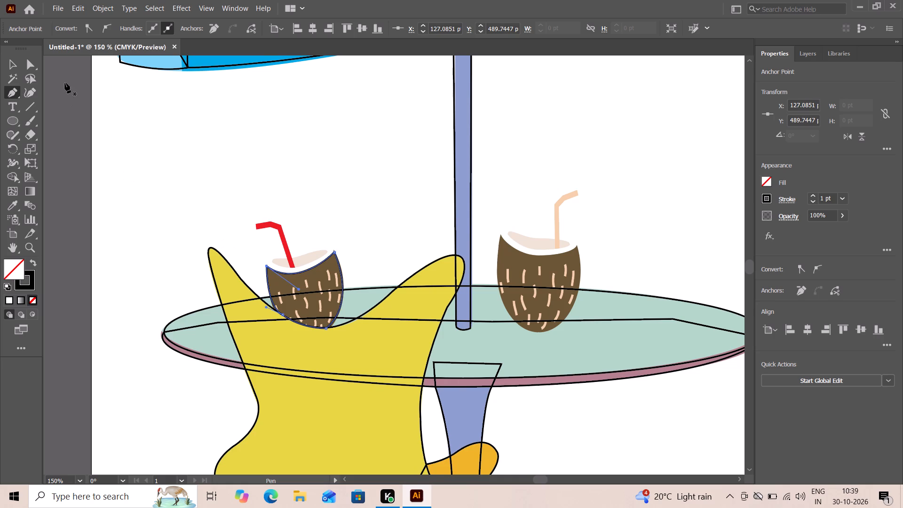
click(9, 64)
click(140, 162)
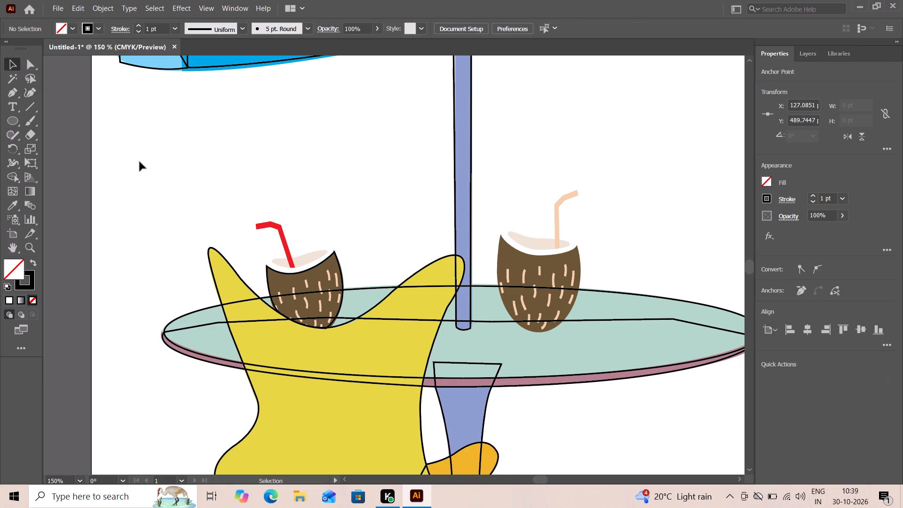
Trace the left coconut's pale drink surface inside the rim as a closed Pen path, along its upper edge and back along the curved lower edge.
click(7, 94)
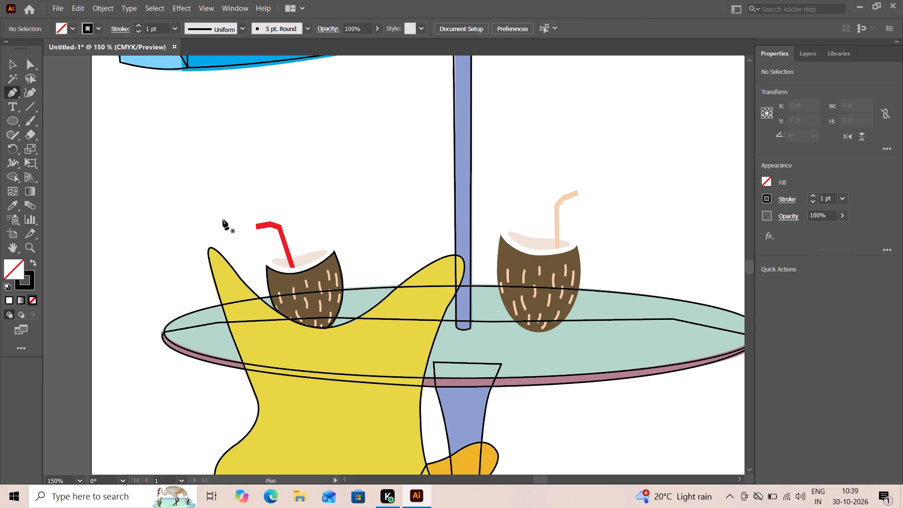
click(273, 259)
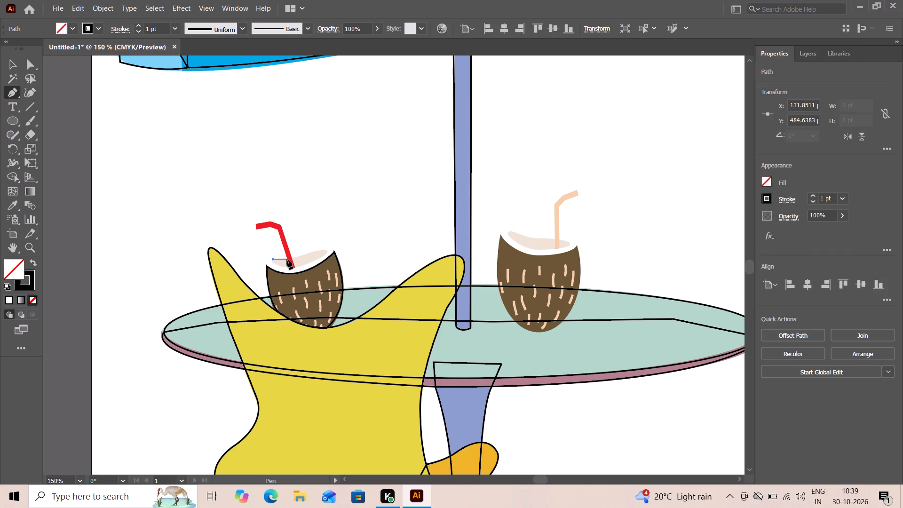
click(287, 259)
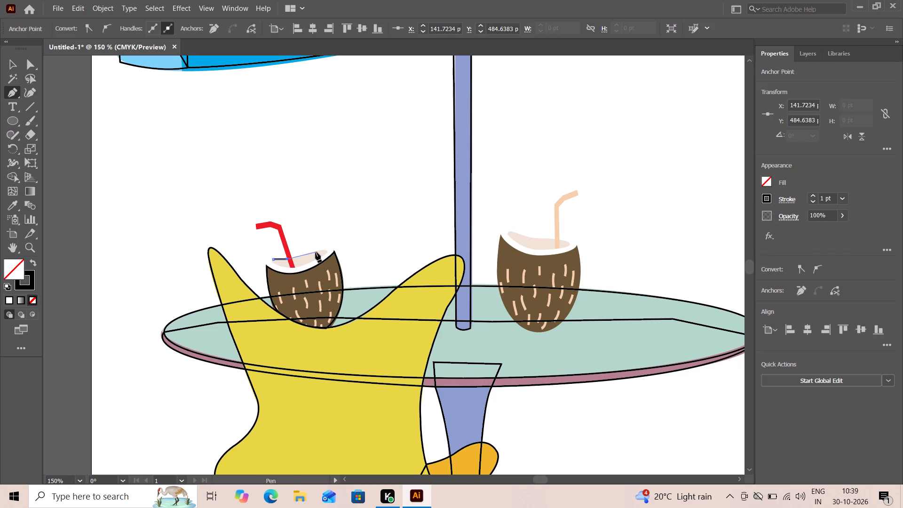
drag(316, 252, 321, 253)
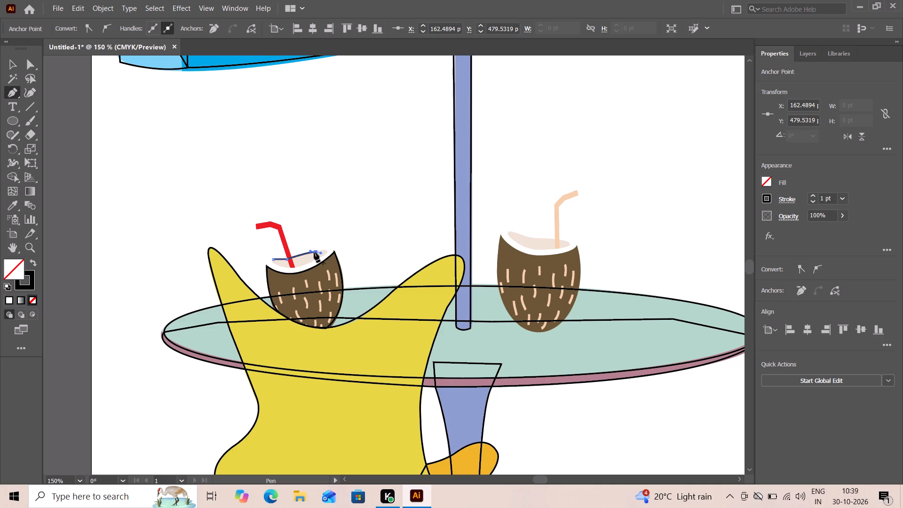
click(314, 252)
drag(326, 251, 330, 251)
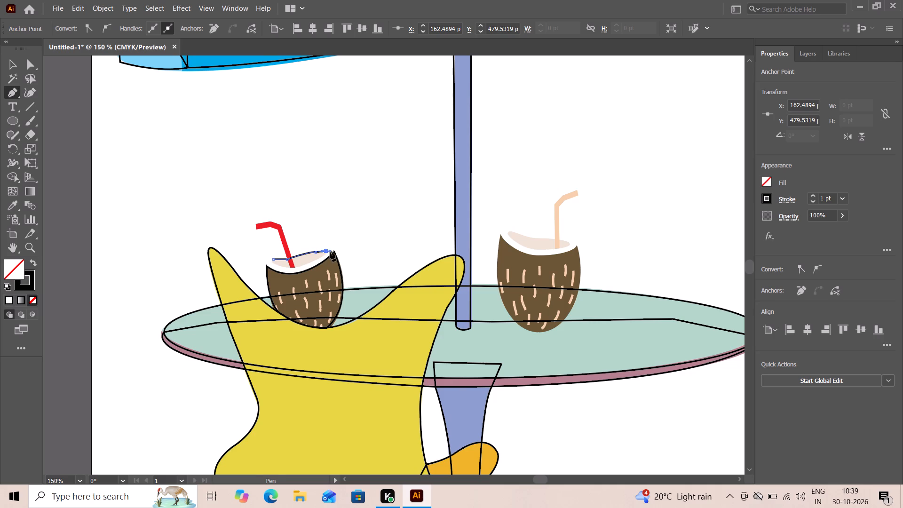
click(326, 250)
drag(296, 269, 274, 274)
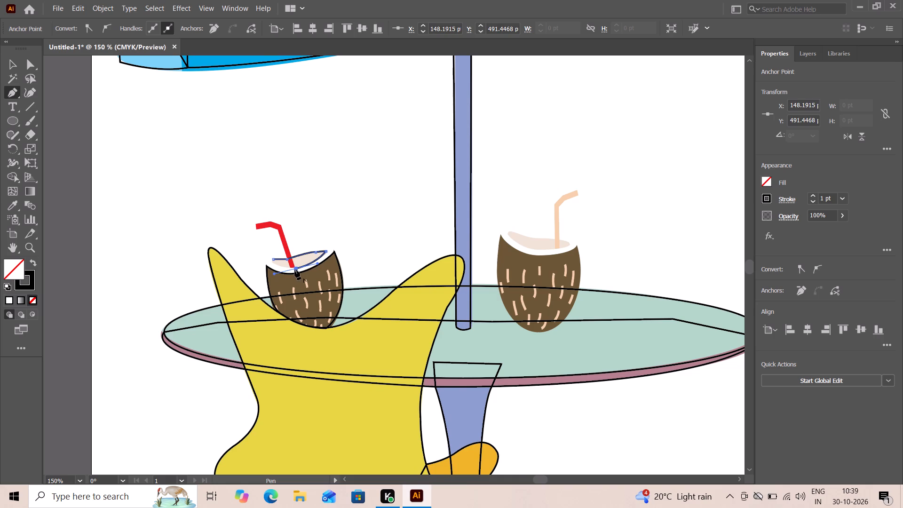
click(294, 270)
drag(274, 260, 261, 254)
drag(261, 254, 269, 247)
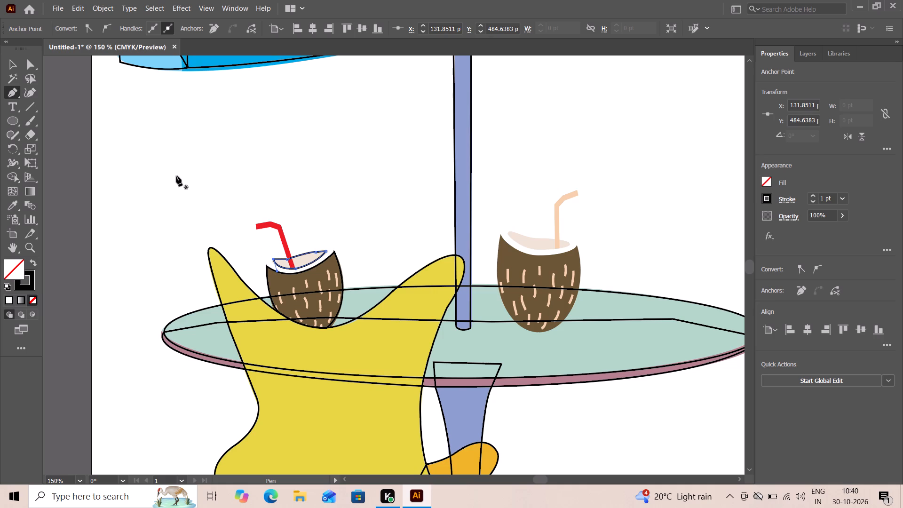
click(11, 66)
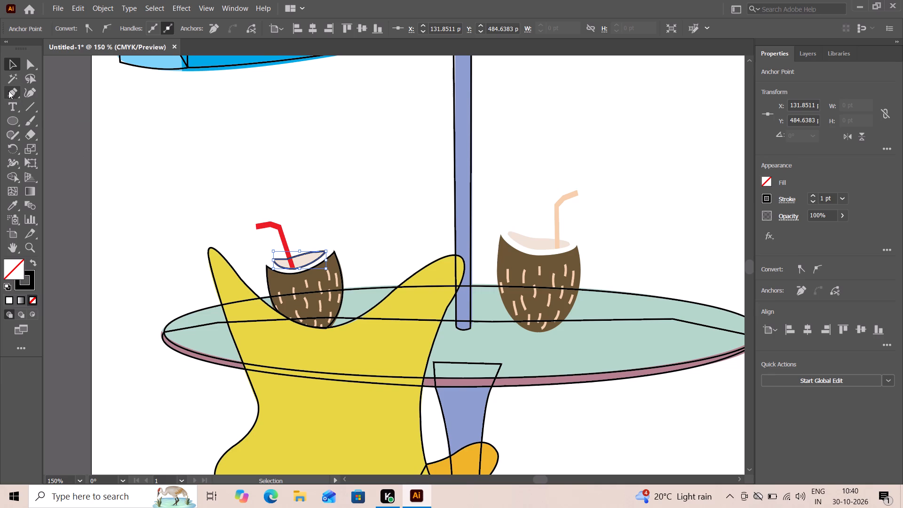
Trace the right coconut's brown shell with the Pen tool from its left rim corner down around the base and up to the right rim corner.
click(8, 91)
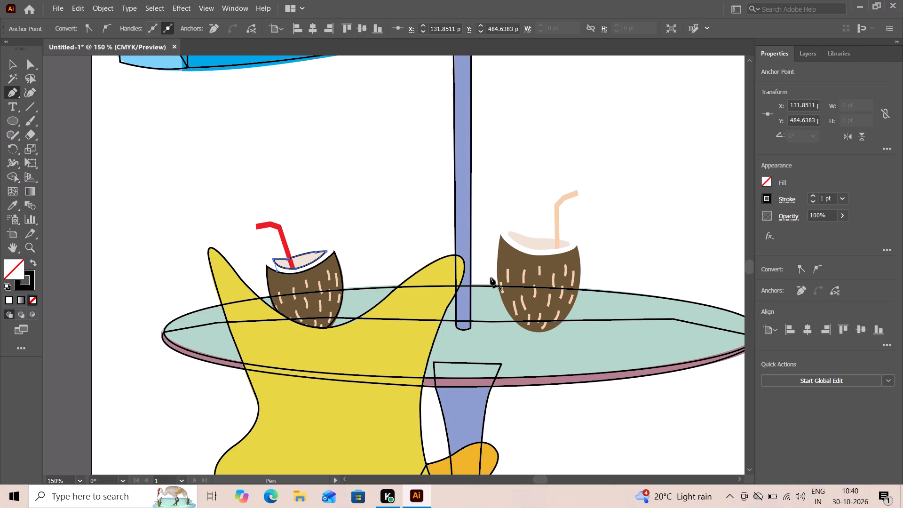
click(501, 236)
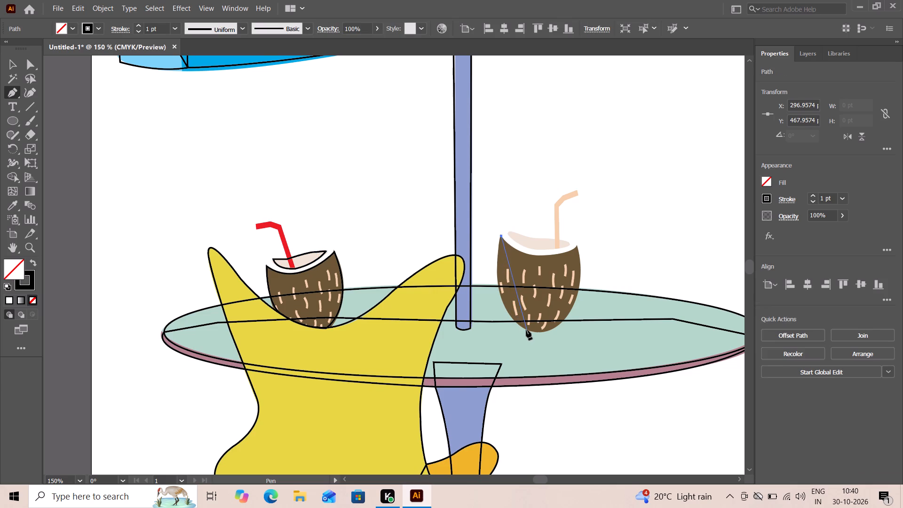
drag(526, 330, 566, 321)
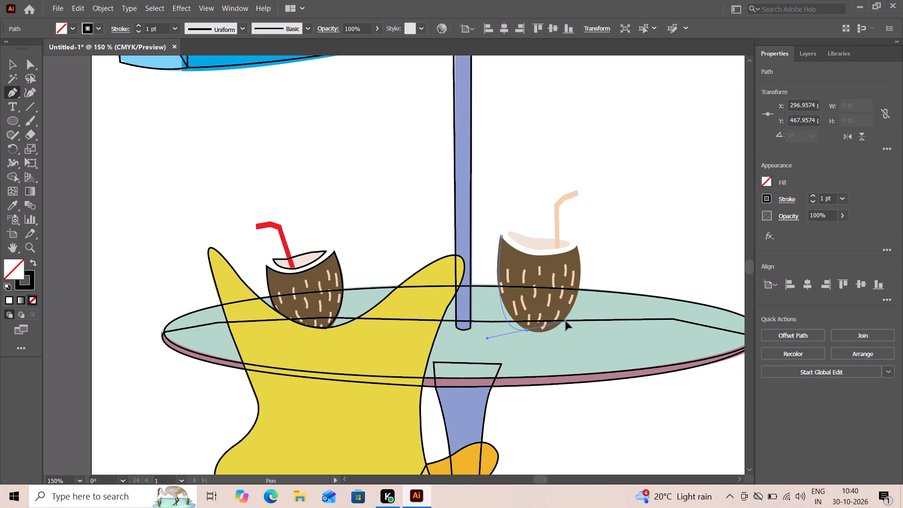
drag(566, 321, 569, 345)
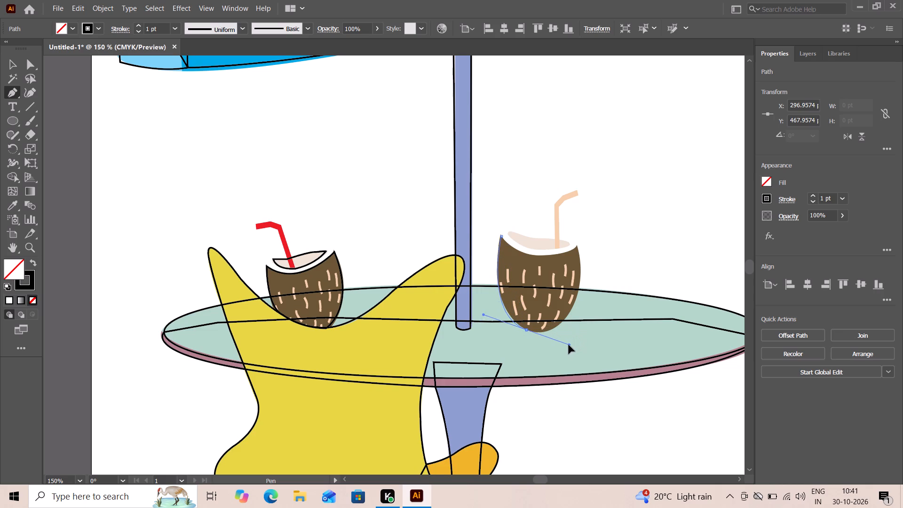
drag(569, 345, 569, 348)
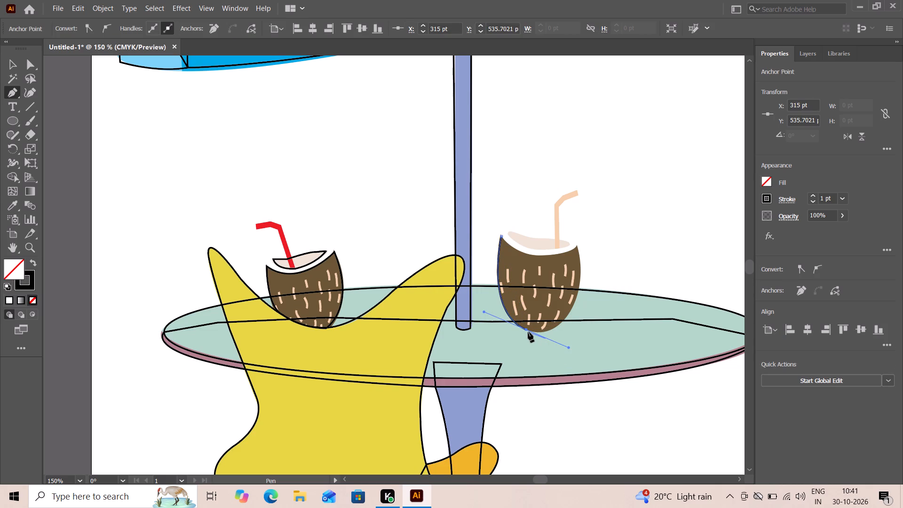
click(527, 330)
drag(571, 309, 590, 278)
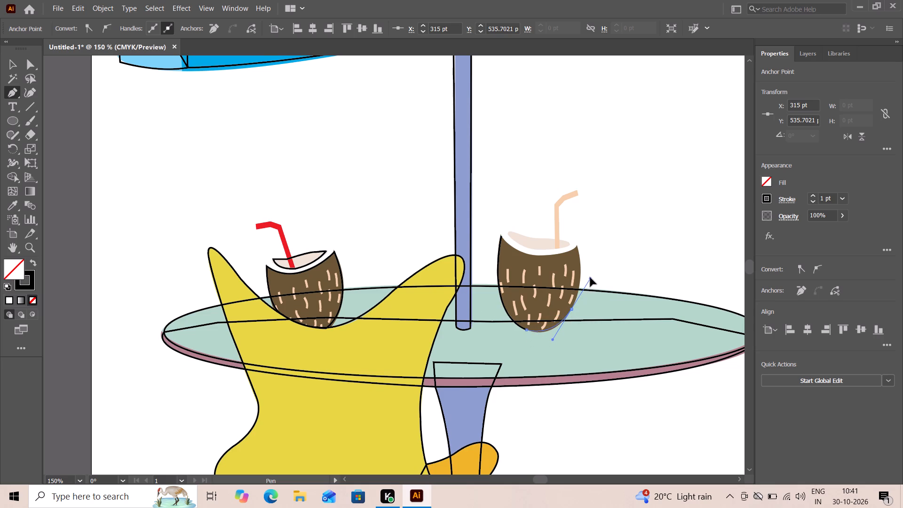
drag(590, 278, 590, 275)
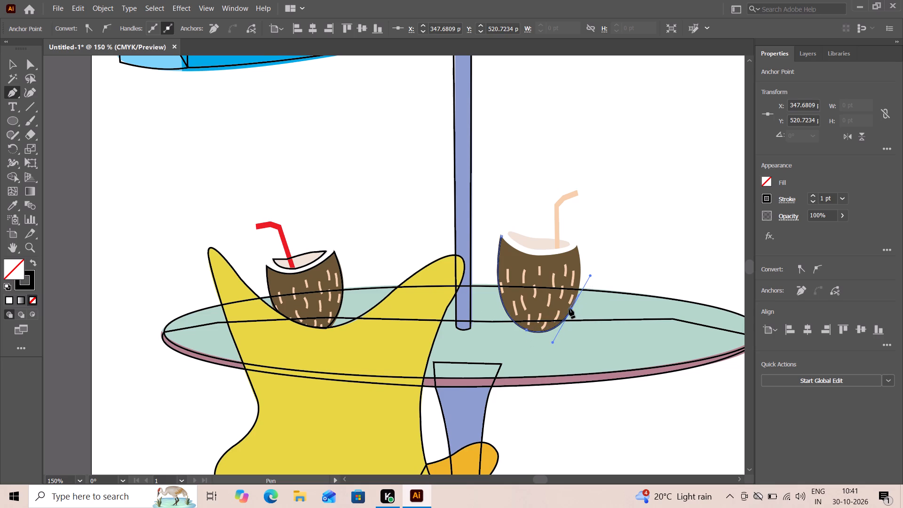
click(571, 308)
drag(578, 247, 572, 227)
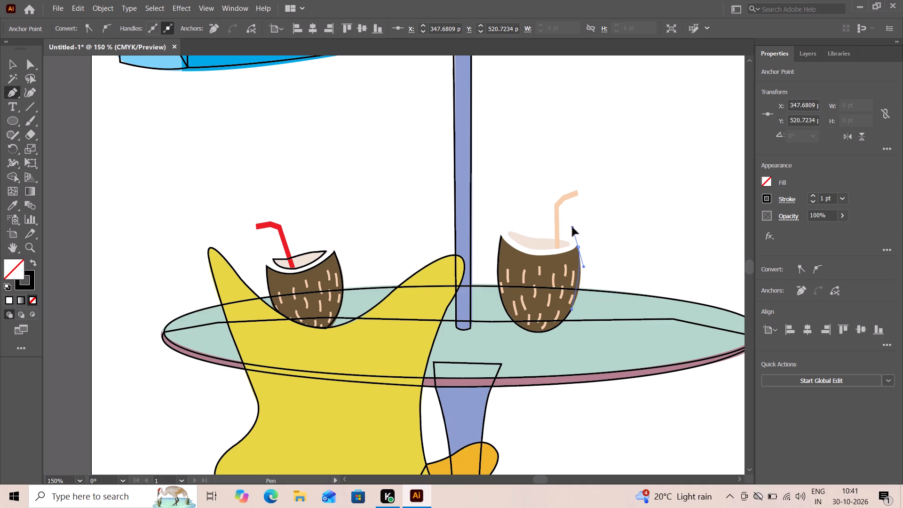
drag(572, 227, 570, 213)
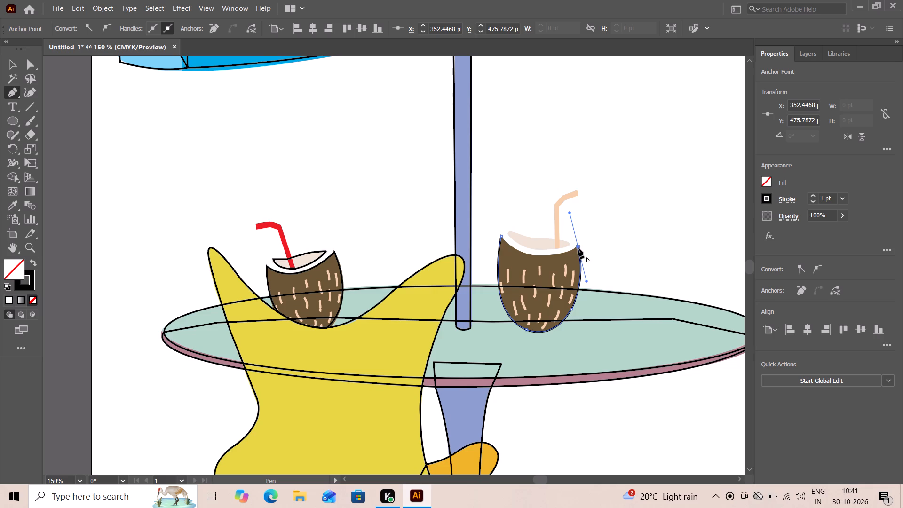
click(578, 246)
Close the right coconut's shell path with a curve along its concave rim, and deselect it.
drag(500, 236, 494, 231)
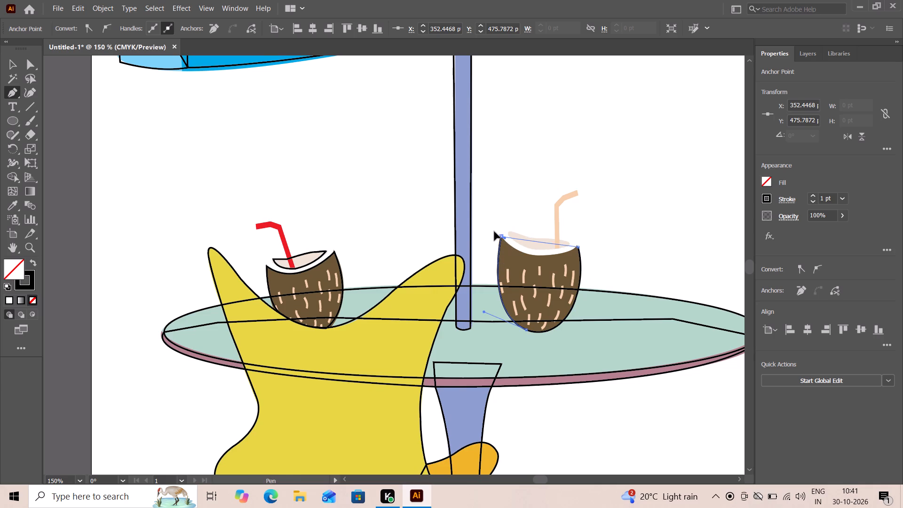
drag(494, 231, 475, 196)
drag(475, 196, 478, 199)
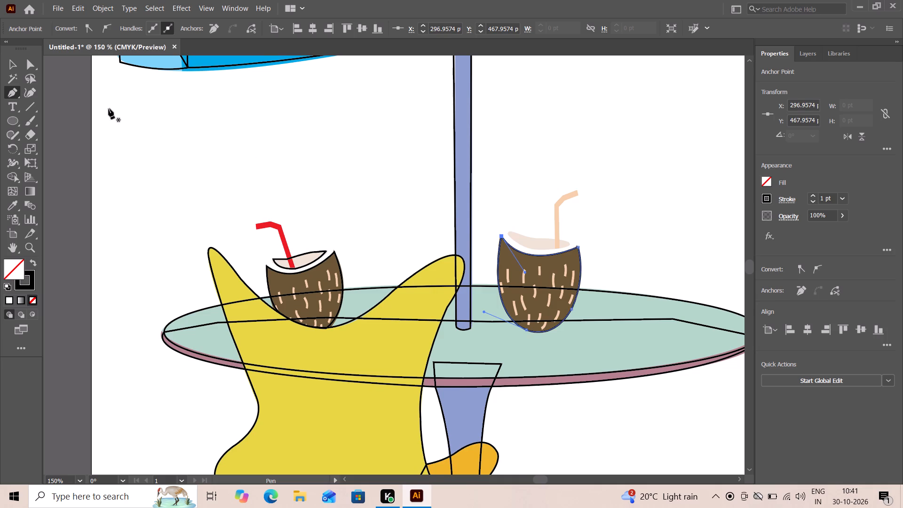
click(14, 63)
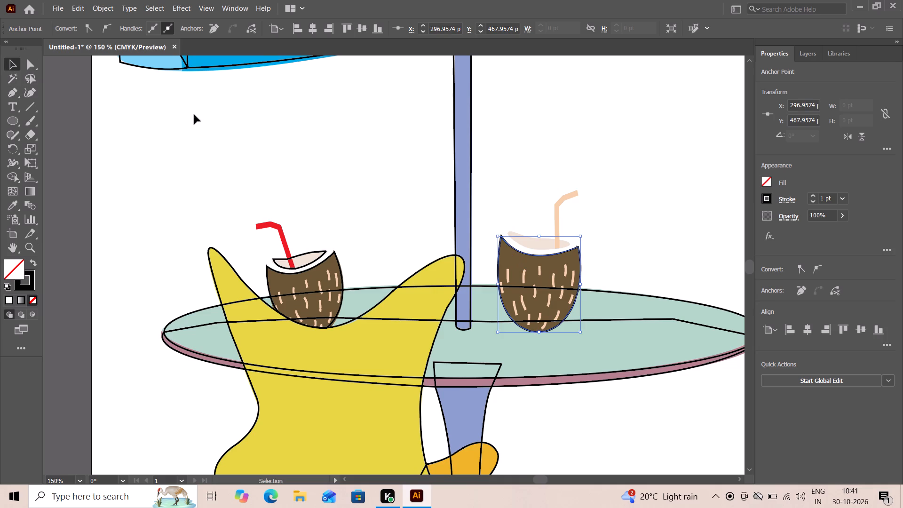
click(194, 115)
click(194, 115)
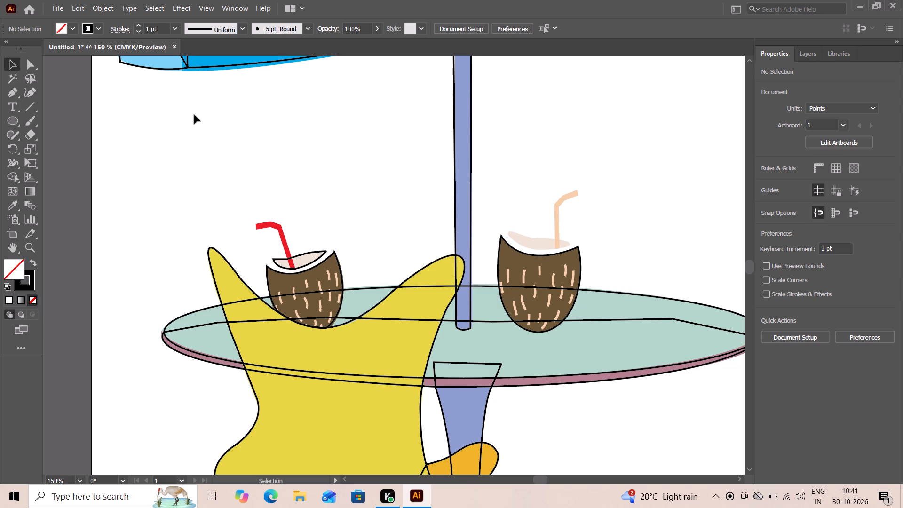
Trace the upper edge of the right coconut's pale drink surface with the Pen tool, from its left tip around to the right end.
click(13, 93)
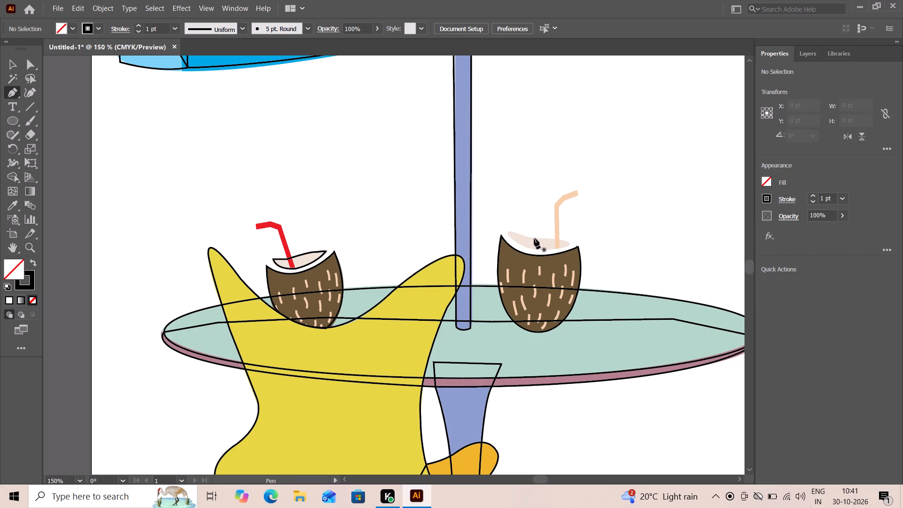
click(29, 250)
click(508, 259)
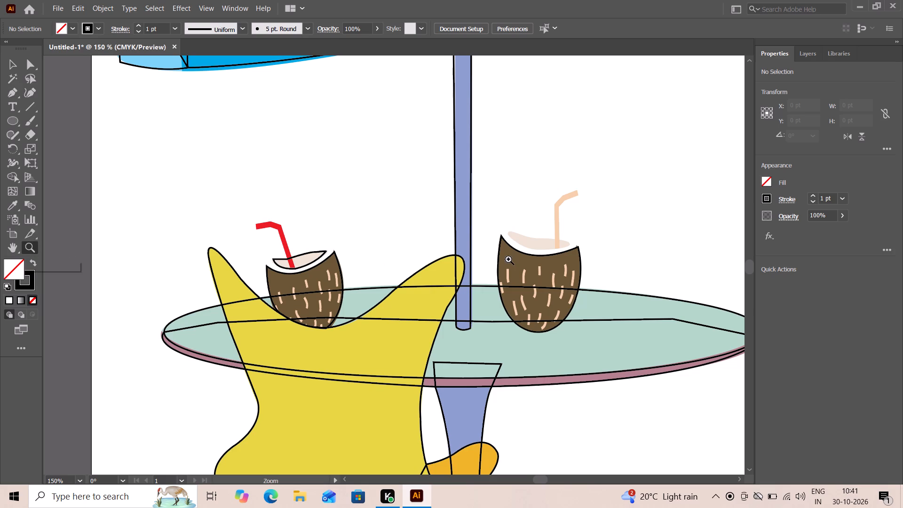
click(459, 259)
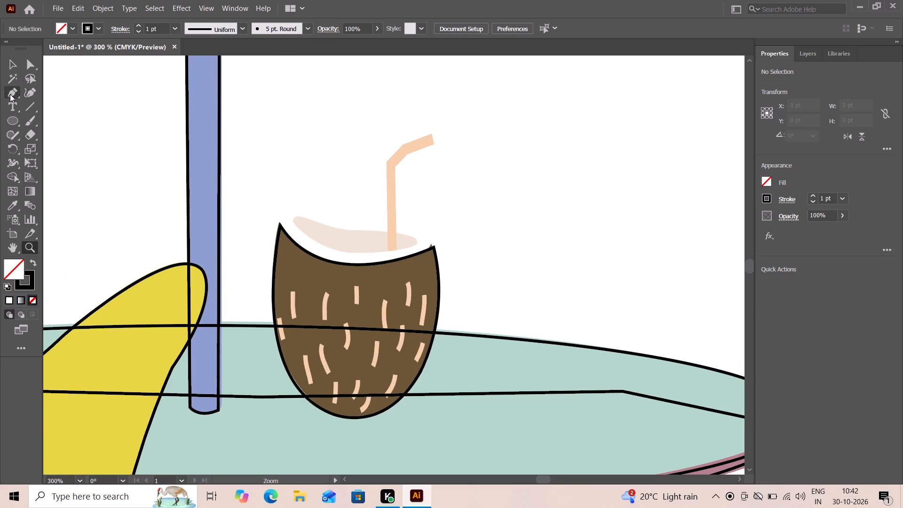
click(10, 94)
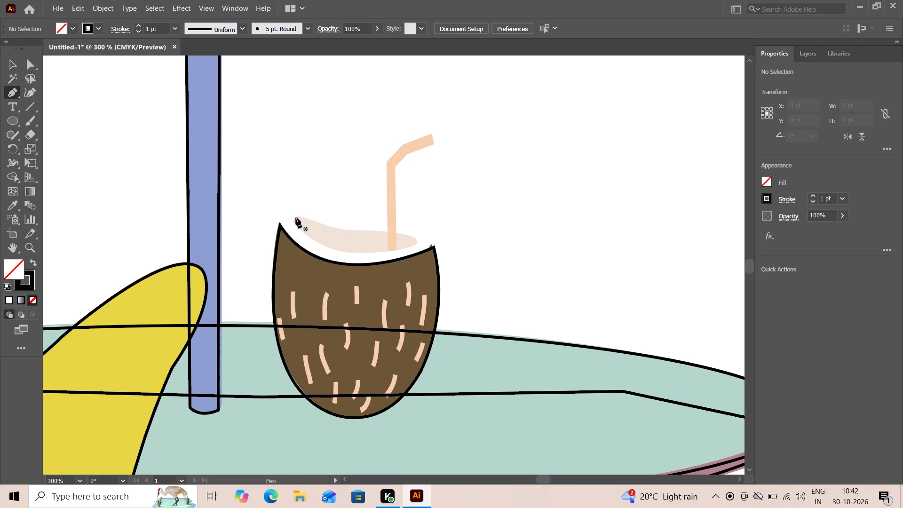
click(296, 218)
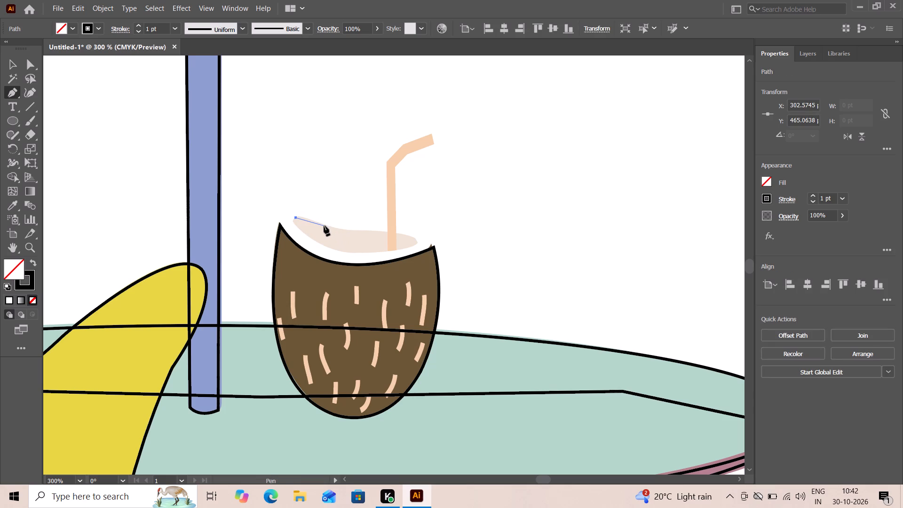
drag(324, 226, 335, 230)
drag(335, 230, 336, 233)
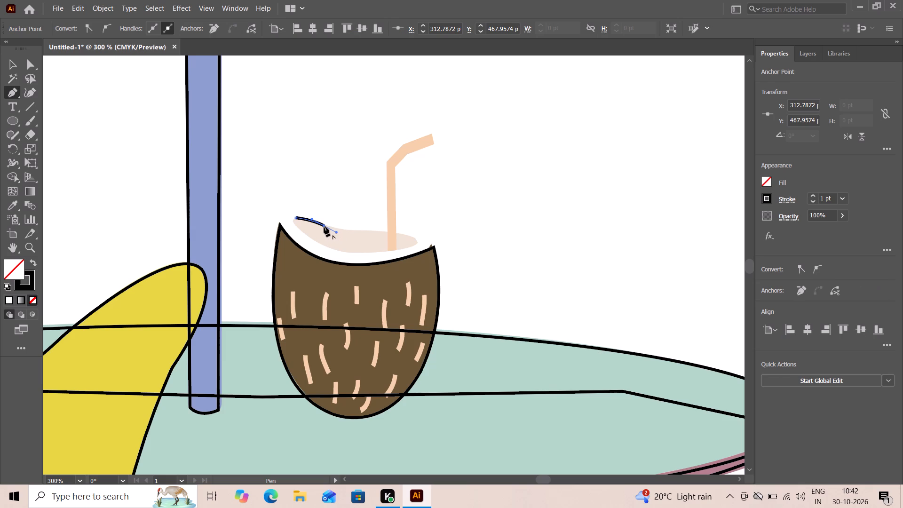
click(324, 226)
drag(376, 232, 391, 228)
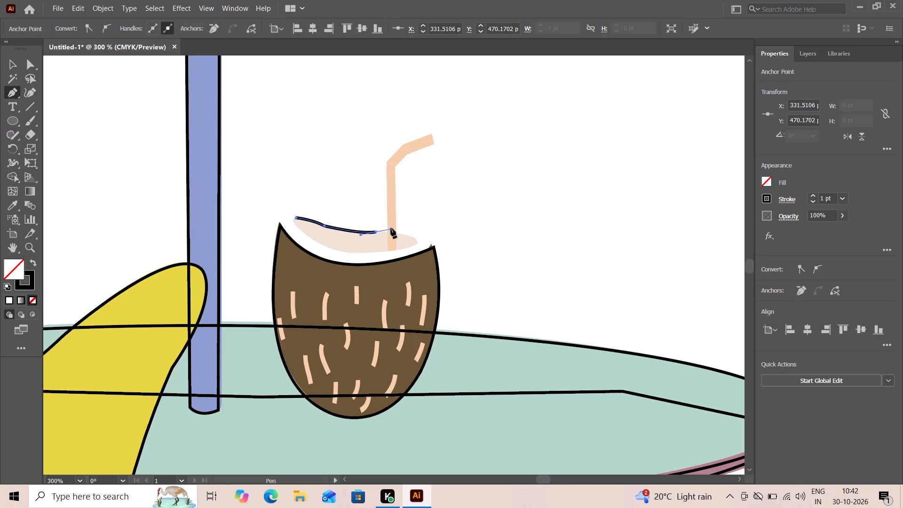
click(376, 233)
drag(416, 244, 420, 254)
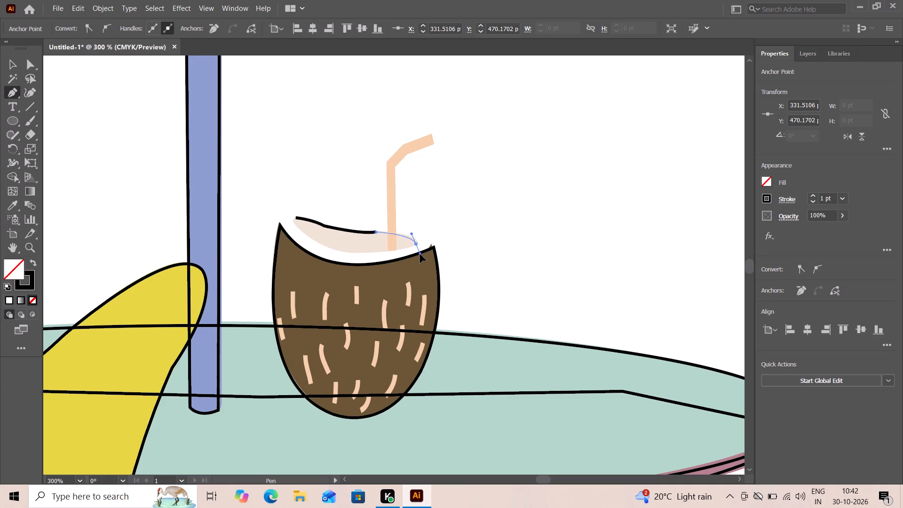
drag(420, 254, 412, 252)
drag(412, 252, 412, 253)
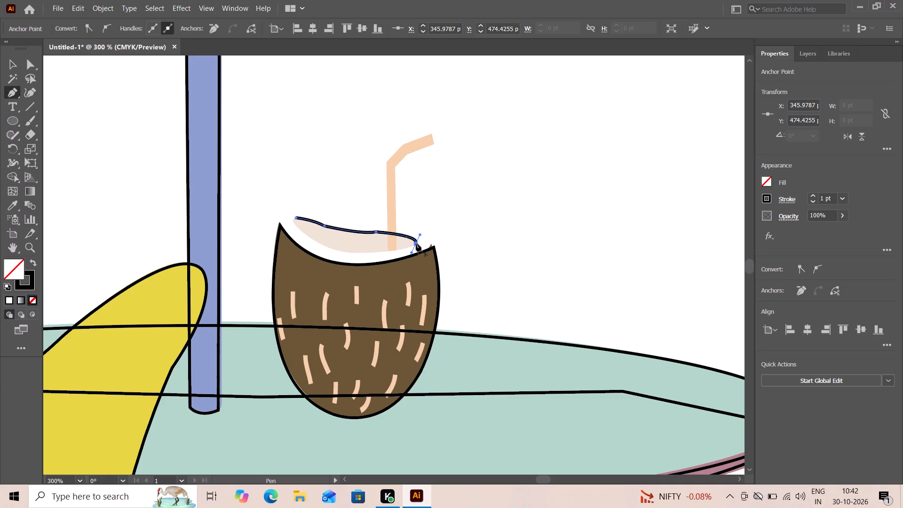
click(416, 244)
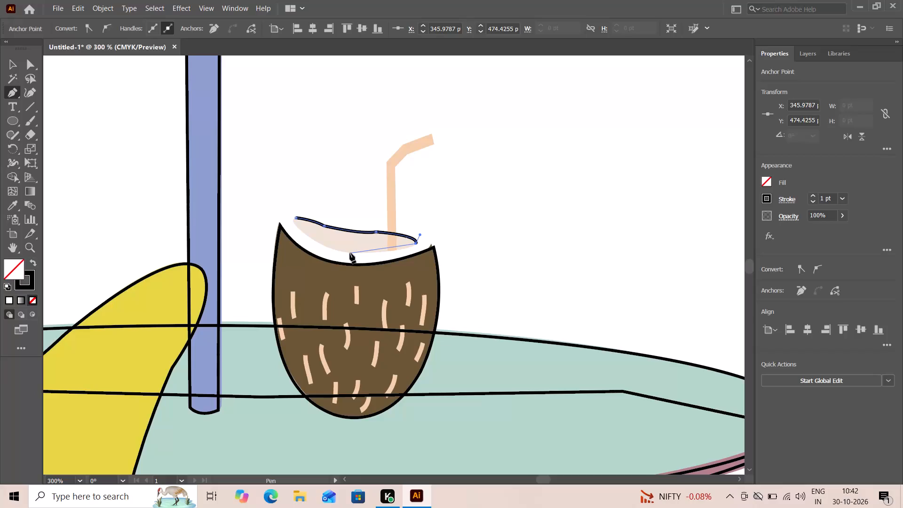
Close the right coconut's drink surface path along its curved lower edge back to the left tip, and deselect it.
drag(347, 254, 340, 258)
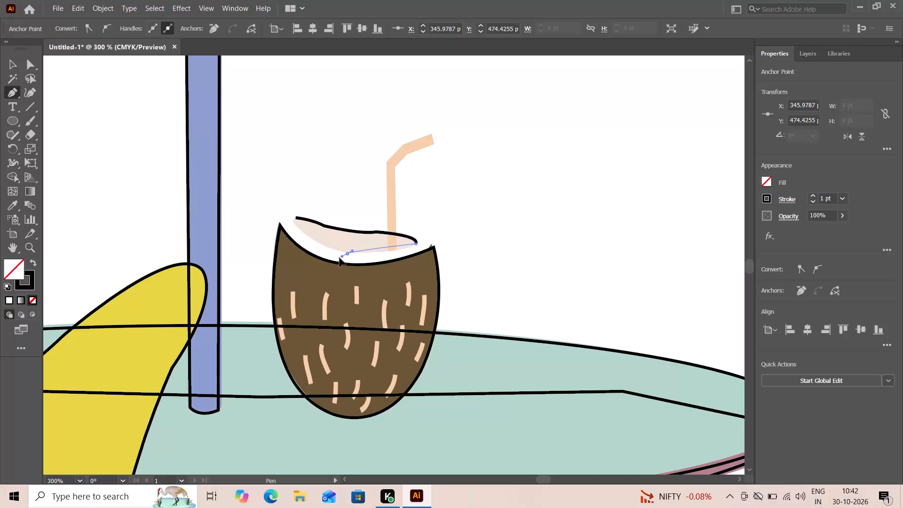
drag(340, 258, 297, 254)
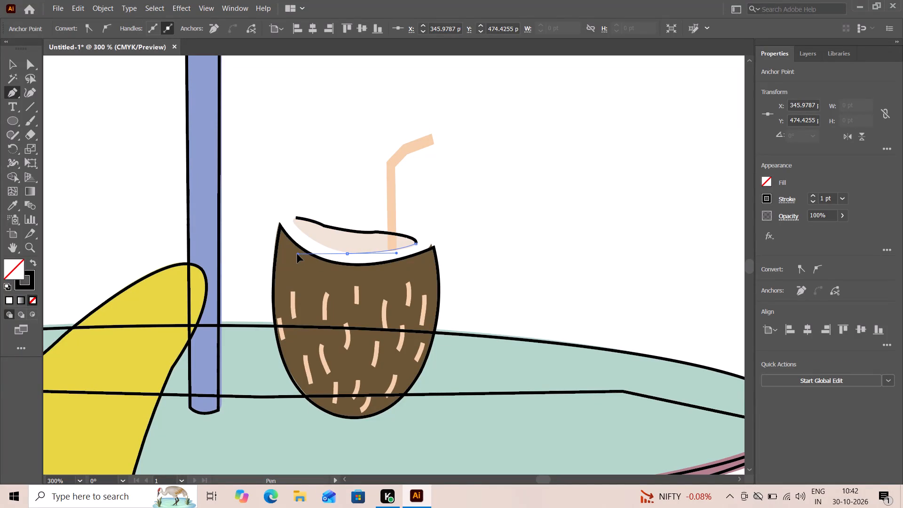
drag(297, 254, 297, 254)
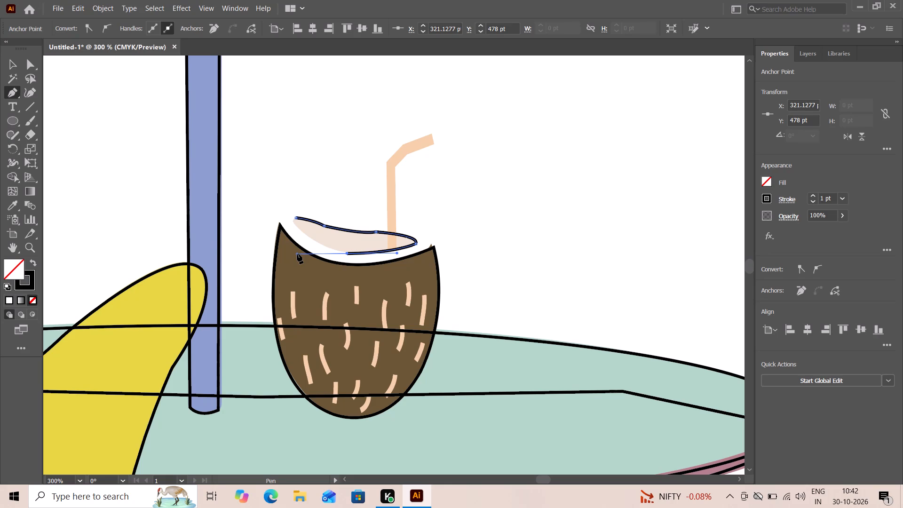
click(346, 254)
drag(296, 217, 301, 201)
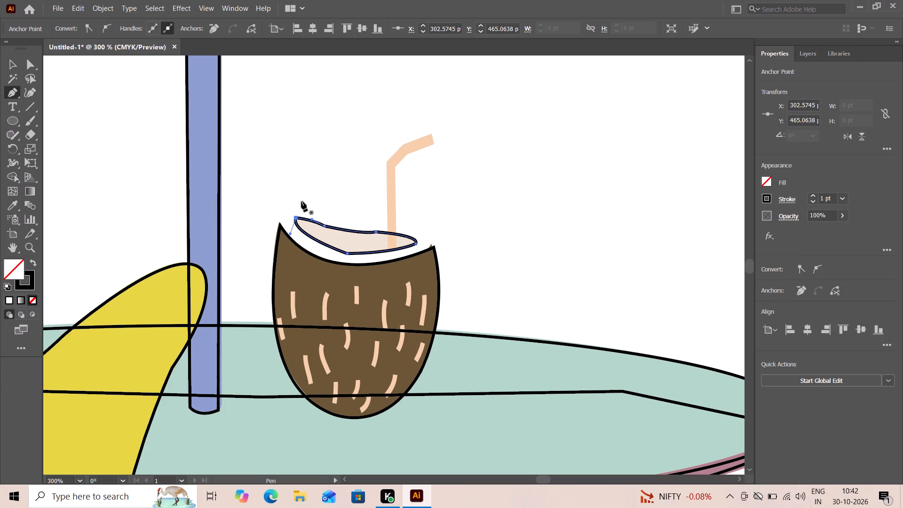
click(6, 66)
click(101, 121)
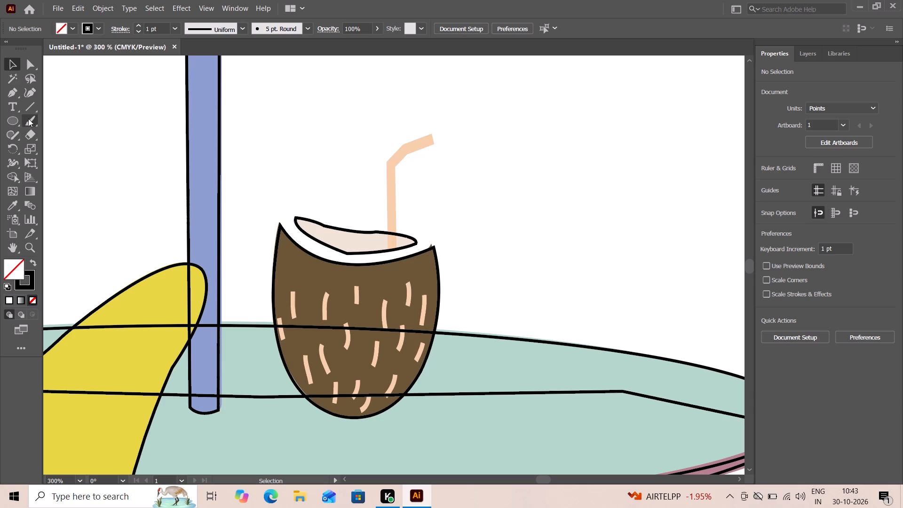
Trace the right coconut's bent straw as a closed Pen path, with curved edges at the bend and straight sides down to the drink, and deselect it.
click(14, 89)
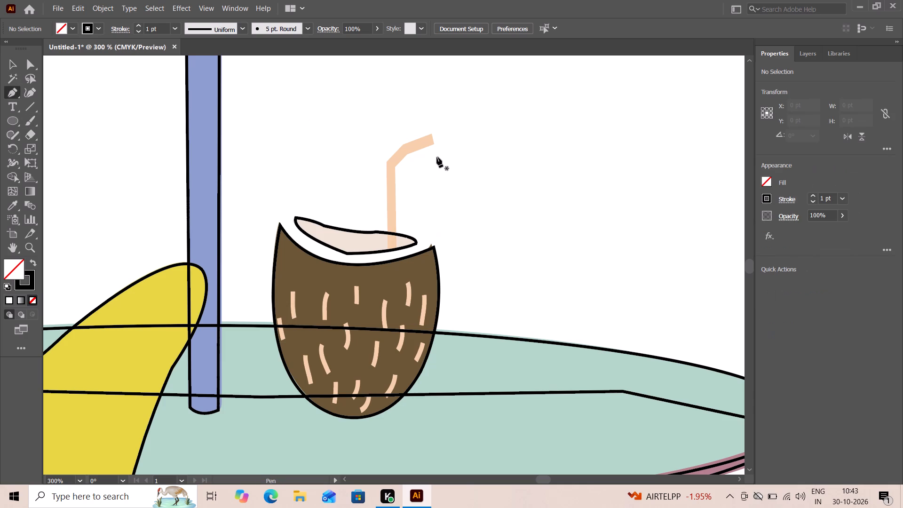
click(430, 135)
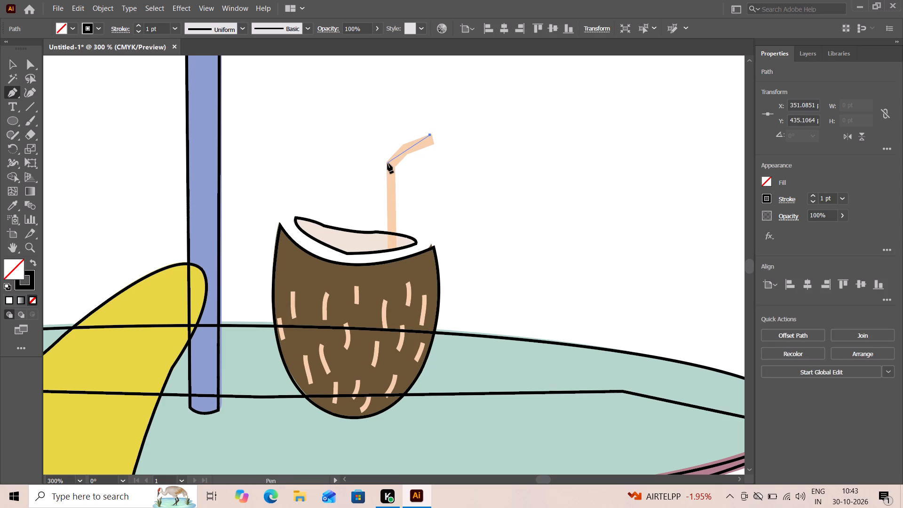
drag(388, 163, 380, 188)
drag(380, 188, 377, 184)
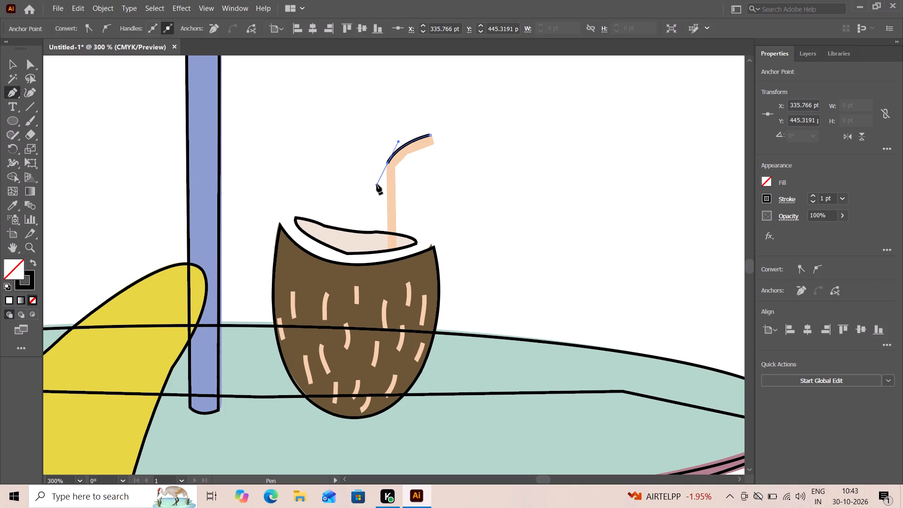
click(389, 164)
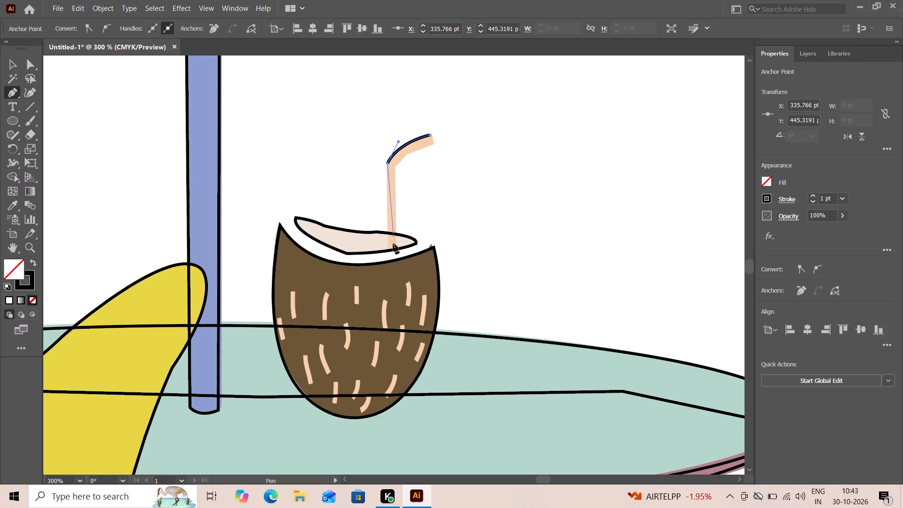
click(389, 247)
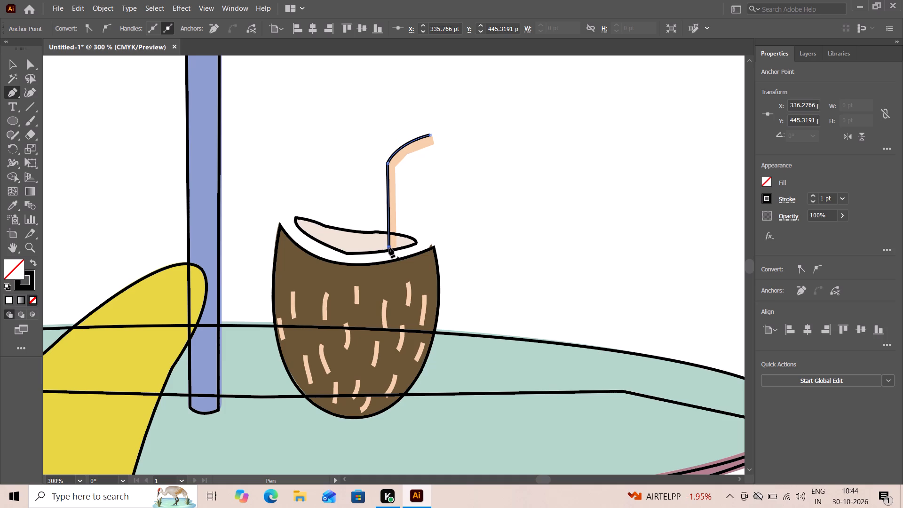
click(396, 250)
click(396, 170)
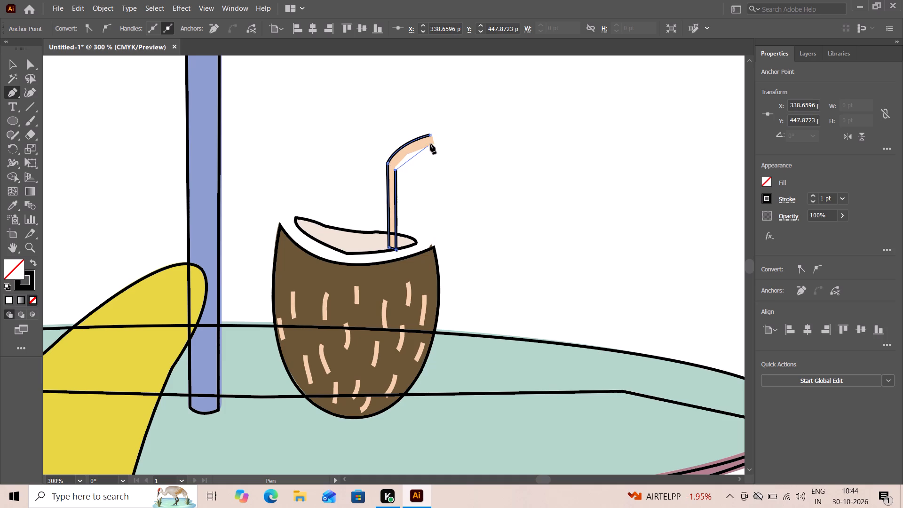
drag(434, 144, 472, 135)
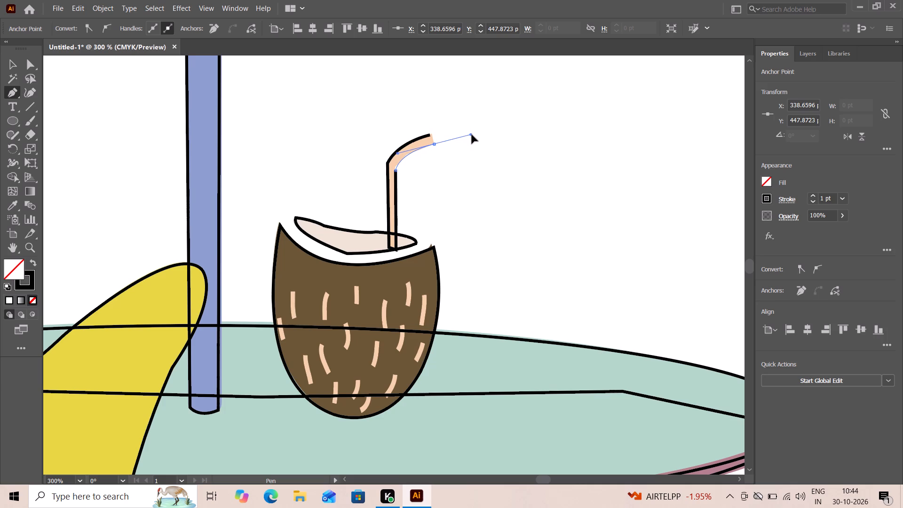
drag(472, 135, 472, 134)
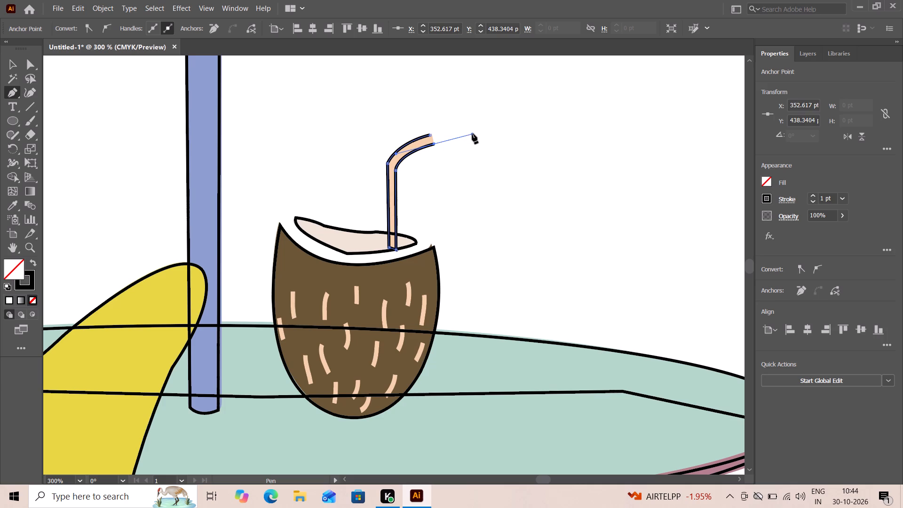
click(434, 144)
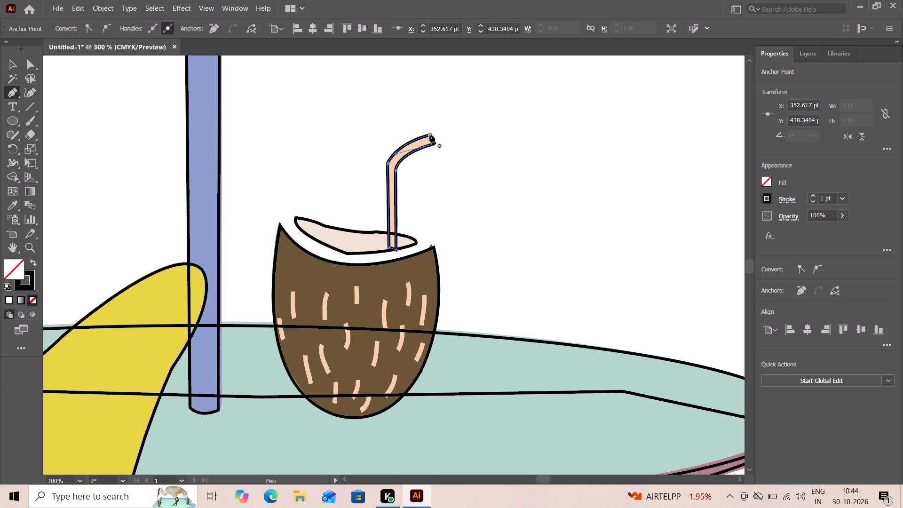
click(429, 135)
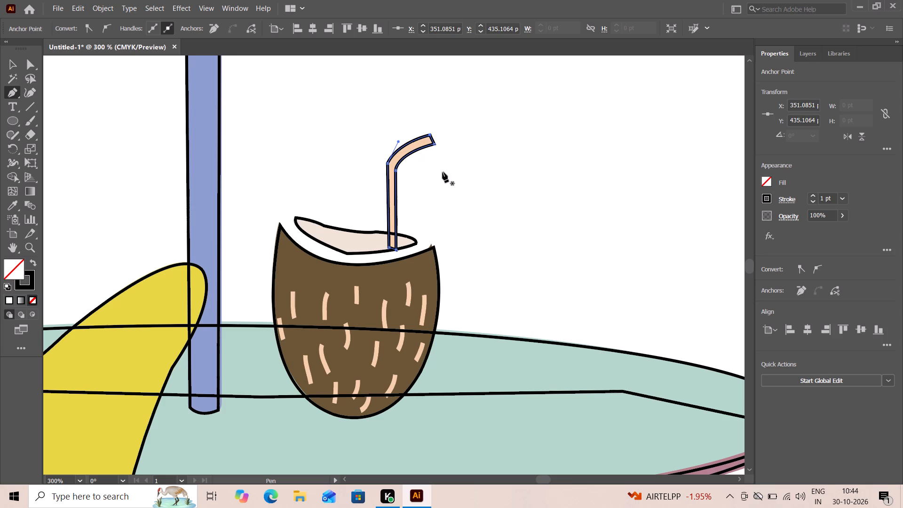
click(16, 66)
click(108, 129)
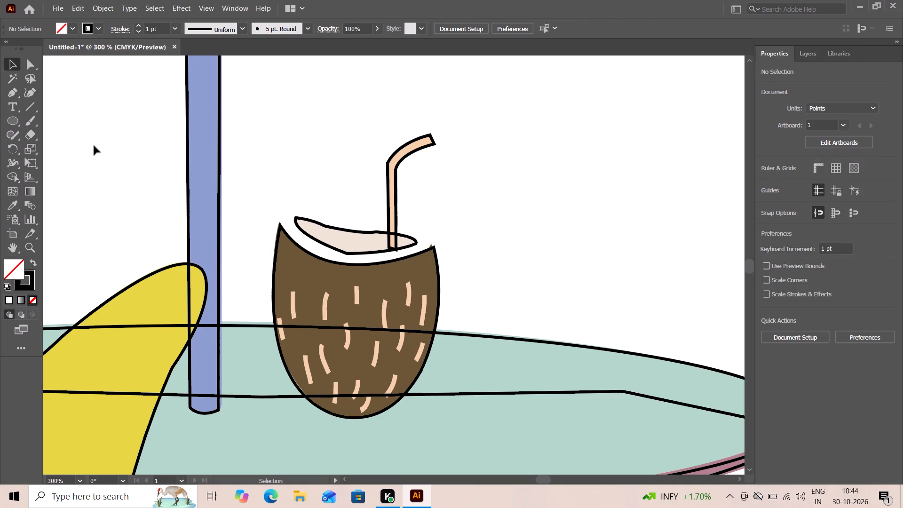
click(94, 146)
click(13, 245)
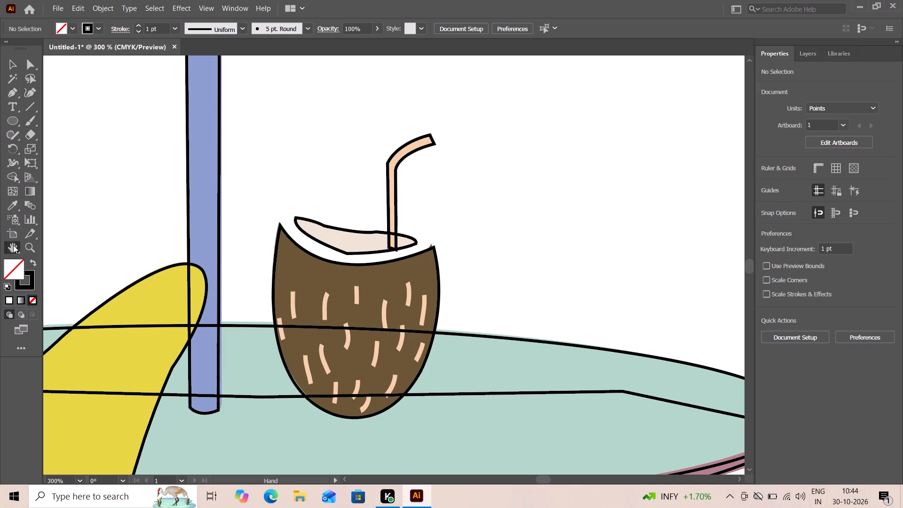
Look over the traced lounge set, from umbrella to chair legs, for parts of the artwork that still lack outlines.
drag(214, 294, 425, 149)
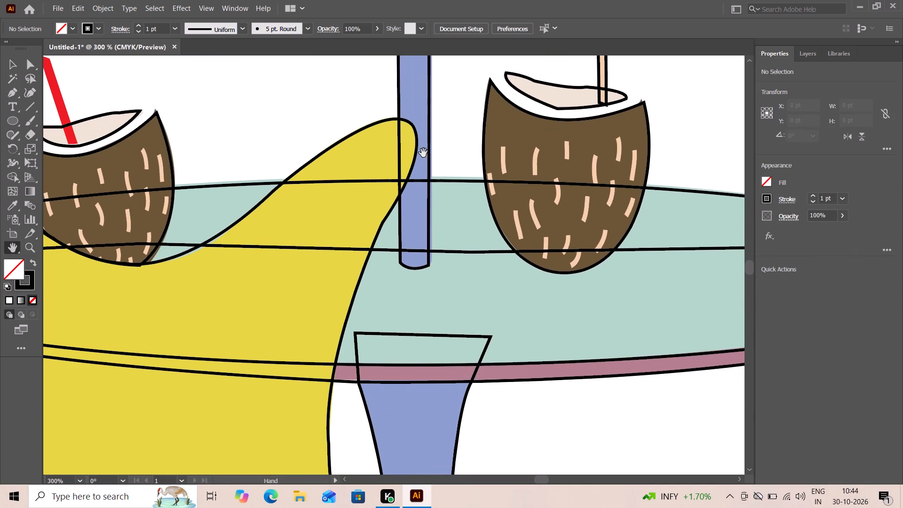
drag(317, 230, 457, 179)
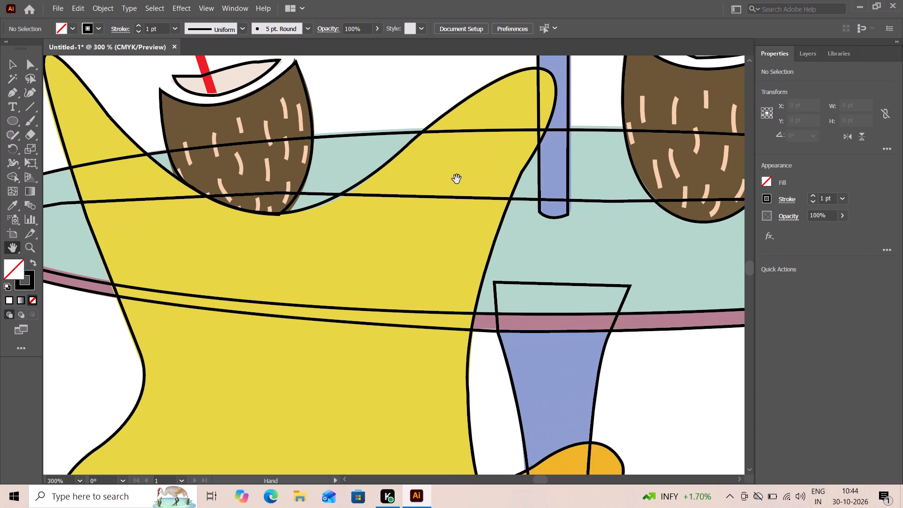
drag(428, 205, 464, 122)
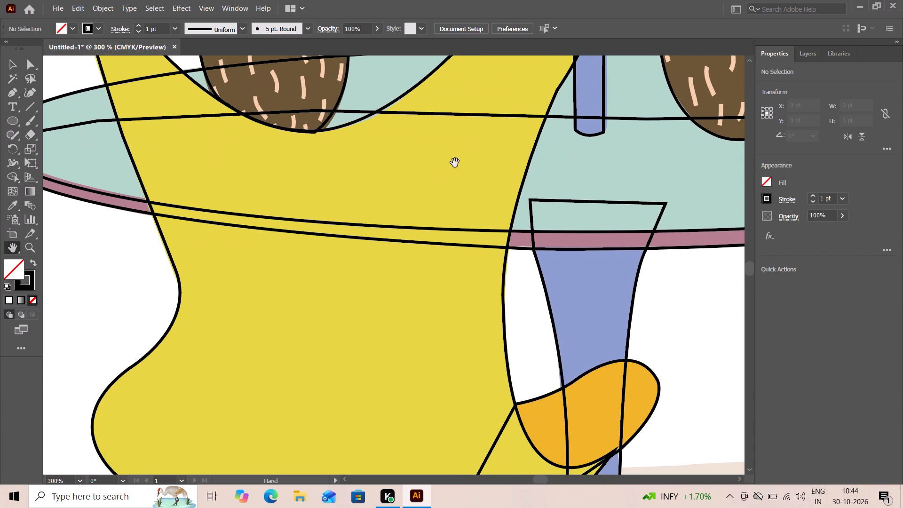
drag(380, 227, 320, 108)
drag(402, 261, 338, 153)
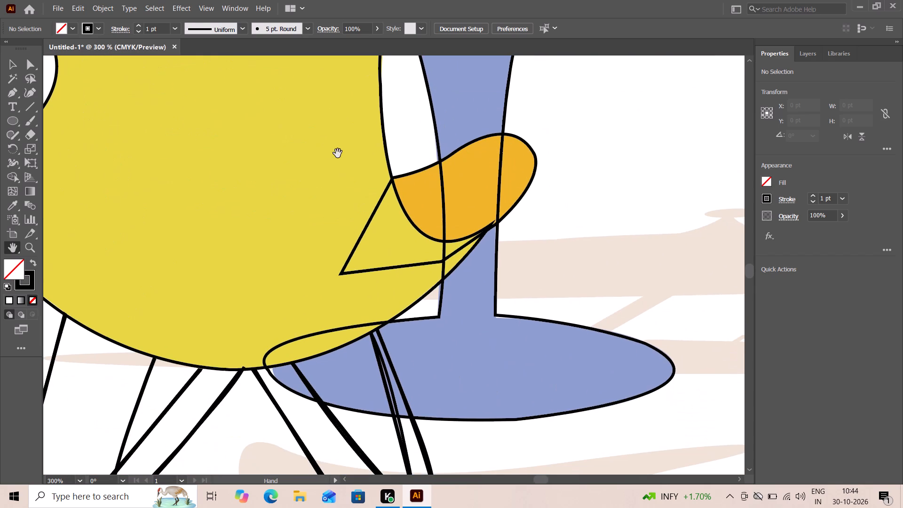
drag(387, 217, 410, 344)
drag(435, 223, 450, 378)
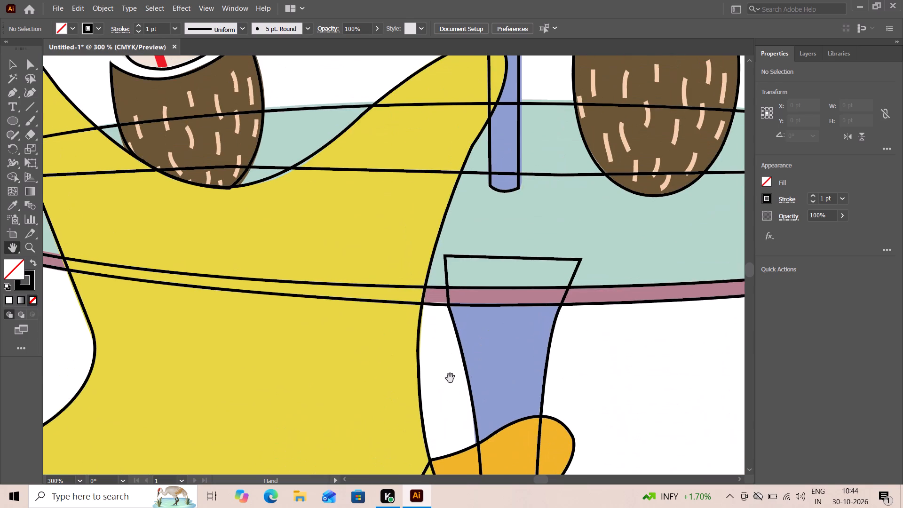
drag(443, 261, 439, 416)
drag(445, 254, 433, 428)
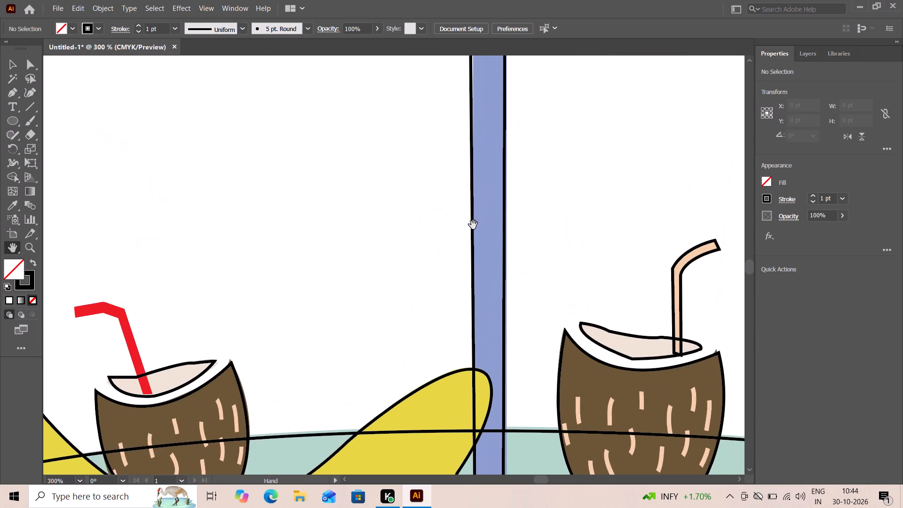
drag(473, 225, 455, 387)
drag(477, 180, 454, 378)
drag(467, 194, 448, 341)
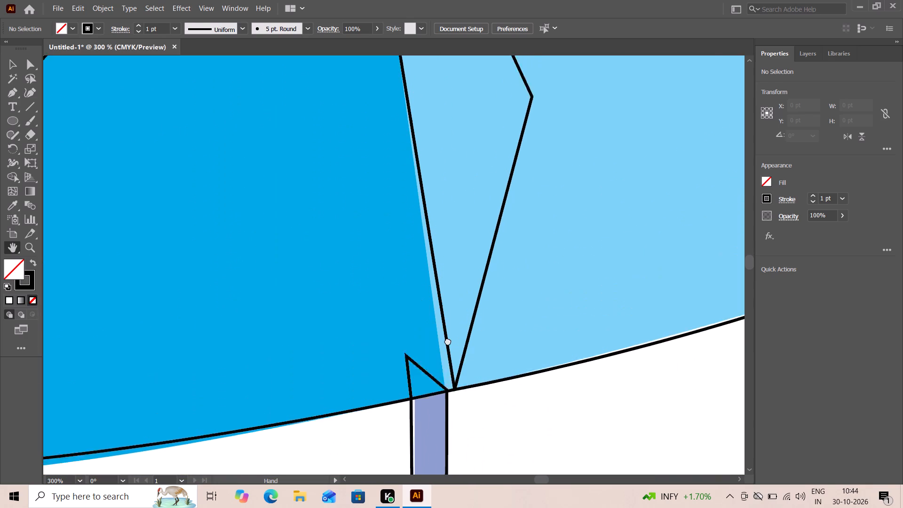
drag(448, 341, 448, 341)
key(ctrl+0)
key(ctrl+minus)
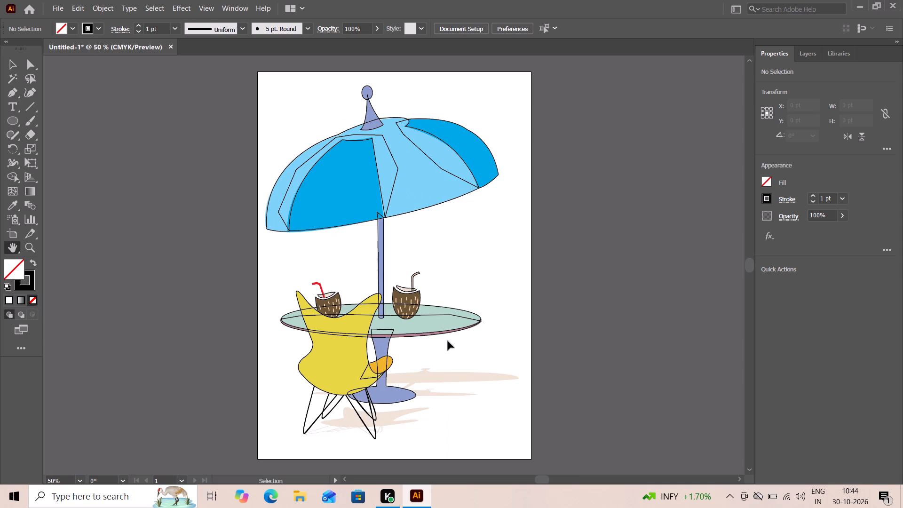
key(ctrl+equal)
key(ctrl+equal)
key(ctrl+equal)
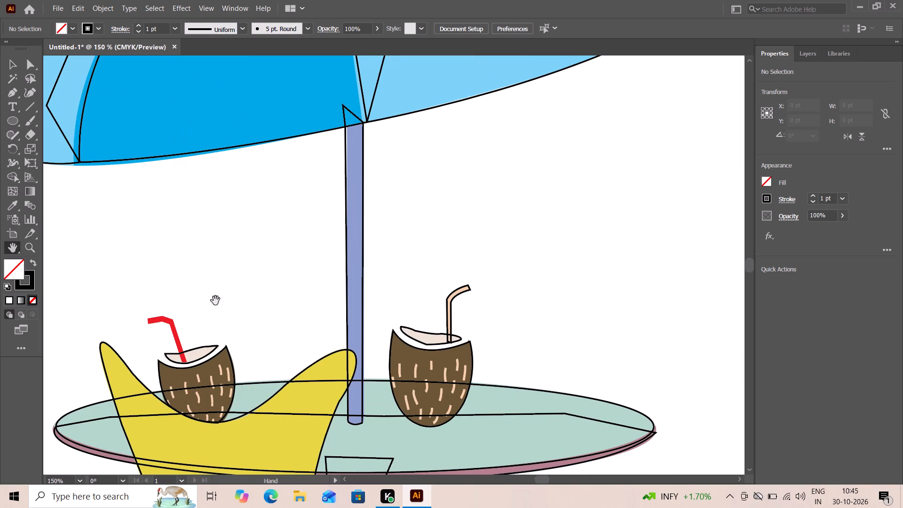
drag(240, 301, 203, 130)
drag(241, 229, 242, 194)
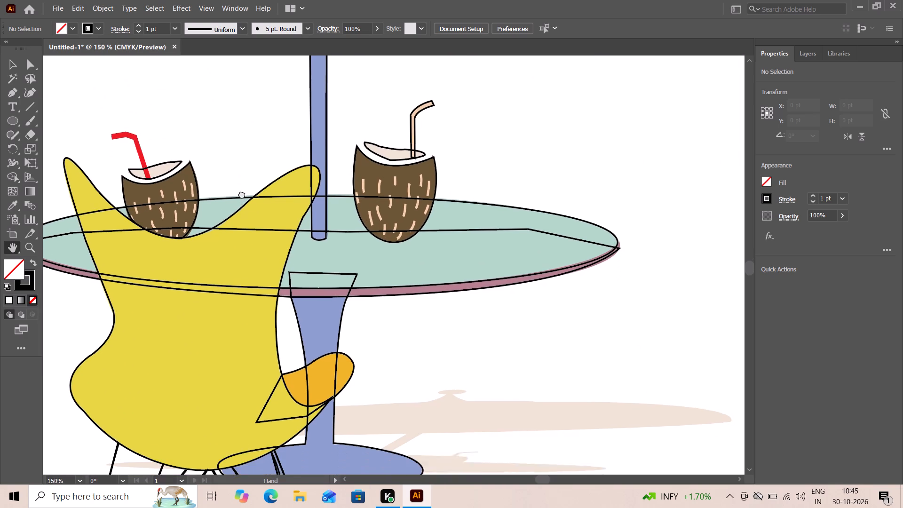
drag(242, 194, 240, 171)
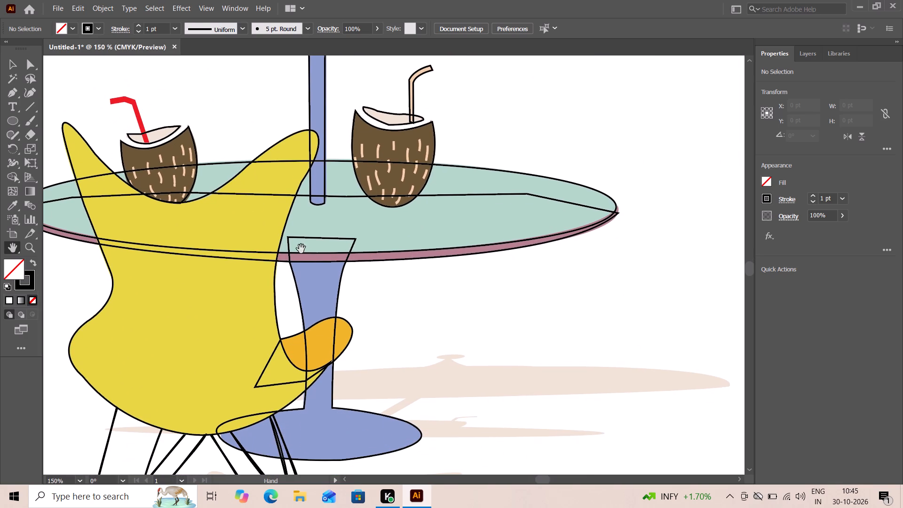
drag(314, 262, 288, 134)
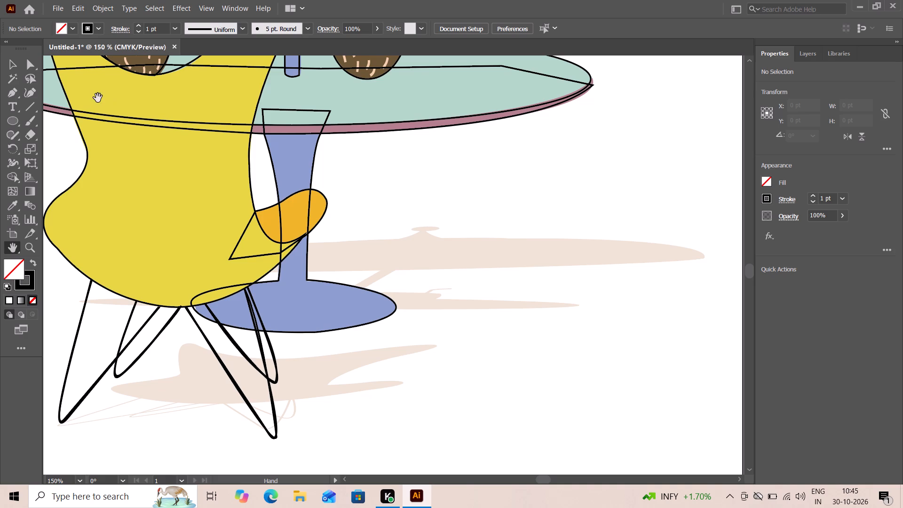
Start a Pen path on the narrow shadow beside the table base, along its lower edge to the pointed tip and back along the upper edge.
click(11, 93)
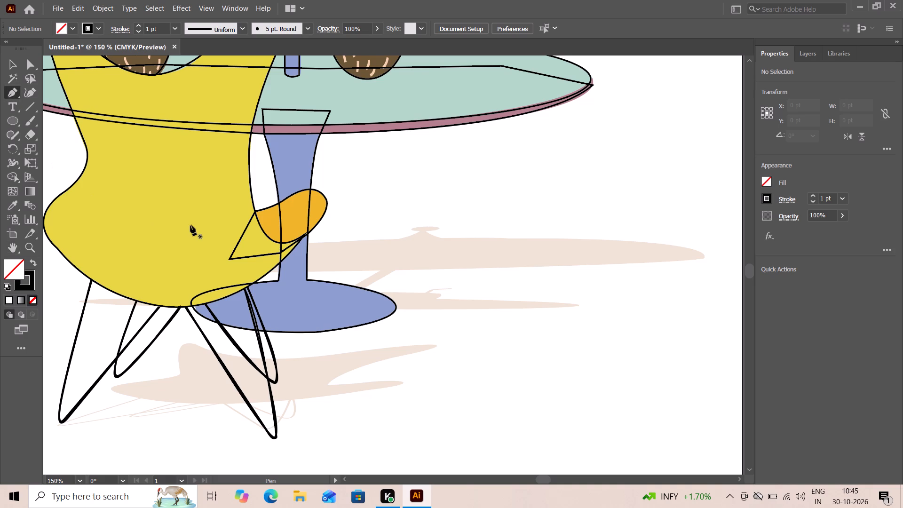
click(396, 310)
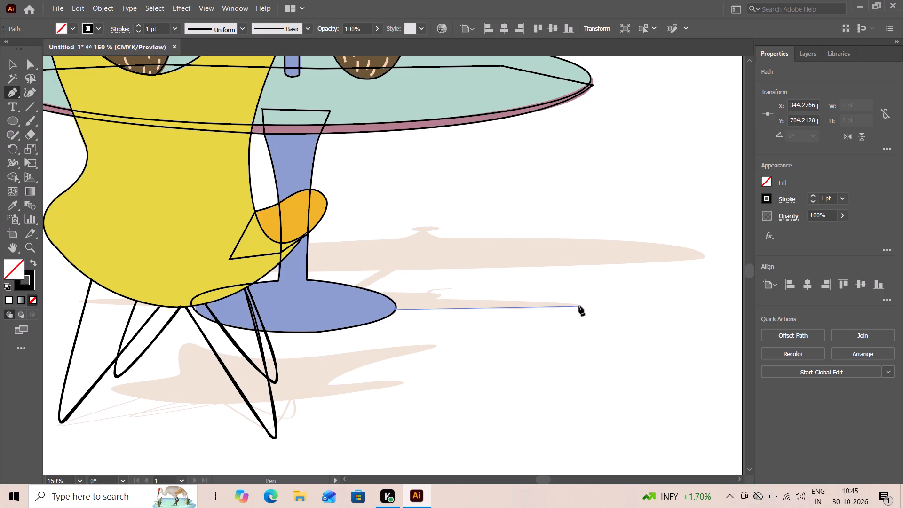
drag(579, 306, 617, 302)
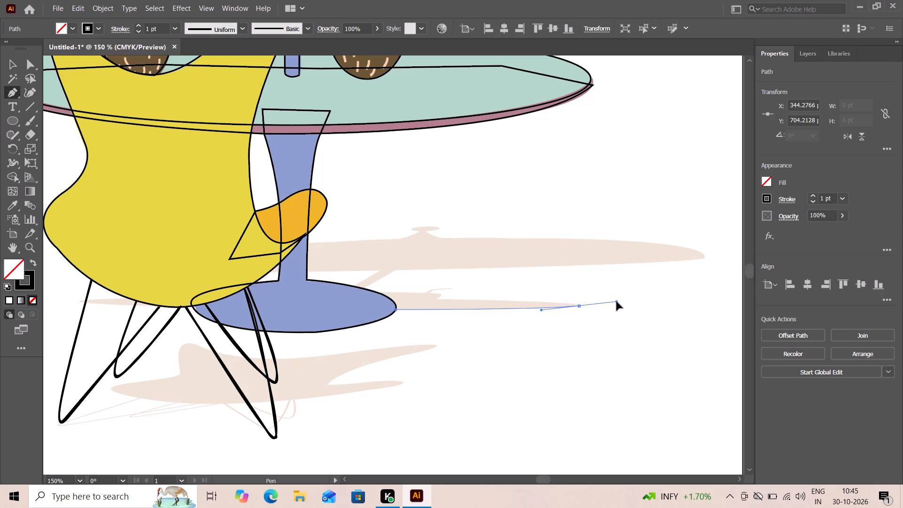
drag(617, 302, 618, 299)
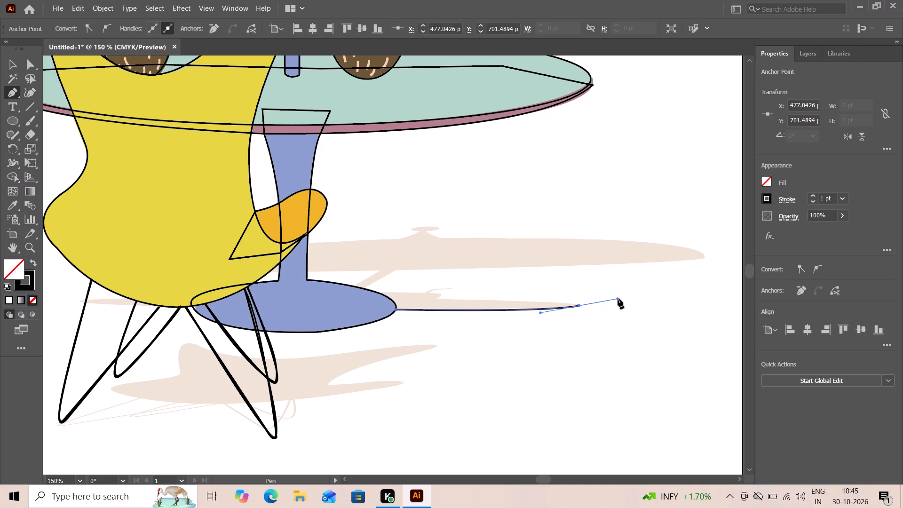
click(579, 305)
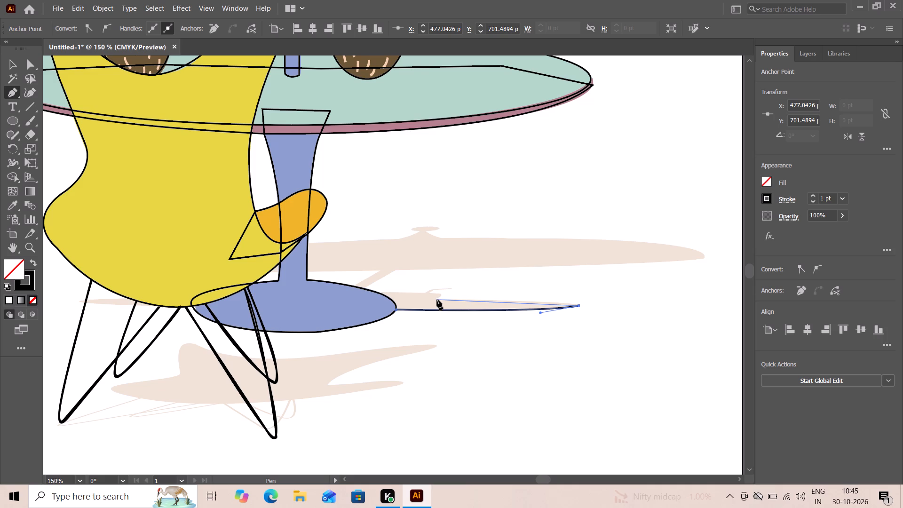
drag(436, 299, 431, 299)
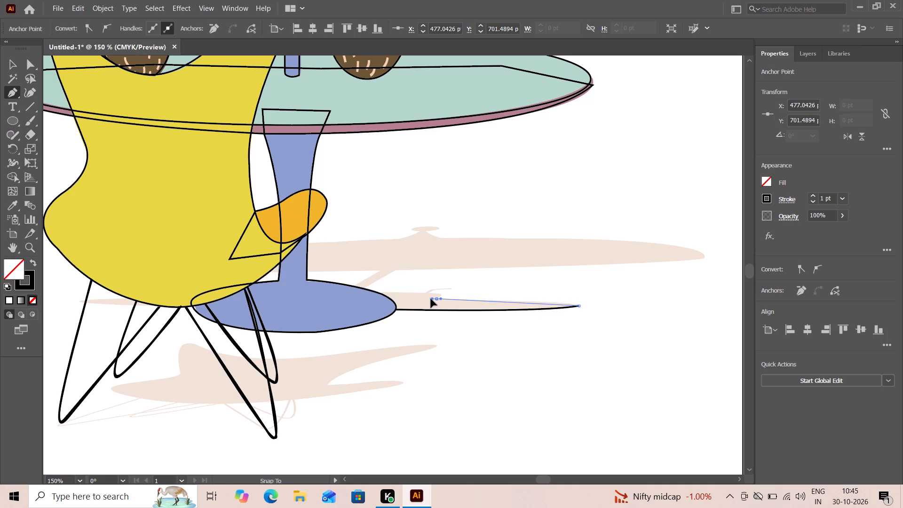
drag(431, 299, 415, 300)
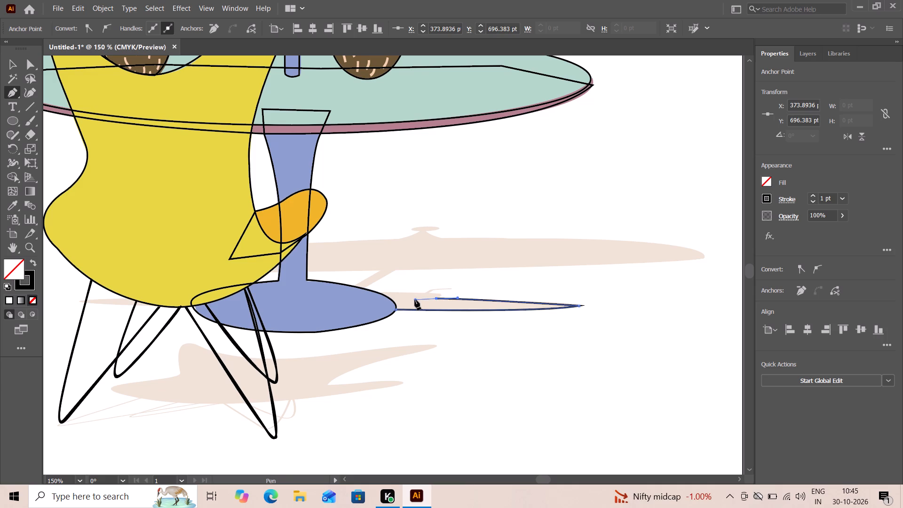
click(436, 298)
Continue the shadow path with curves around the coconut shadow's rounded end to the foot of the thin straw shadow.
key(ctrl+equal)
key(ctrl+equal)
key(ctrl+equal)
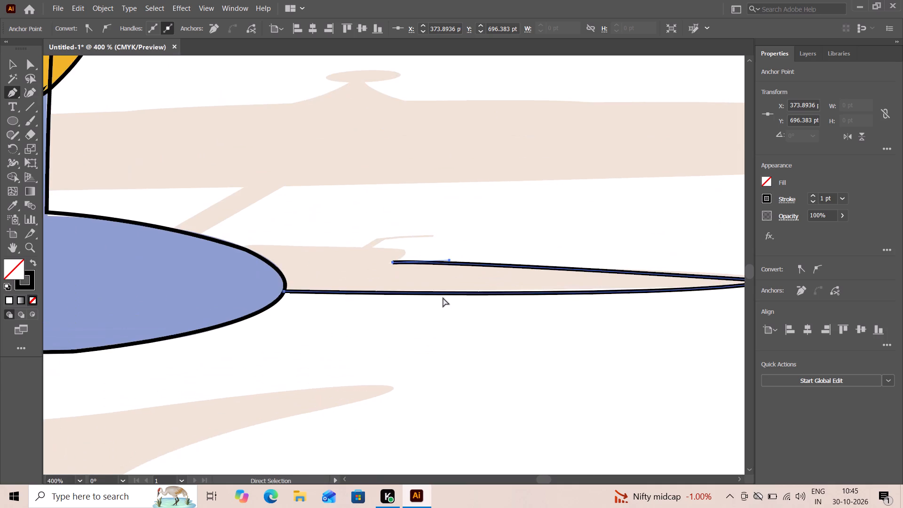
key(ctrl+equal)
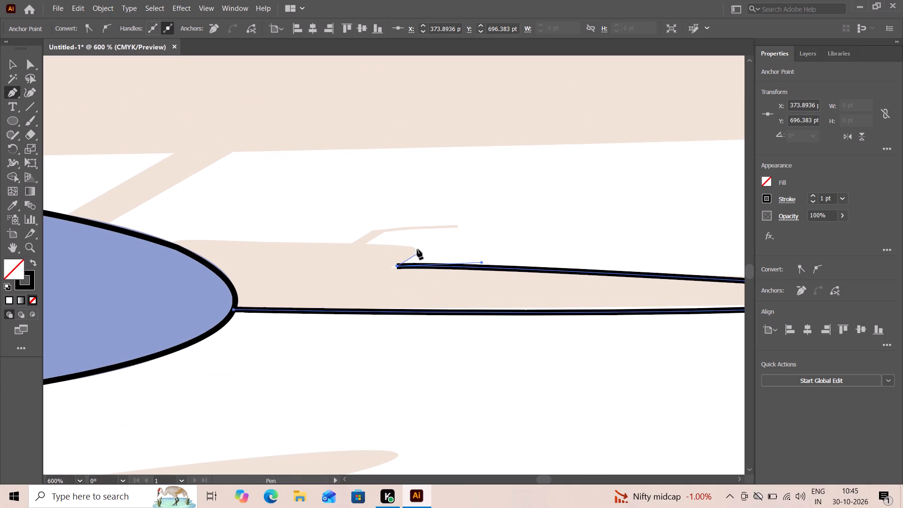
drag(413, 249, 402, 246)
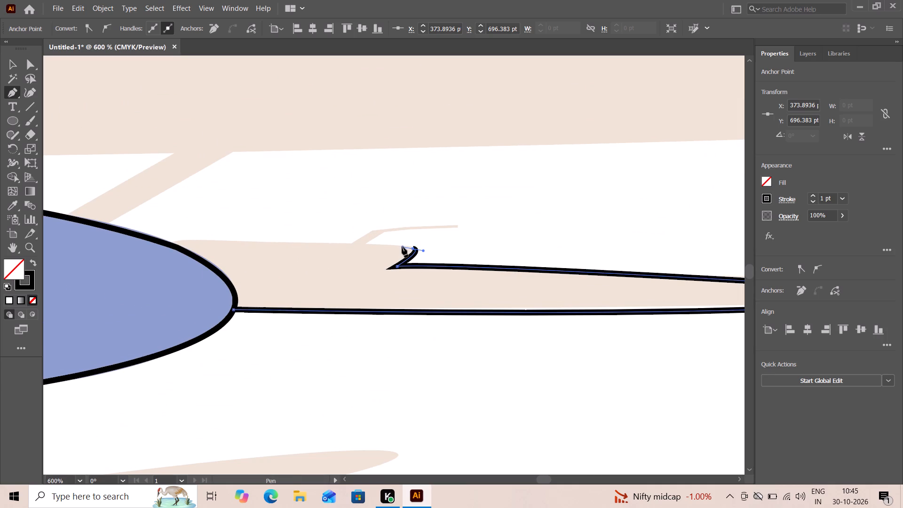
click(413, 248)
drag(368, 244, 355, 246)
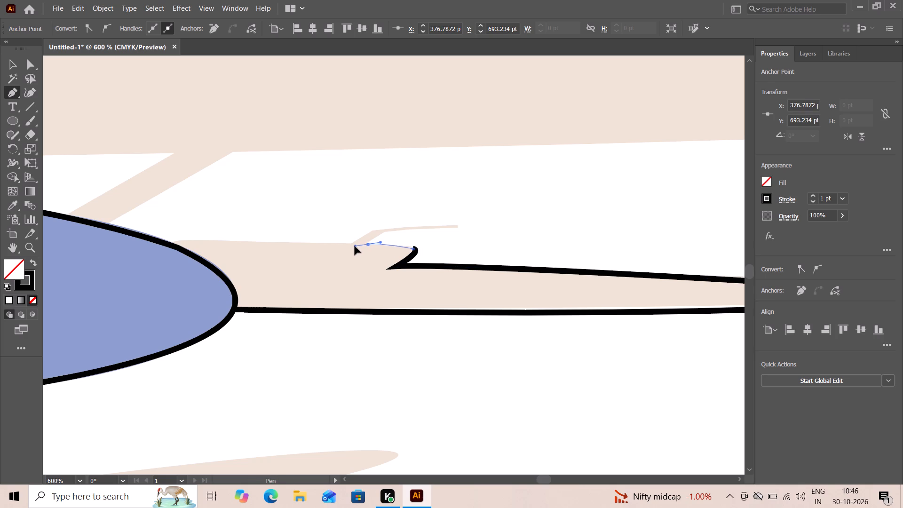
drag(355, 246, 340, 250)
drag(340, 250, 334, 244)
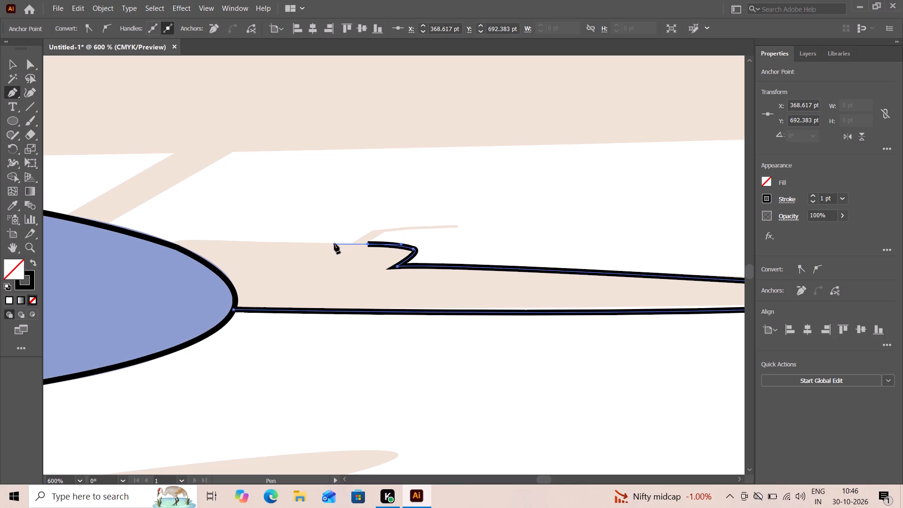
click(367, 245)
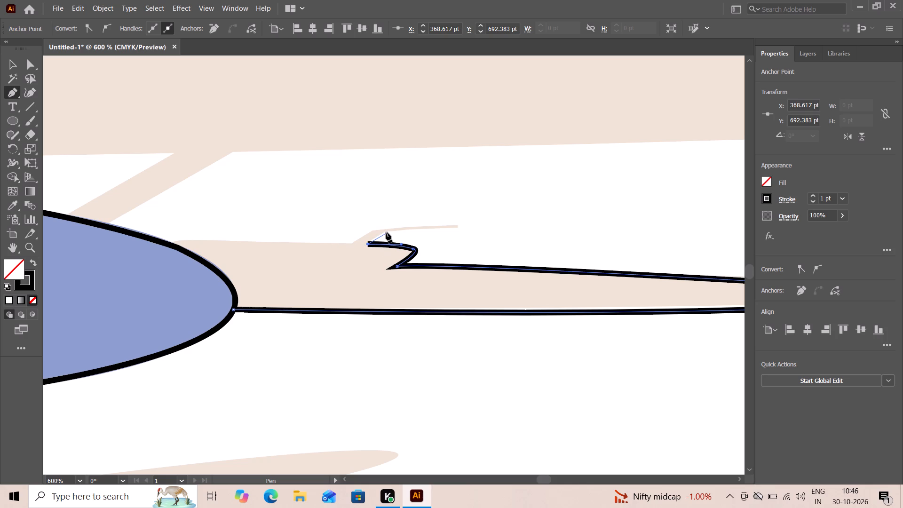
Continue the shadow path around the thin straw shadow, out to its tip and back to the coconut shadow's upper edge.
click(385, 231)
click(458, 228)
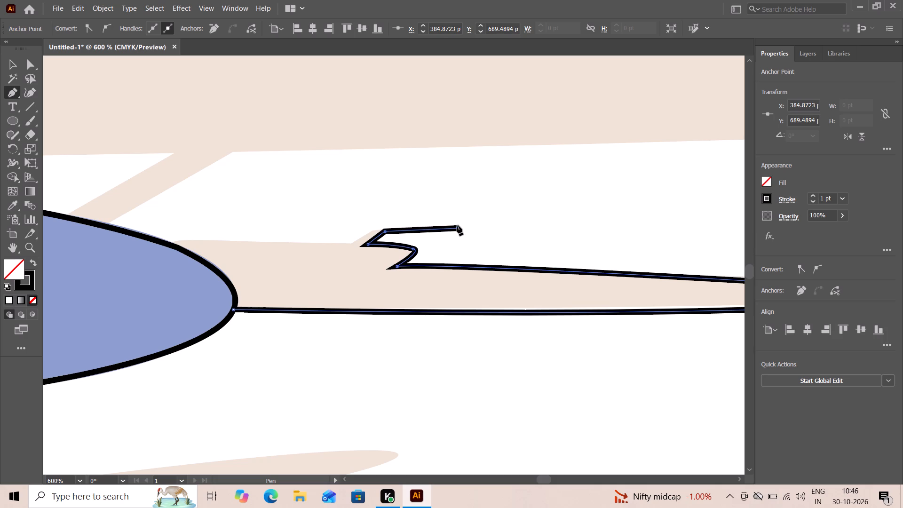
click(457, 225)
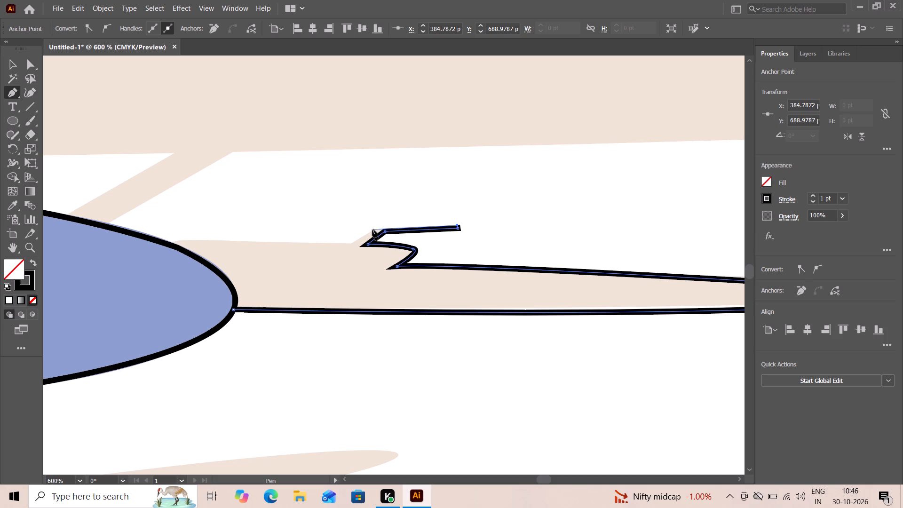
click(372, 230)
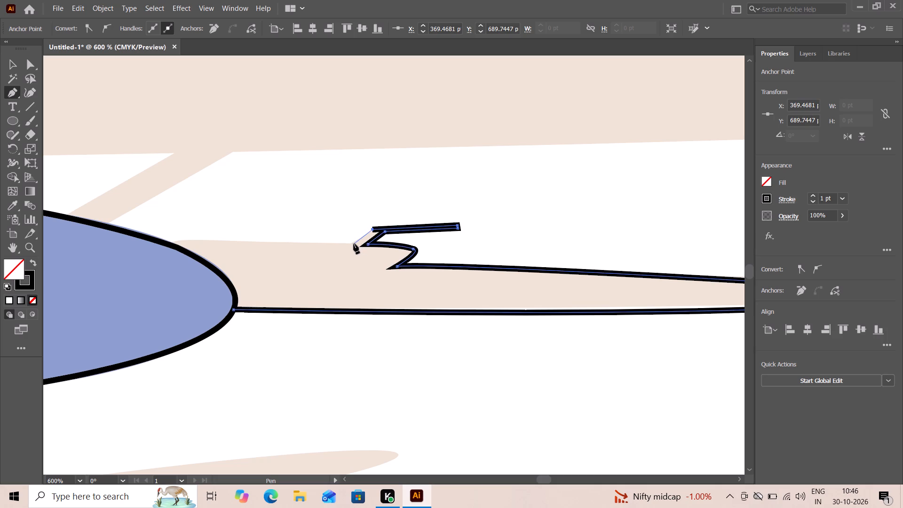
click(353, 244)
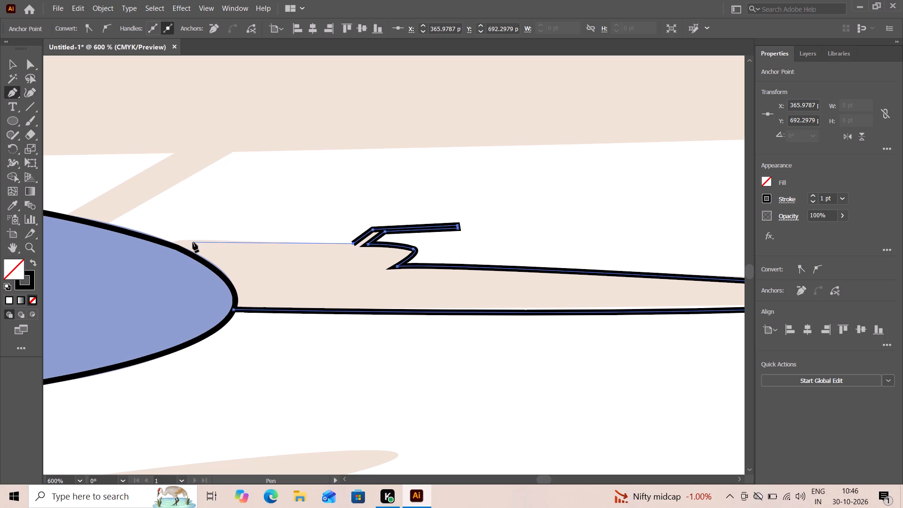
Extend the path along the coconut shadow's upper edge, just inside the table base, and up the diagonal shadow to the wide shadow.
click(177, 240)
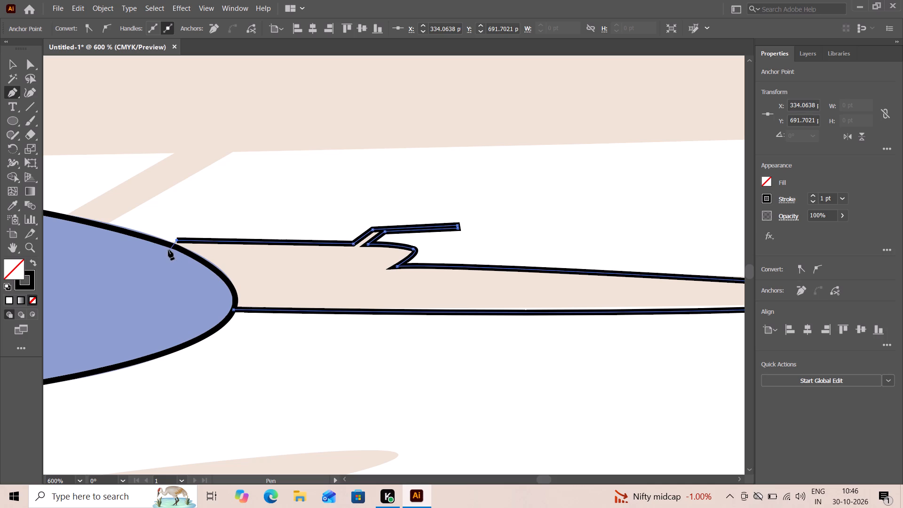
click(168, 250)
click(90, 230)
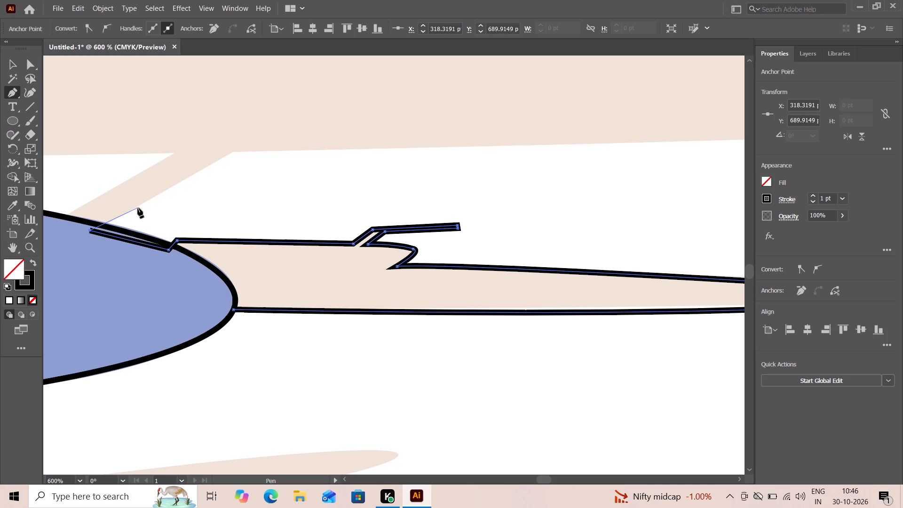
click(136, 207)
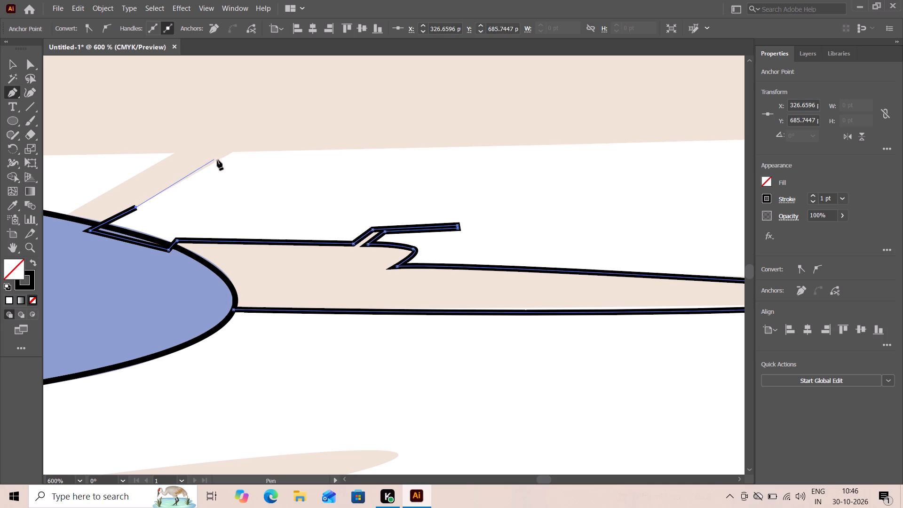
click(233, 151)
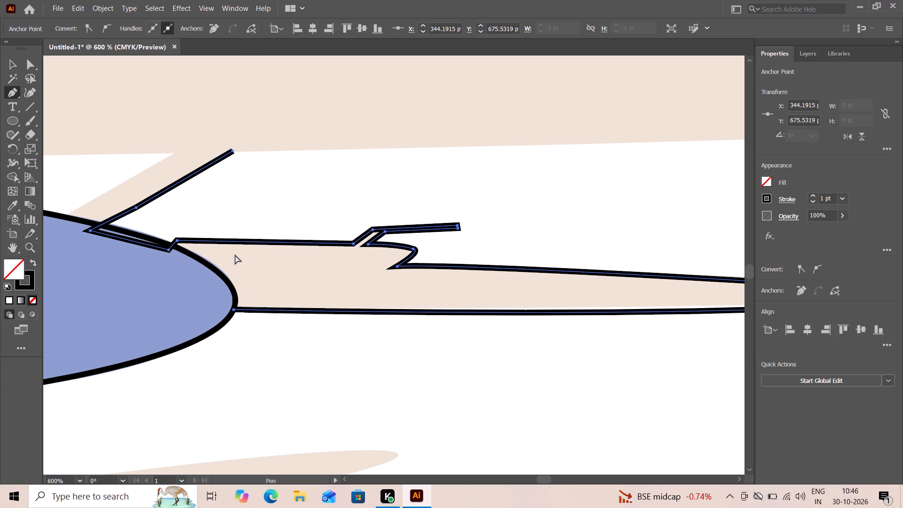
Trace the wide shadow's lower edge with straight segments, and curve around its rounded far end to a corner point on the upper edge.
key(ctrl+minus)
key(ctrl+minus)
key(ctrl+minus)
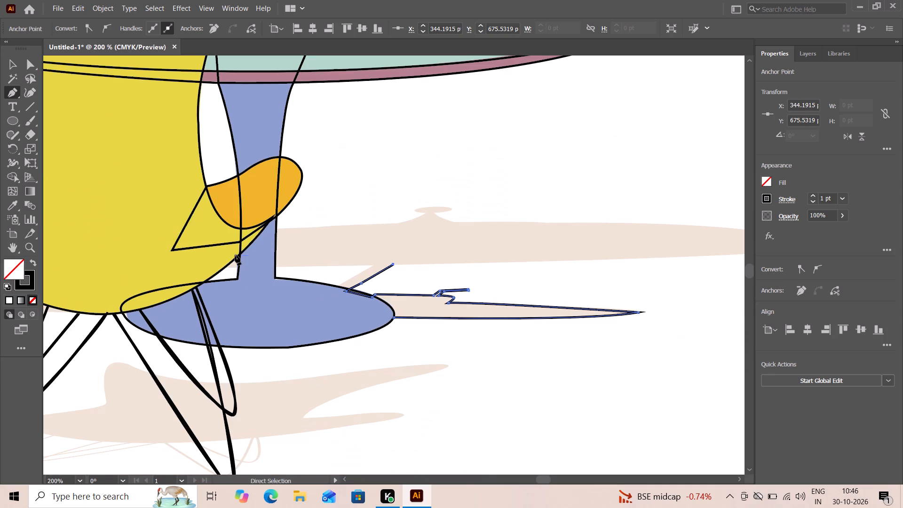
key(space)
key(space)
key(space)
key(space)
key(space)
key(space)
key(space)
key(space)
key(space)
key(space)
key(space)
key(space)
key(space)
key(space)
key(space)
key(space)
key(space)
key(space)
key(space)
key(space)
drag(423, 247, 236, 278)
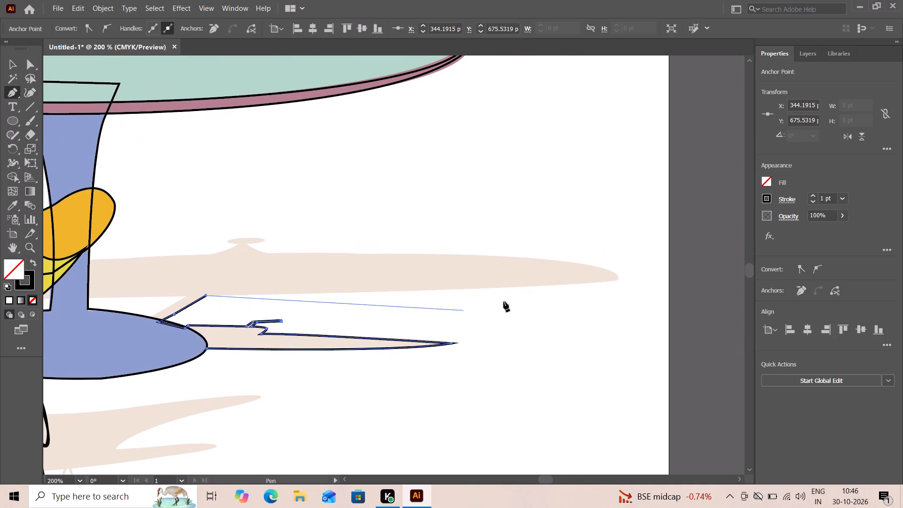
click(475, 288)
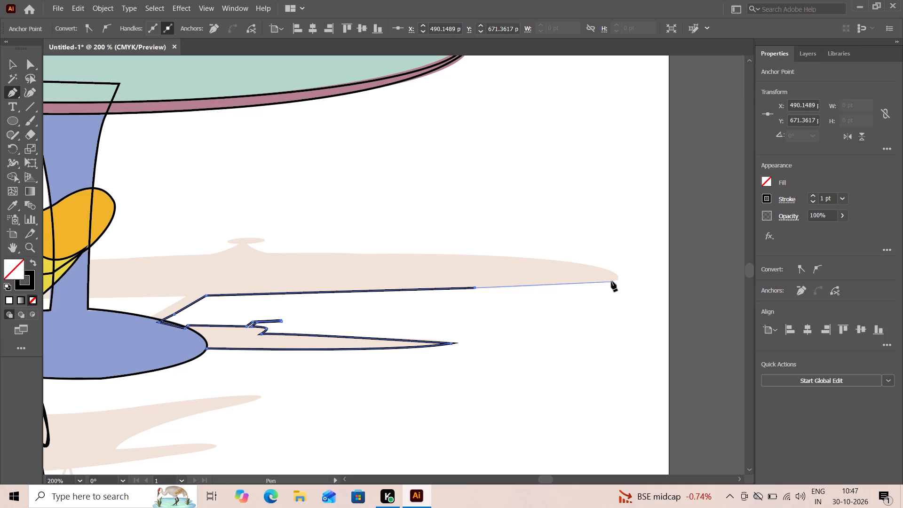
click(611, 281)
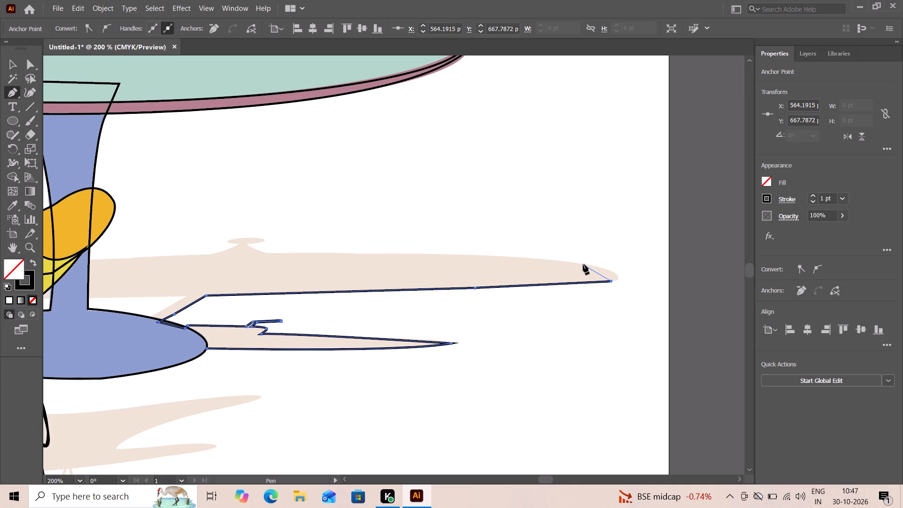
drag(583, 264, 554, 266)
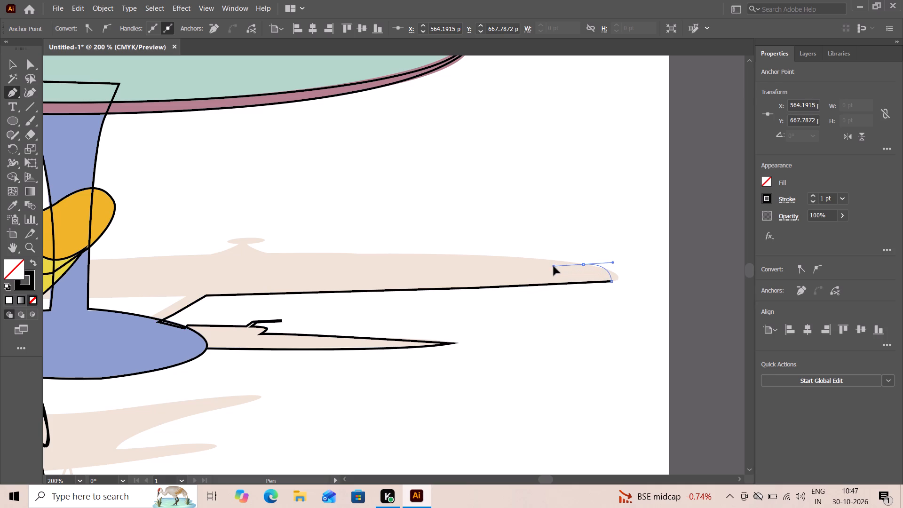
drag(554, 266, 526, 255)
drag(526, 255, 526, 255)
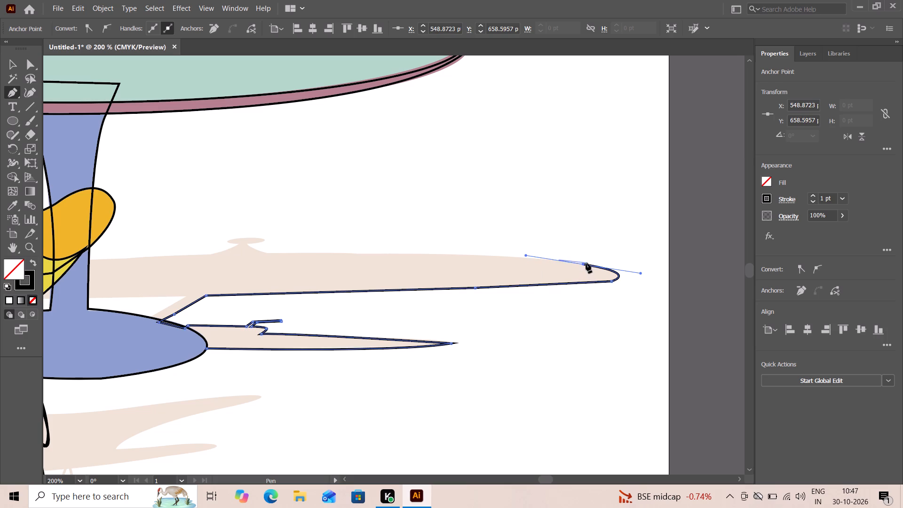
click(583, 263)
Continue the path with a long shallow curve back along the wide shadow's upper edge toward the small raised knob shadow.
key(space)
key(space)
key(space)
key(space)
key(space)
key(space)
key(space)
key(space)
key(space)
key(space)
key(space)
key(space)
key(space)
key(space)
key(space)
key(space)
key(space)
key(space)
key(space)
key(space)
drag(493, 269, 634, 307)
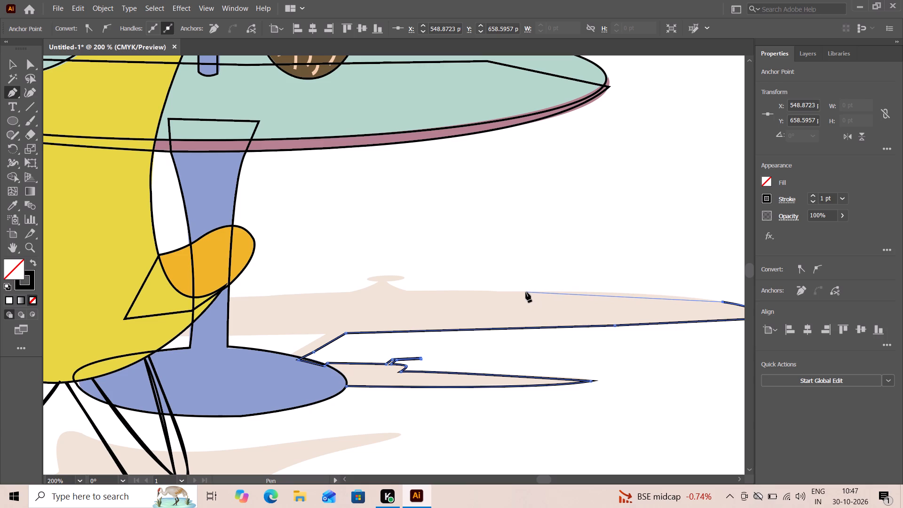
drag(526, 292, 453, 297)
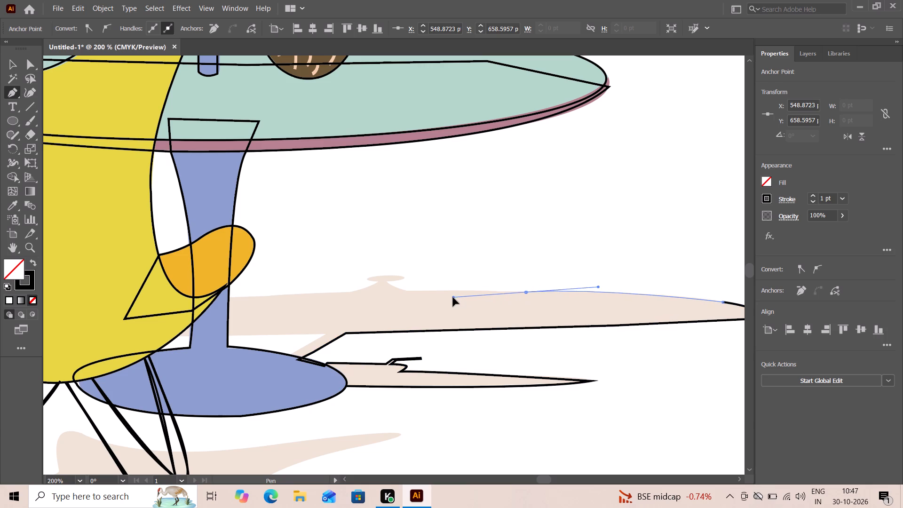
drag(453, 297, 445, 294)
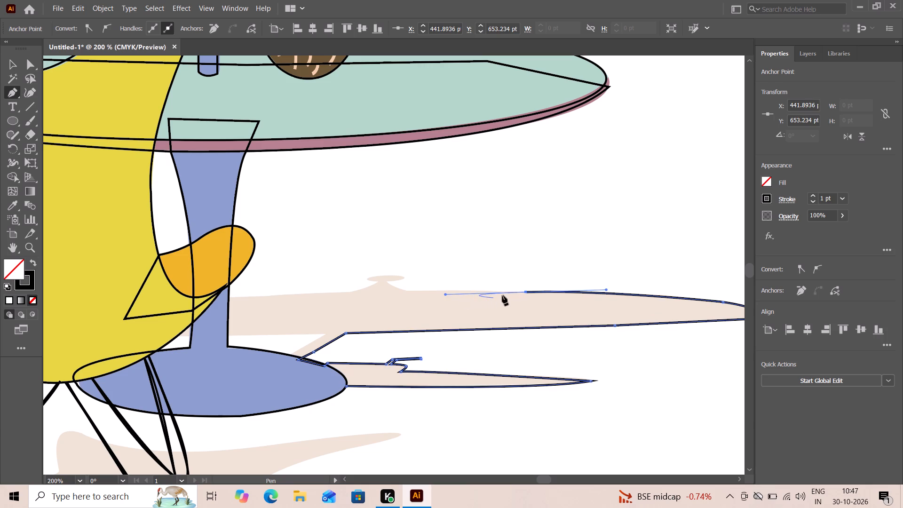
click(525, 293)
key(space)
key(space)
key(space)
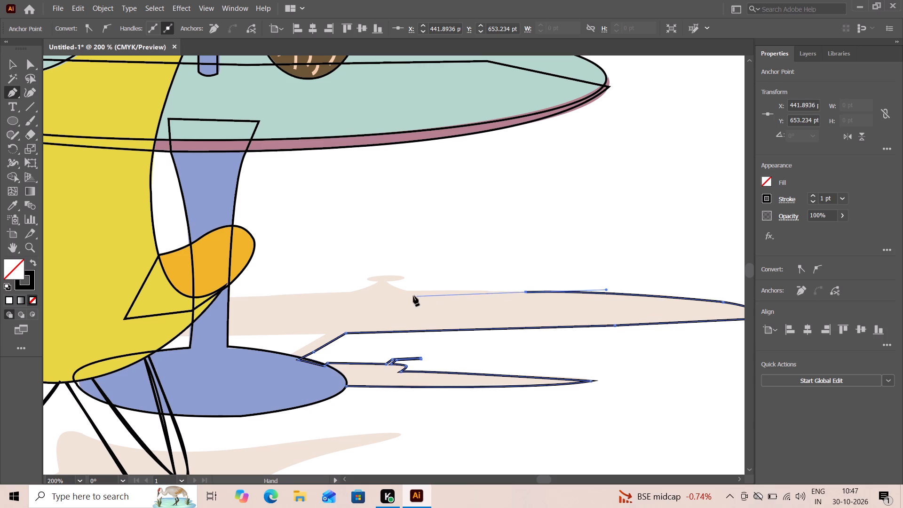
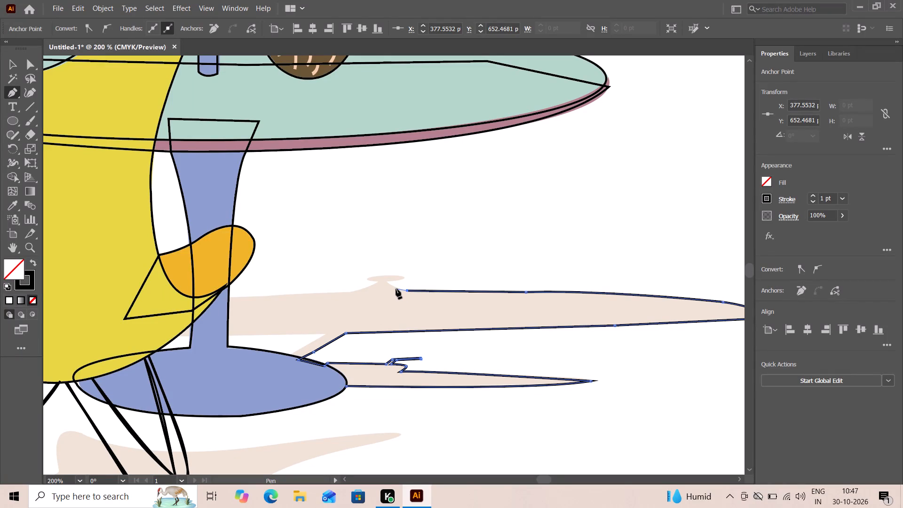
Continue the shadow path around the small raised knob shadow, with a curved top and straight sides, back to the wide shadow's upper edge.
click(396, 289)
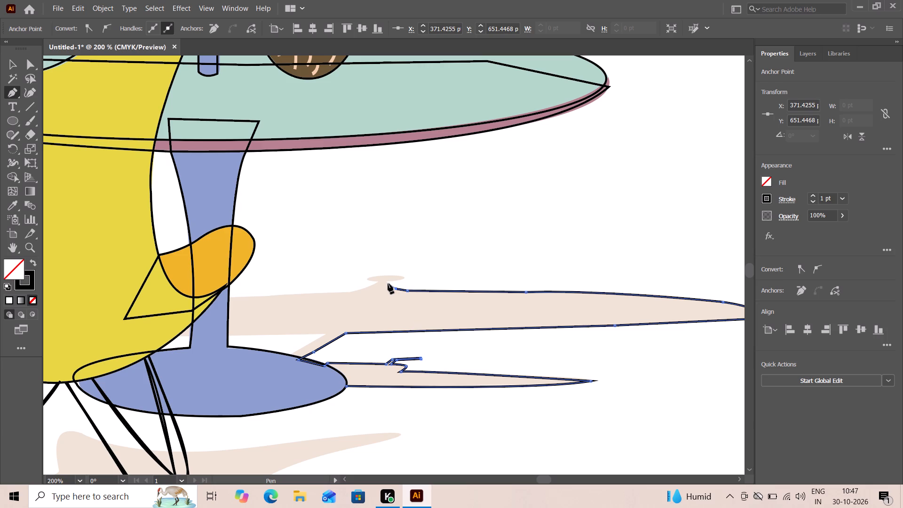
click(388, 283)
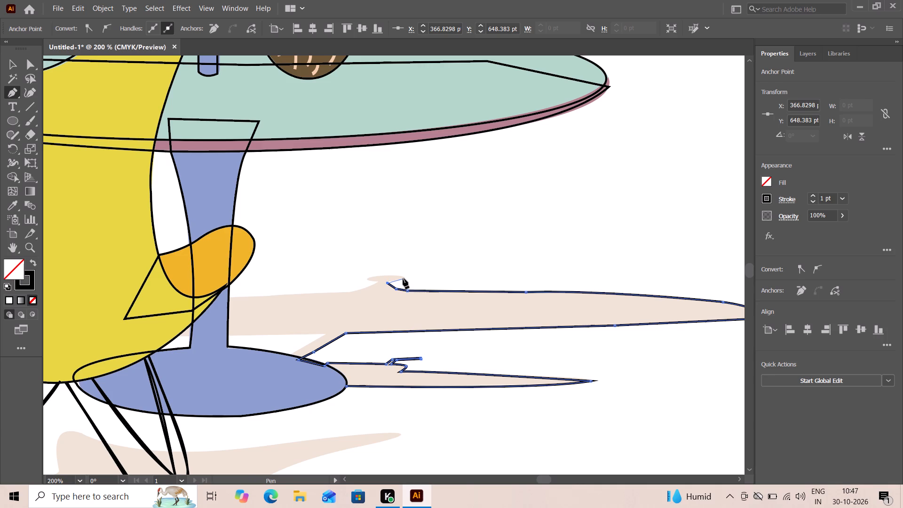
click(403, 278)
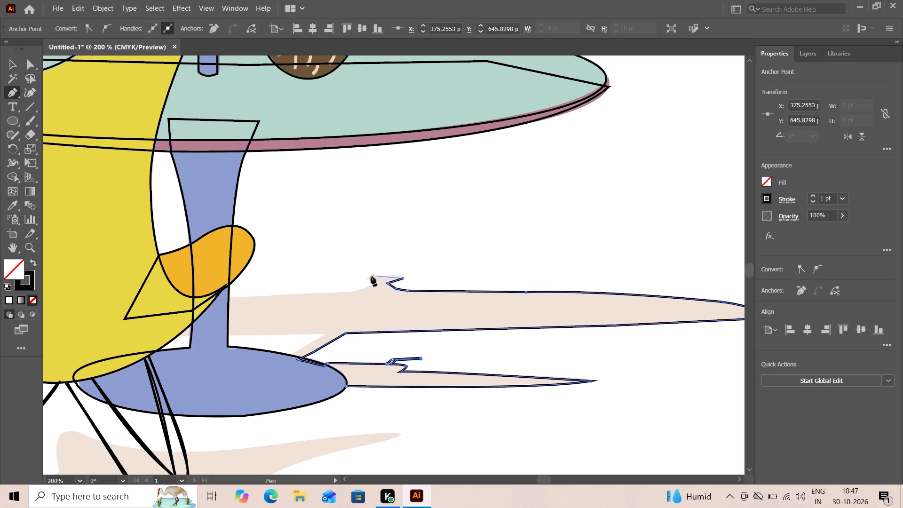
drag(368, 278, 360, 286)
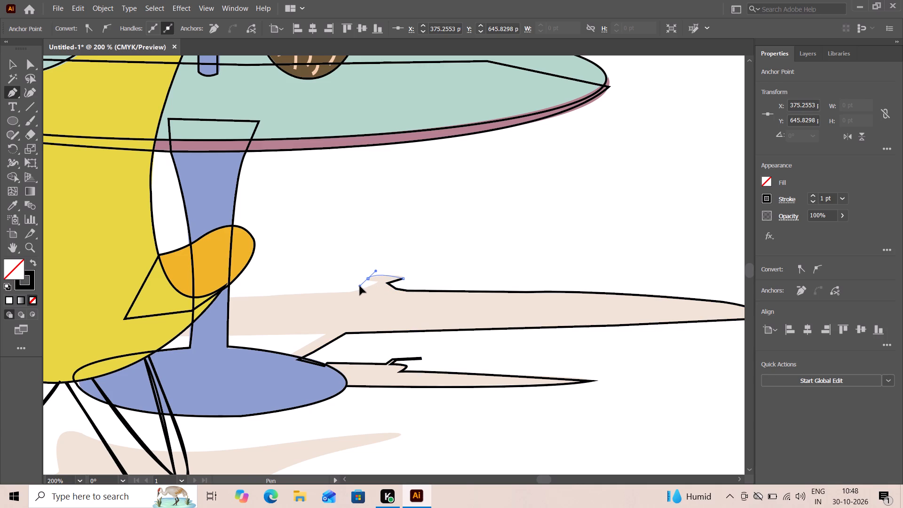
drag(360, 286, 359, 285)
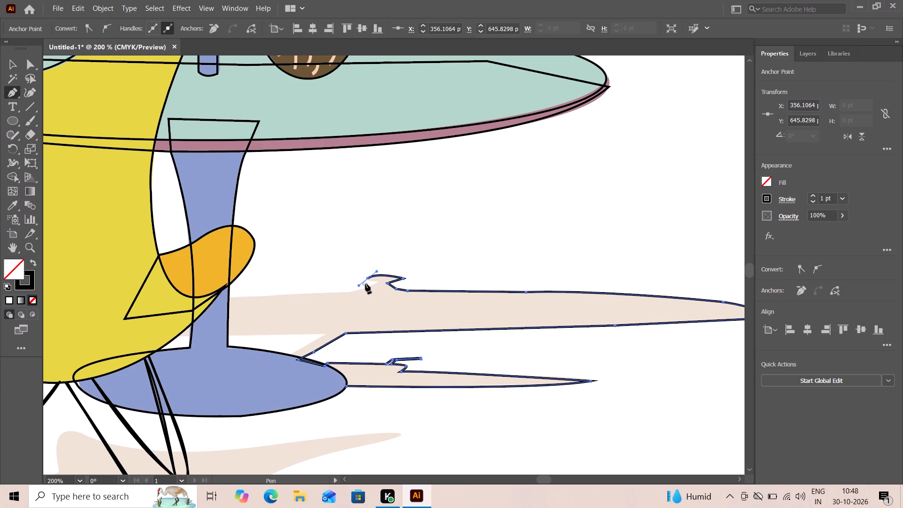
click(367, 278)
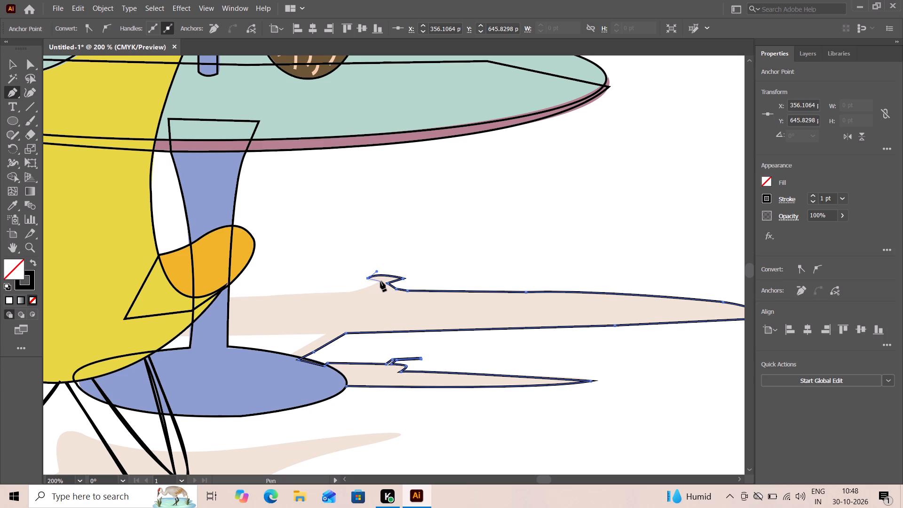
click(379, 281)
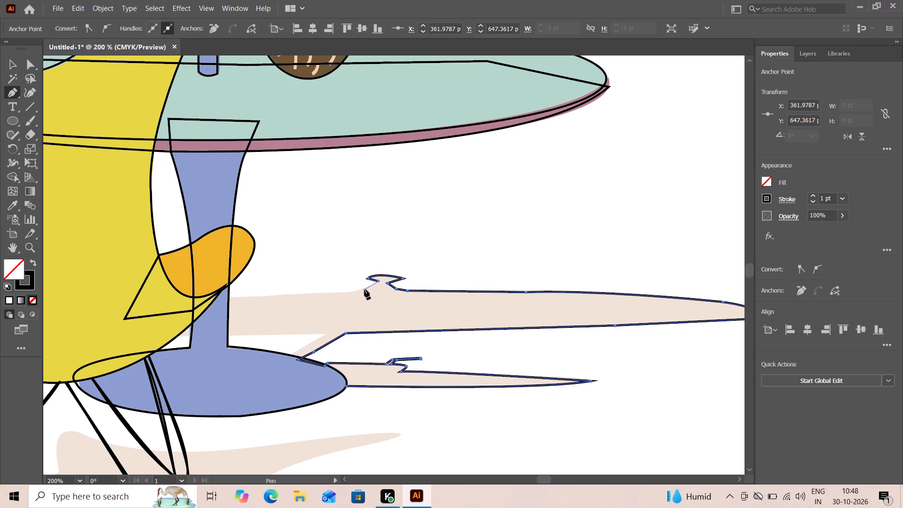
click(364, 289)
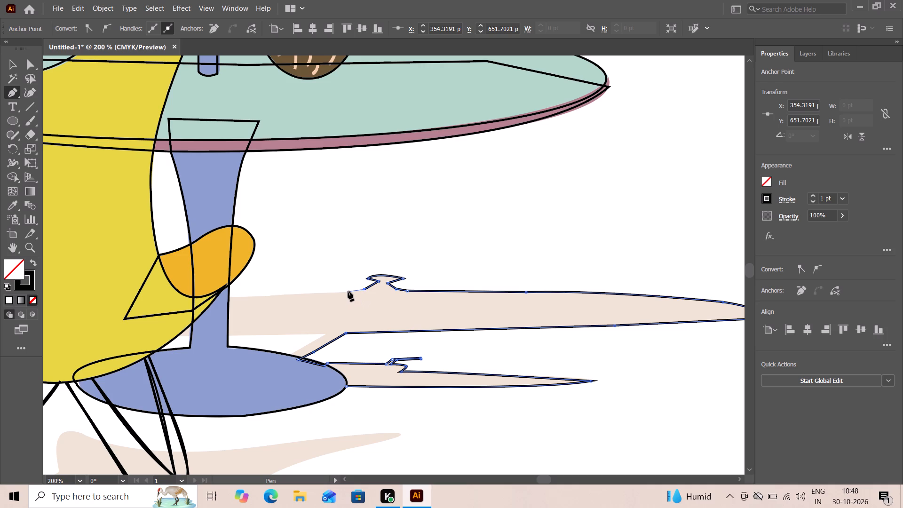
click(348, 291)
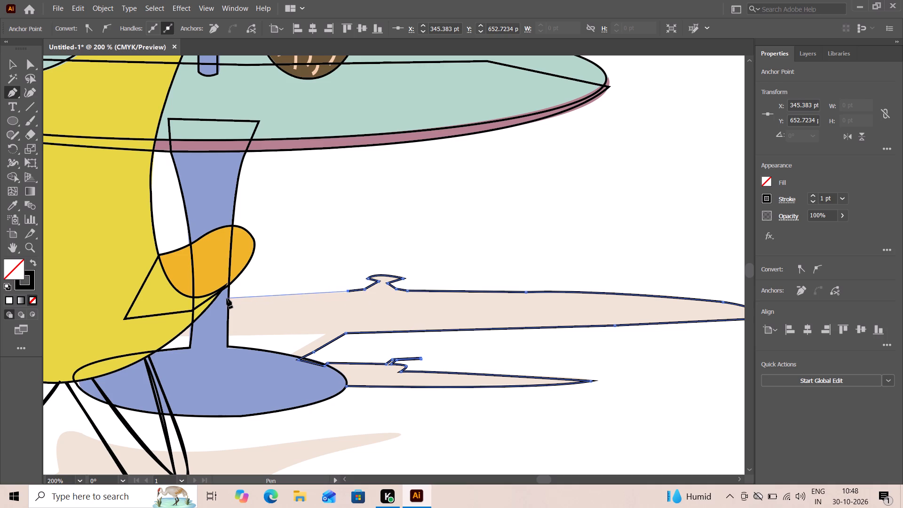
Extend the path along the wide shadow's upper edge into the table stem, down inside it, and along the lower edge to the diagonal shadow.
click(227, 298)
click(219, 299)
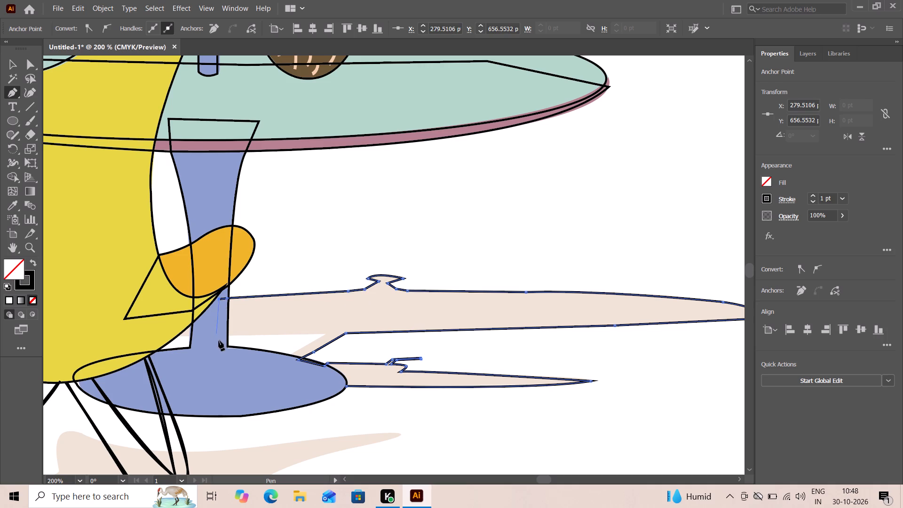
click(218, 335)
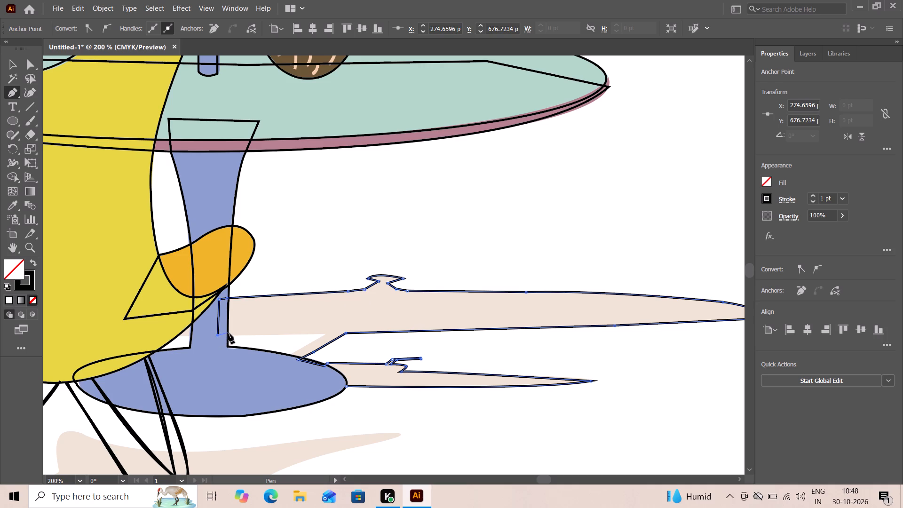
click(229, 334)
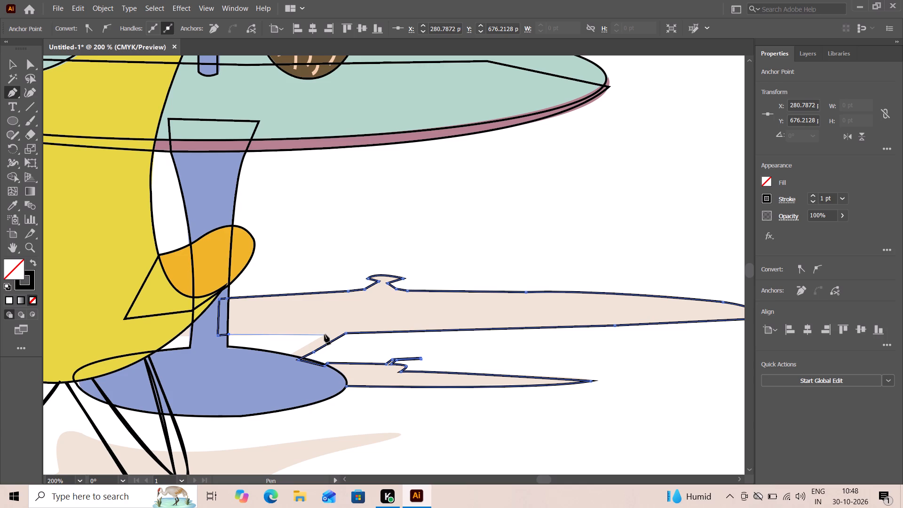
click(325, 334)
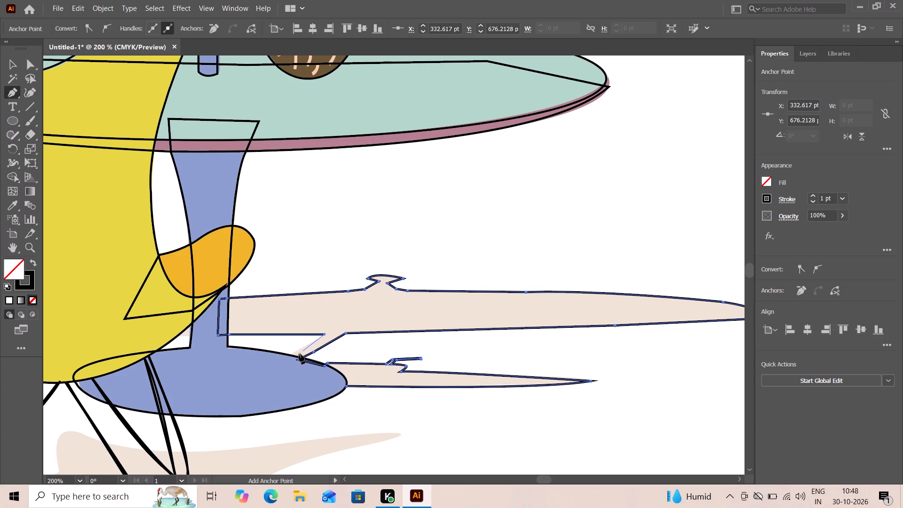
Trace down the diagonal shadow's other edge into the table base, and close the path at its start on the coconut shadow's lower edge.
click(292, 354)
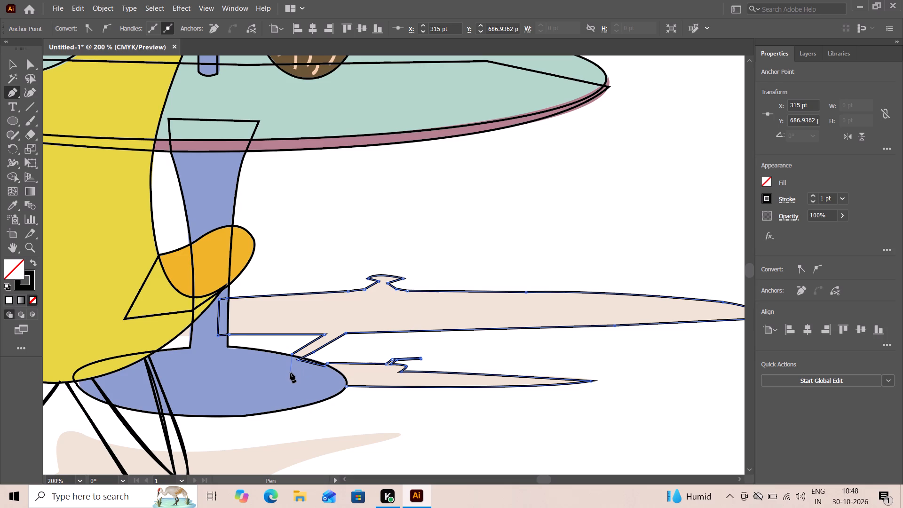
click(290, 373)
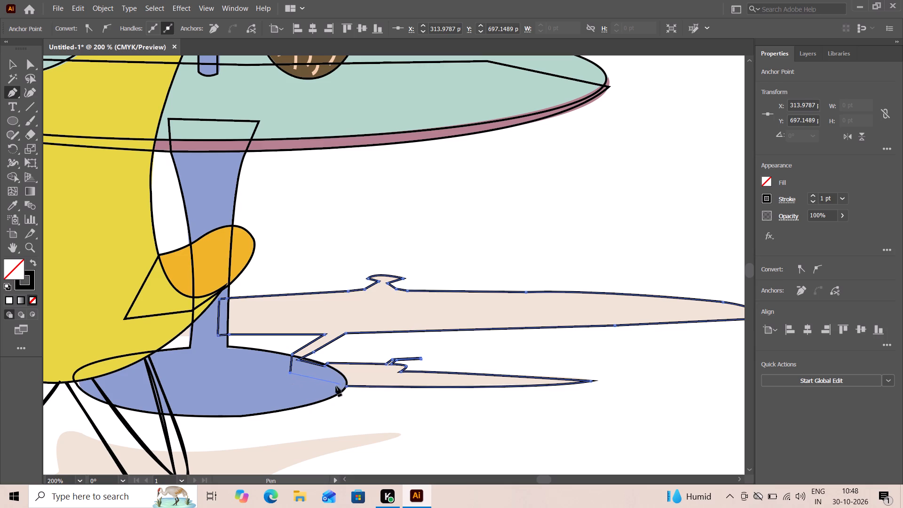
click(329, 384)
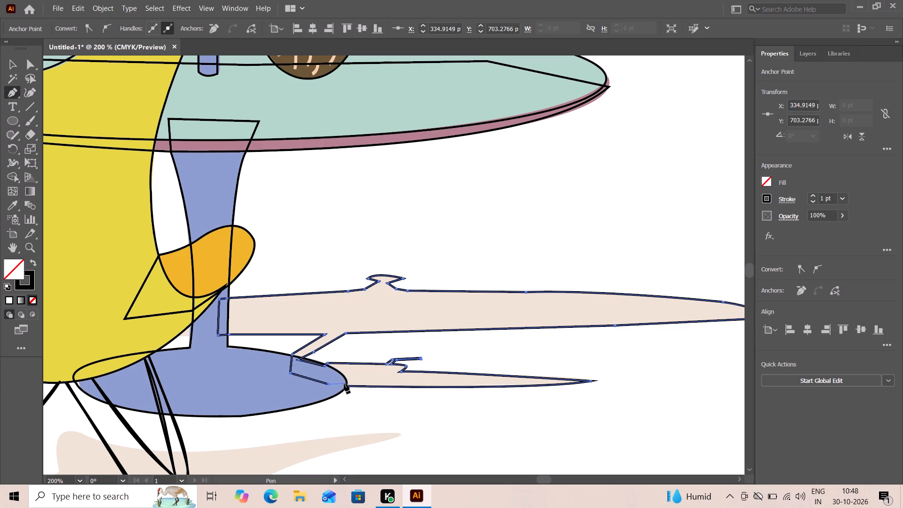
click(346, 386)
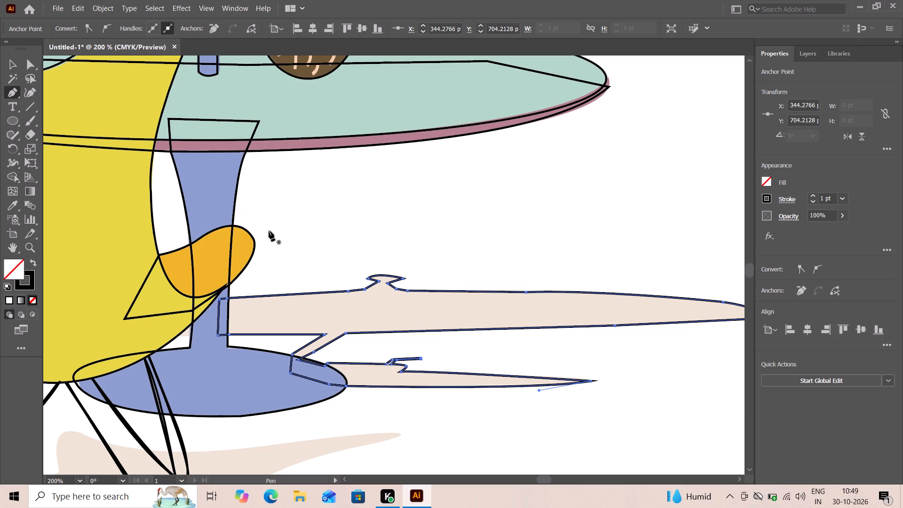
Start a Pen path at the notch of the chair's ground shadow and curve it to the upper pointed tip, ending in a corner point.
key(space)
key(space)
key(space)
key(space)
key(space)
key(space)
key(space)
key(space)
key(space)
key(space)
key(space)
key(space)
key(space)
key(space)
key(space)
key(space)
key(space)
key(space)
key(space)
key(space)
drag(319, 245, 388, 154)
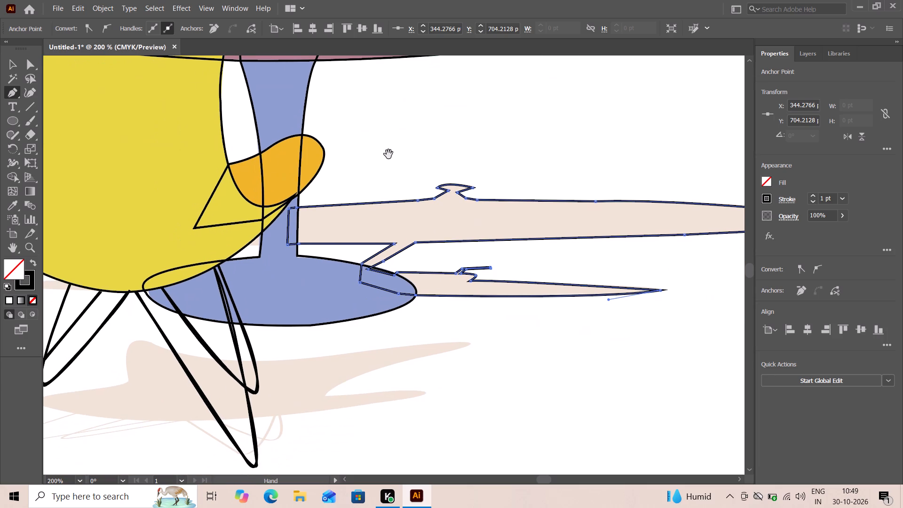
drag(372, 259, 446, 157)
drag(412, 229, 413, 228)
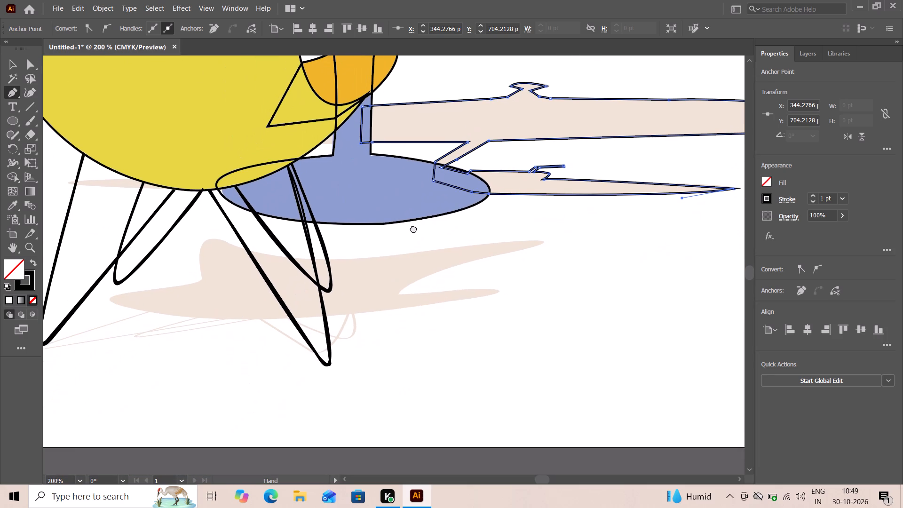
drag(413, 228, 497, 157)
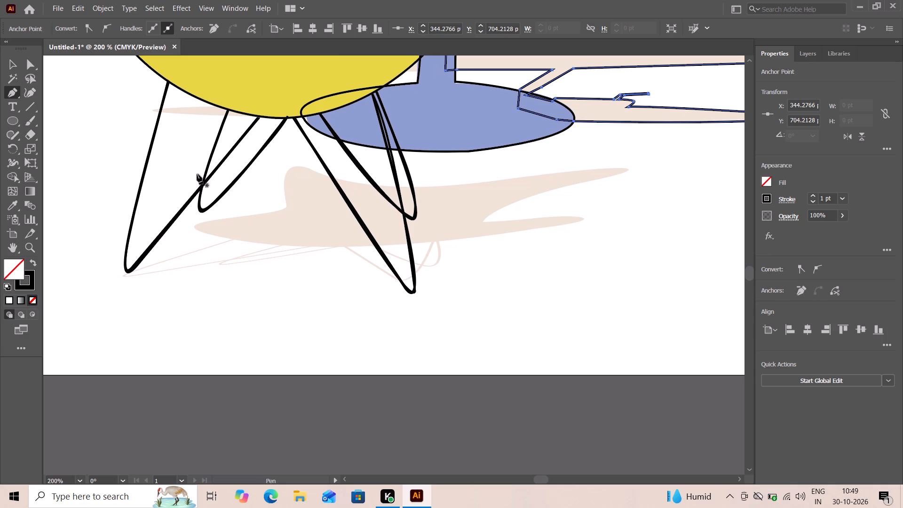
click(11, 89)
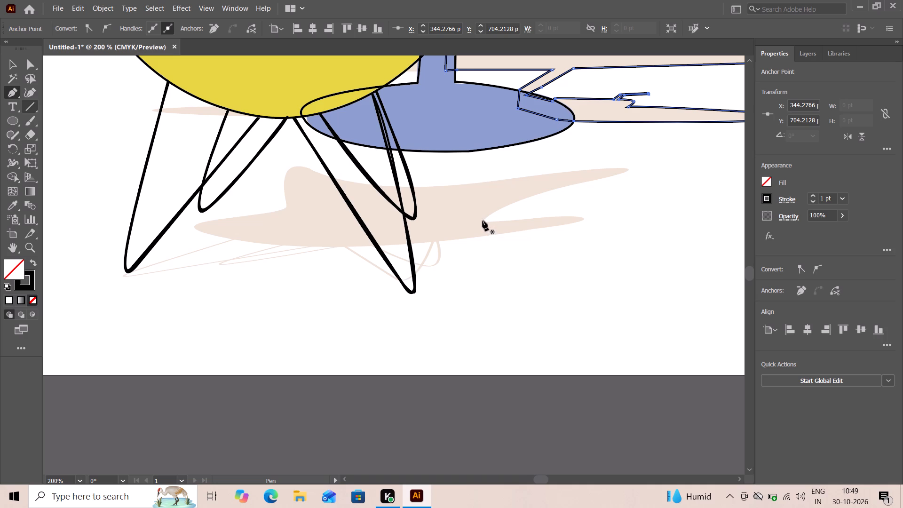
click(483, 222)
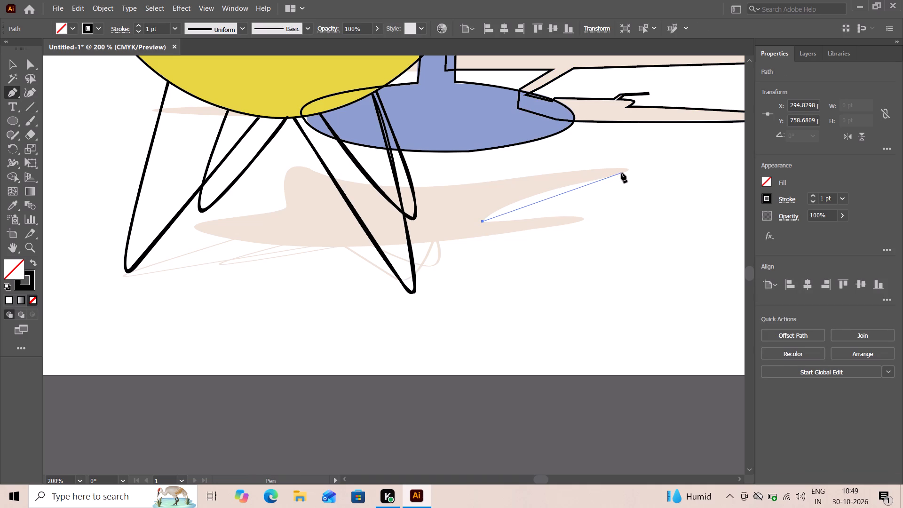
drag(629, 171, 670, 164)
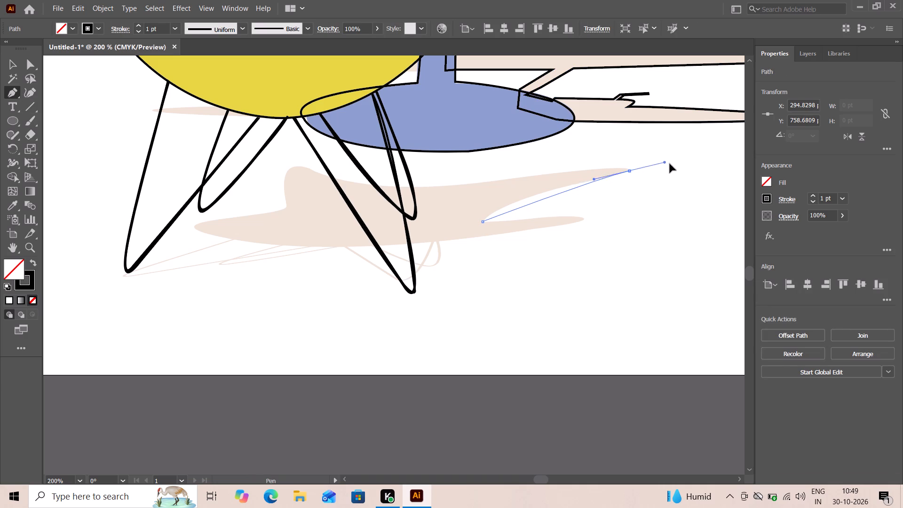
drag(670, 164, 744, 151)
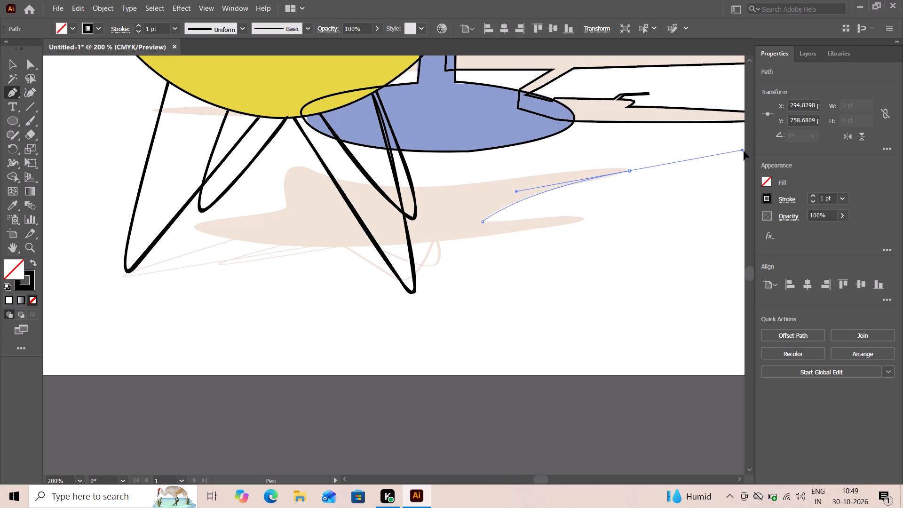
drag(744, 151, 659, 138)
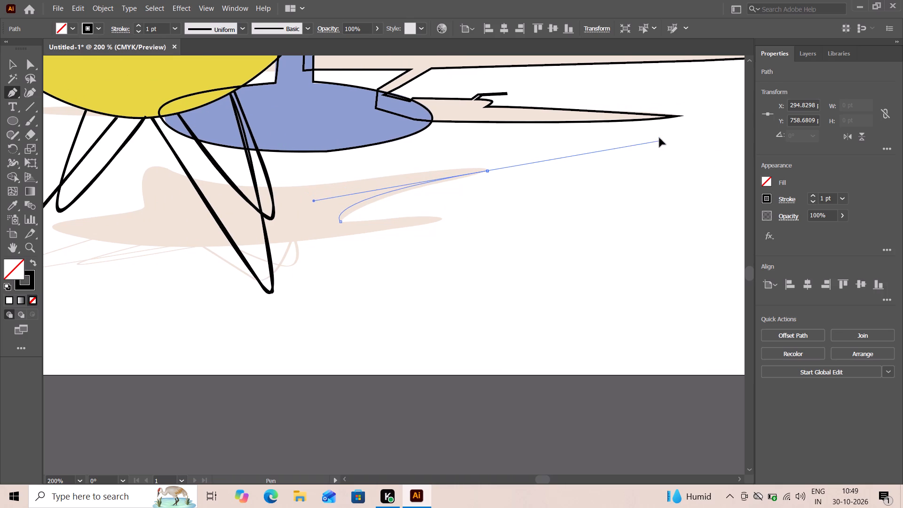
drag(659, 138, 633, 142)
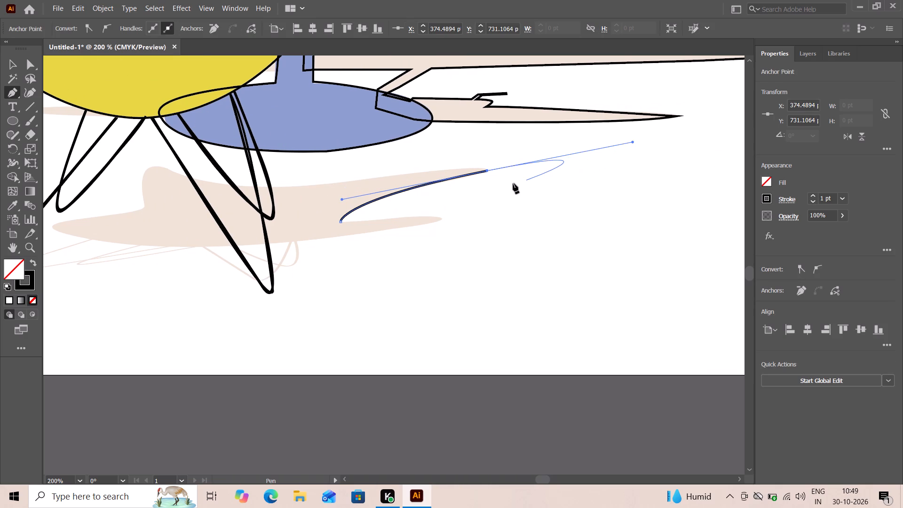
click(488, 169)
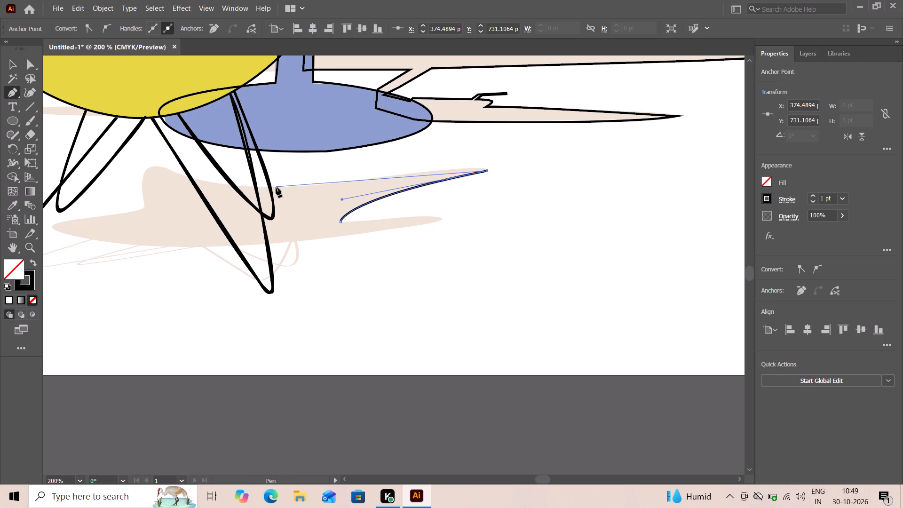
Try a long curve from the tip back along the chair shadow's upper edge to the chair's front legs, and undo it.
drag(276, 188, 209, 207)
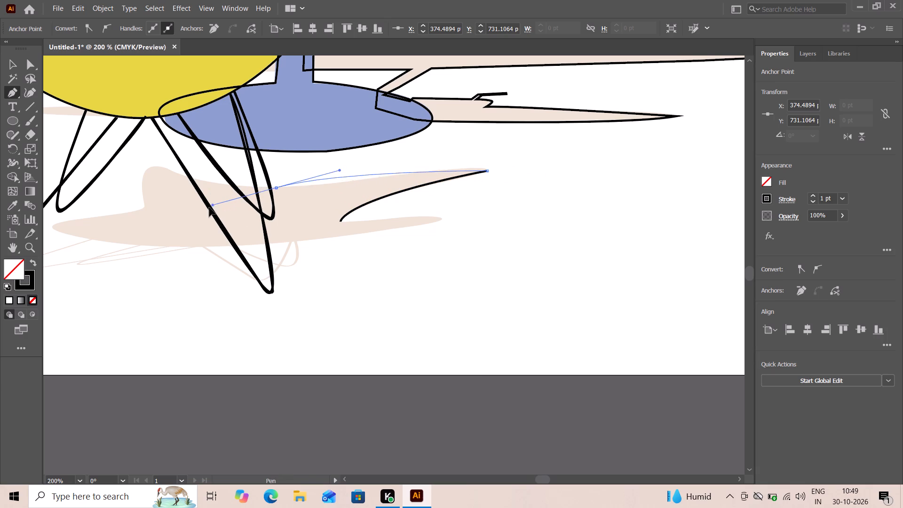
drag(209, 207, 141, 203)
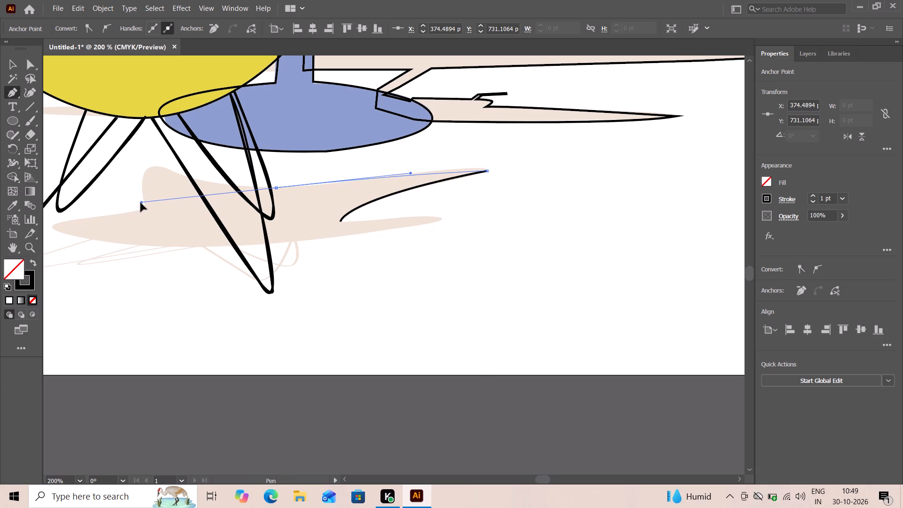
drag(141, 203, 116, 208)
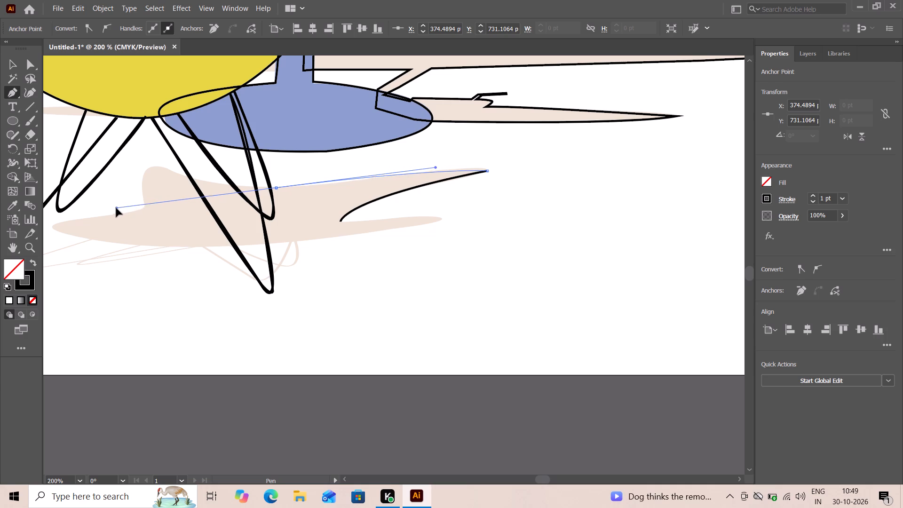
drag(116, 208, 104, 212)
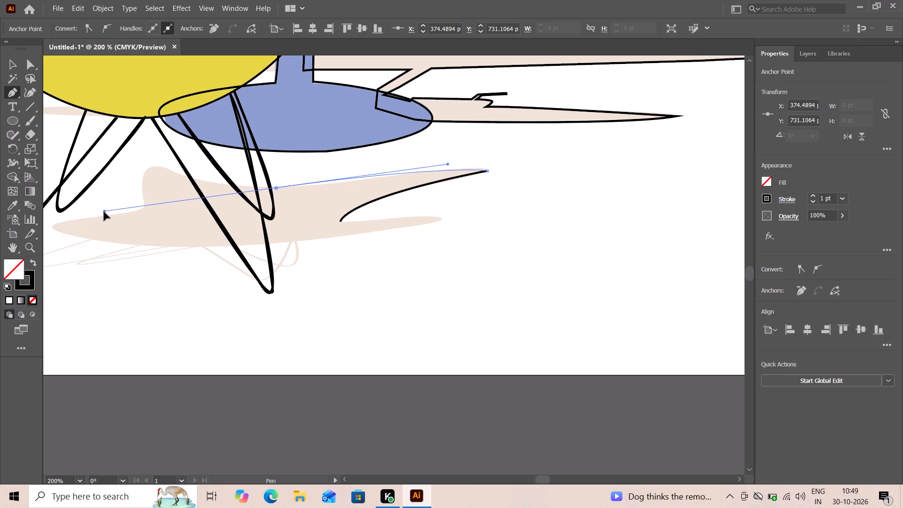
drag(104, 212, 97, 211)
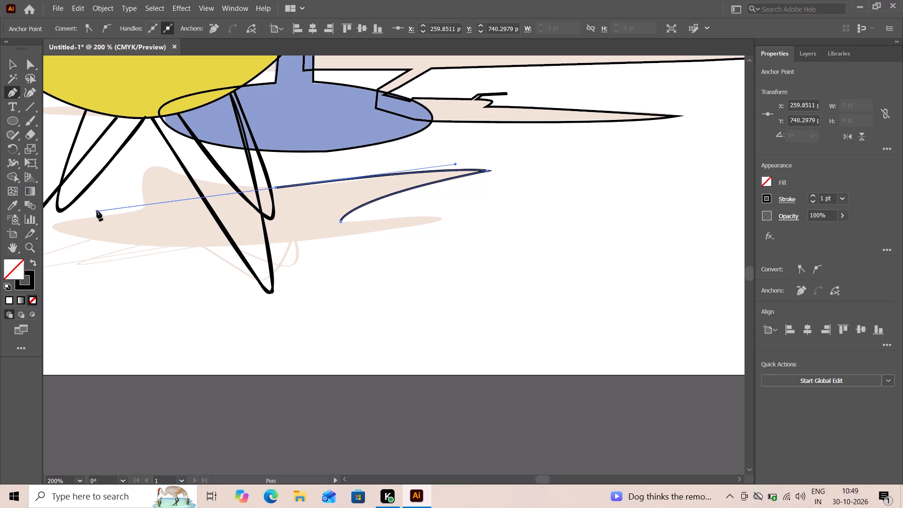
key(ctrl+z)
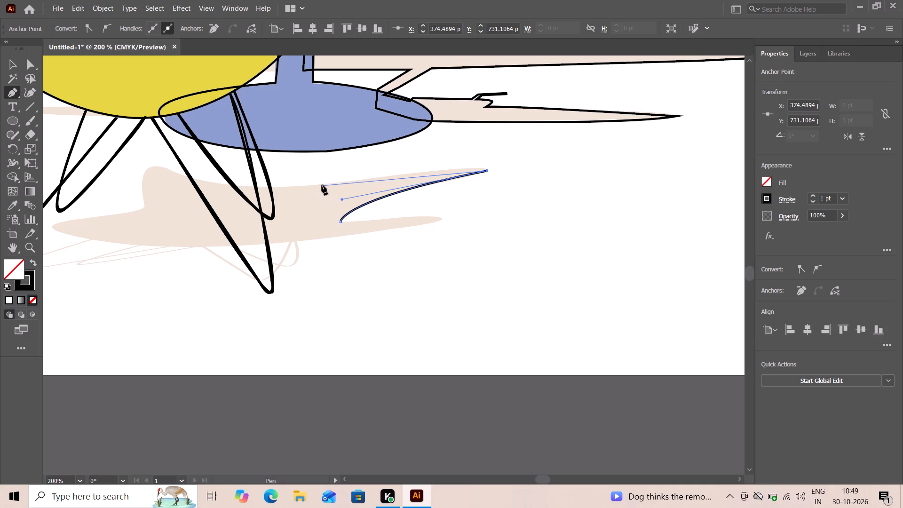
Curve the Pen path from the pointed tip back along the chair shadow's upper edge to about mid-length, ending in a corner point.
drag(322, 185, 246, 202)
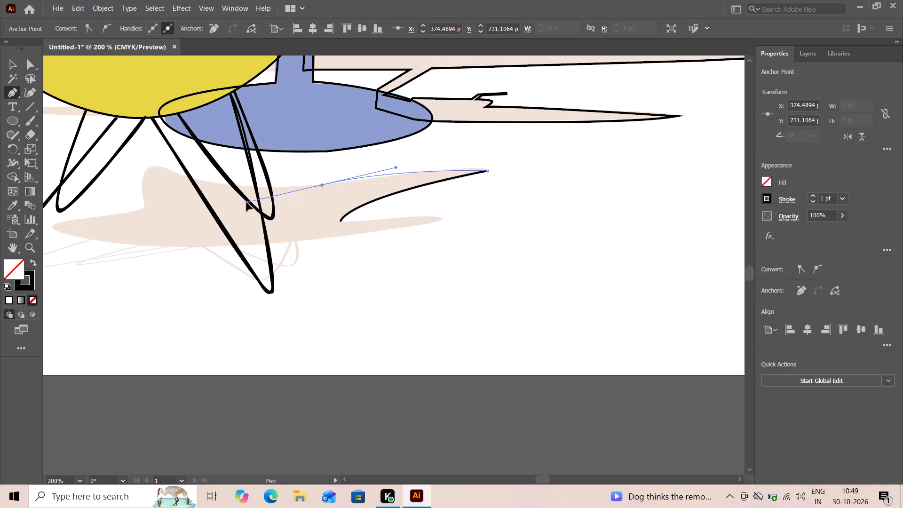
drag(246, 202, 214, 208)
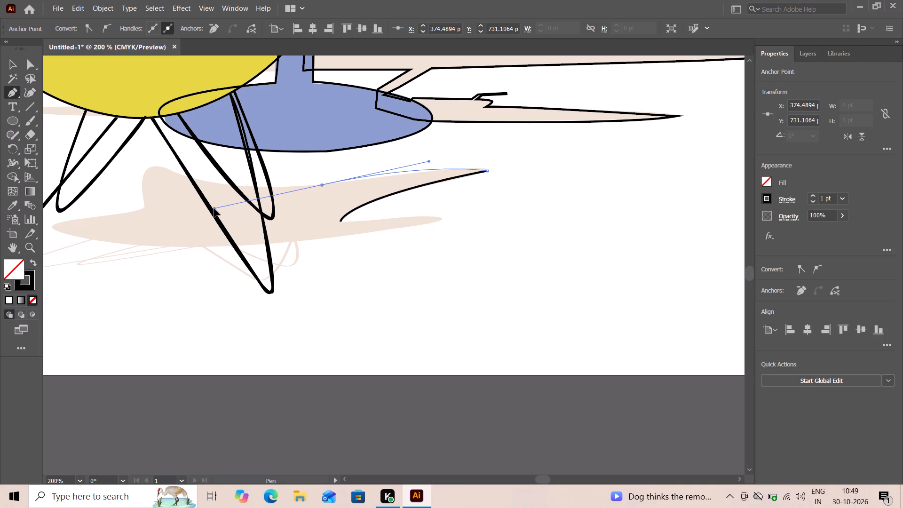
drag(214, 208, 204, 206)
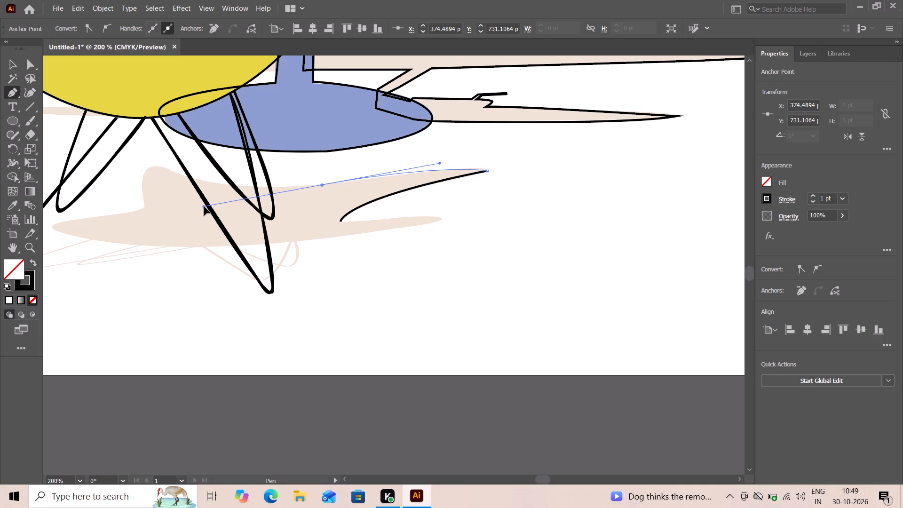
drag(204, 206, 204, 205)
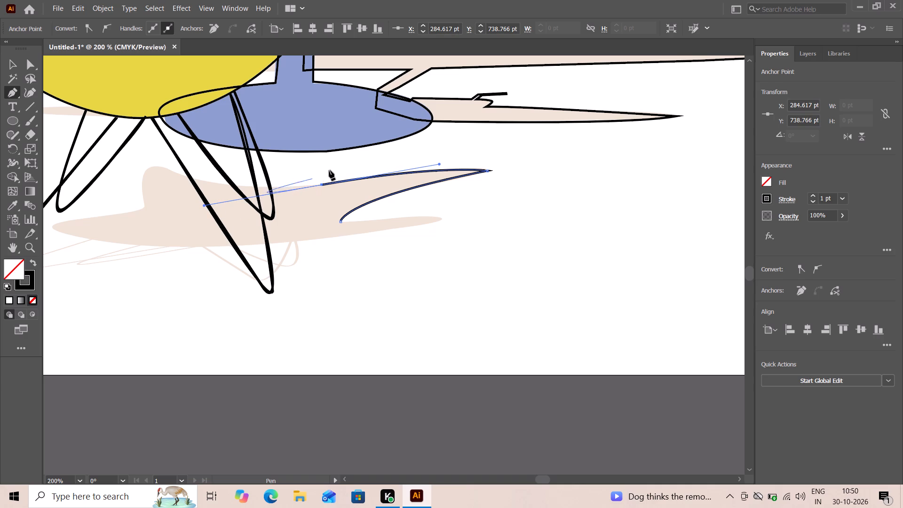
click(322, 186)
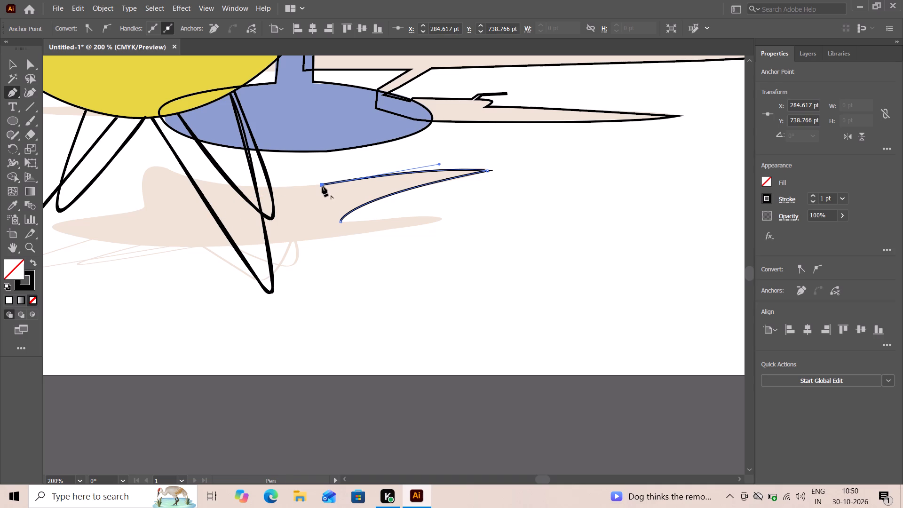
Continue the path along the chair shadow's upper edge to its rounded hump and down the hump's outer side, ending both curves in corner points.
key(space)
key(space)
key(space)
key(space)
key(space)
key(space)
key(space)
key(space)
key(space)
key(space)
key(space)
key(space)
key(space)
key(space)
key(space)
key(space)
key(space)
key(space)
key(space)
key(space)
drag(301, 223, 472, 256)
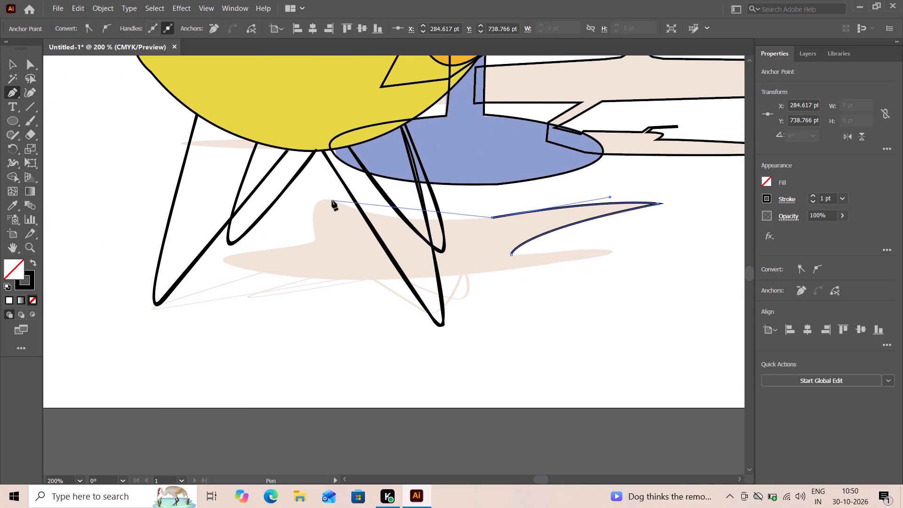
drag(332, 200, 281, 185)
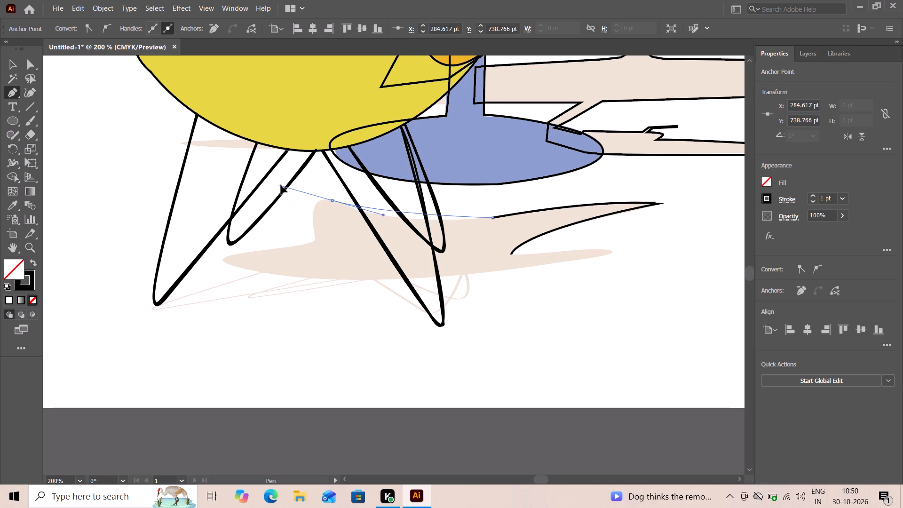
drag(281, 185, 269, 170)
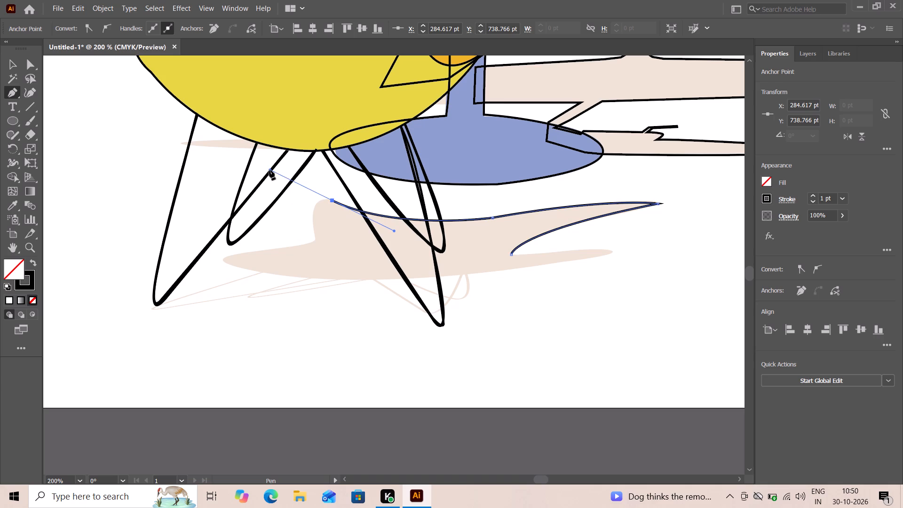
click(333, 200)
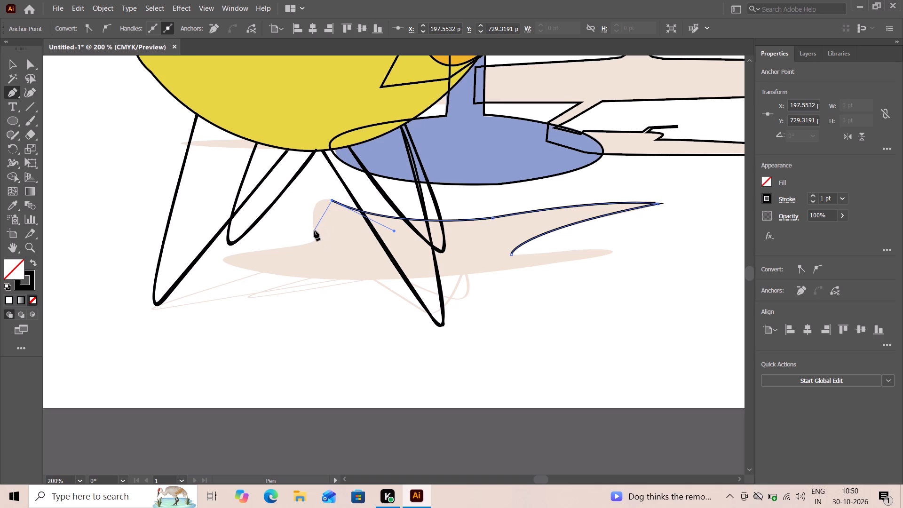
drag(314, 230, 319, 274)
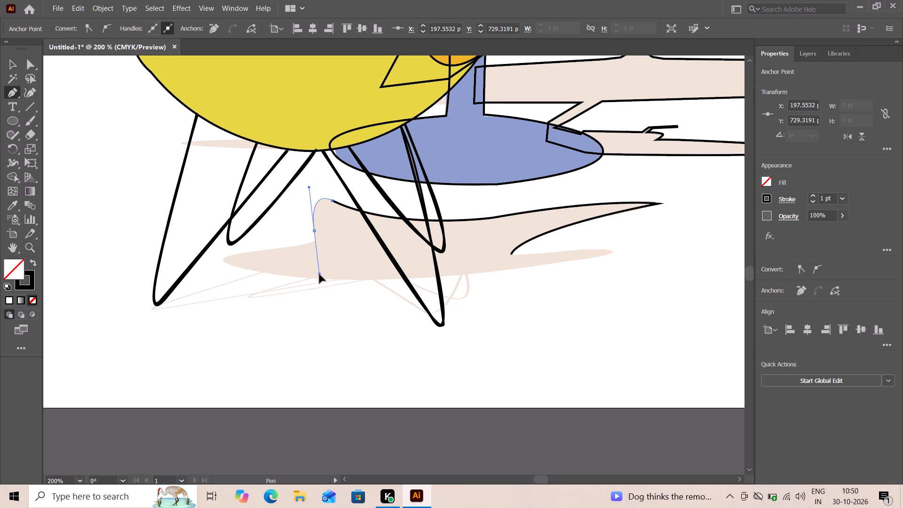
drag(319, 274, 317, 274)
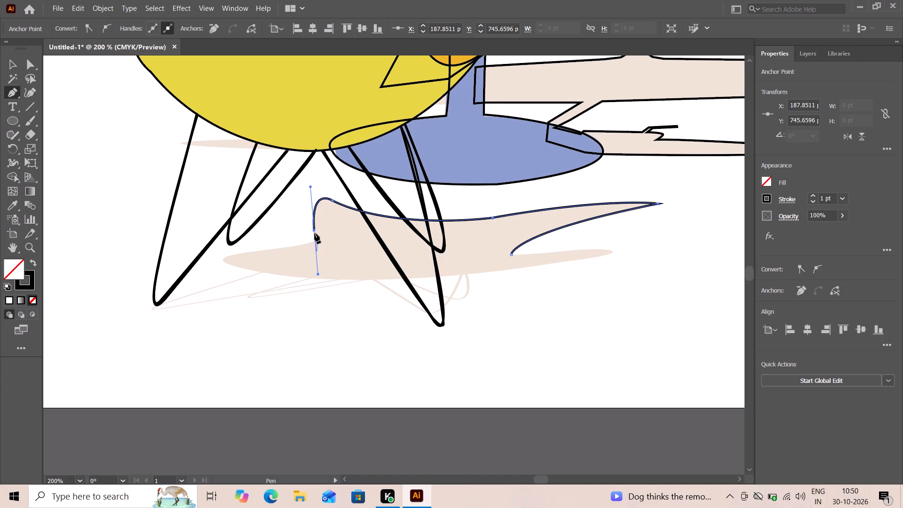
click(314, 230)
Trace the small inner corner below the hump, the straight edge beyond it and the rounded far end of the chair shadow, ending in a corner point.
drag(305, 244, 290, 246)
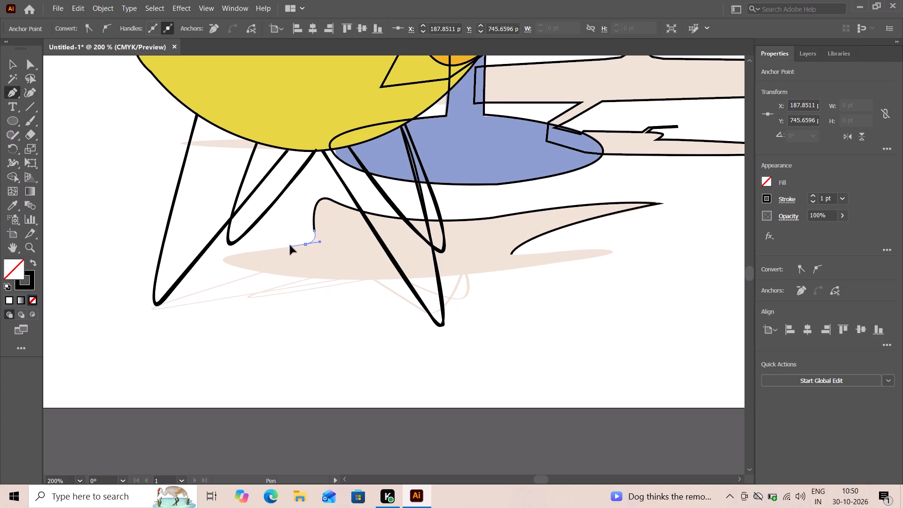
drag(290, 246, 289, 247)
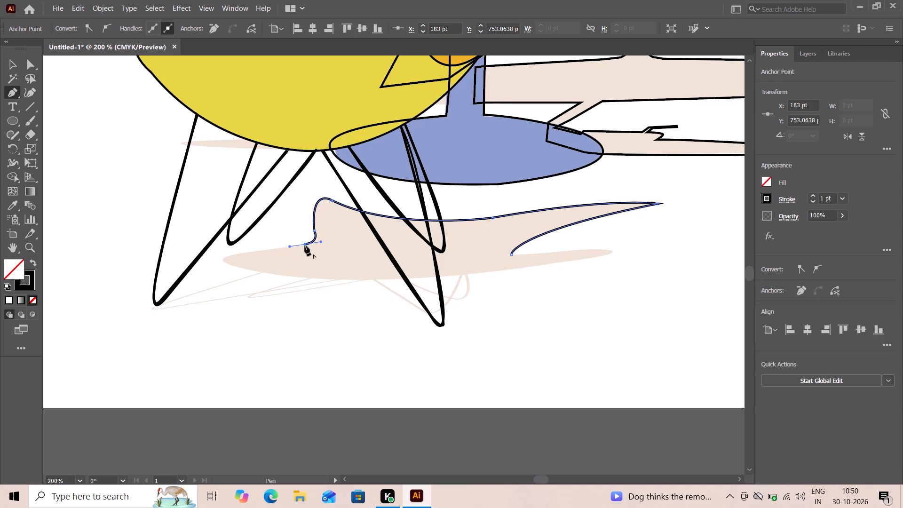
click(305, 246)
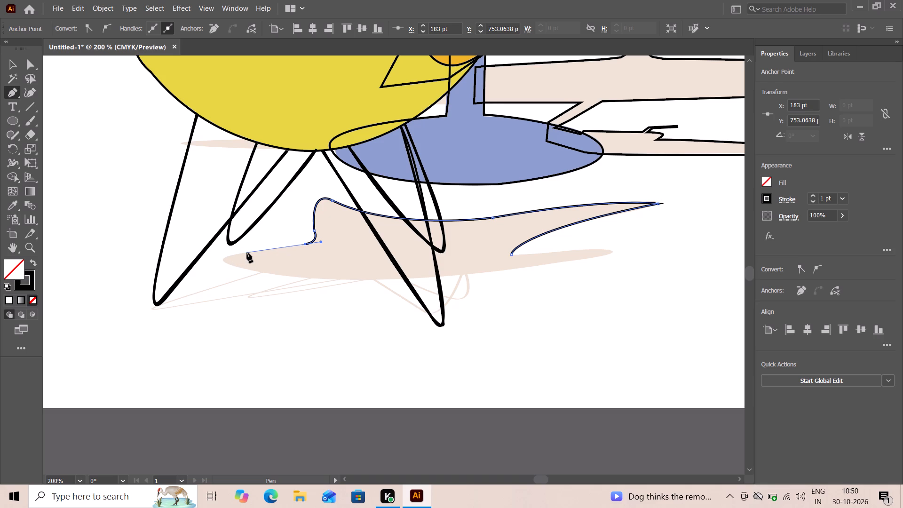
click(247, 253)
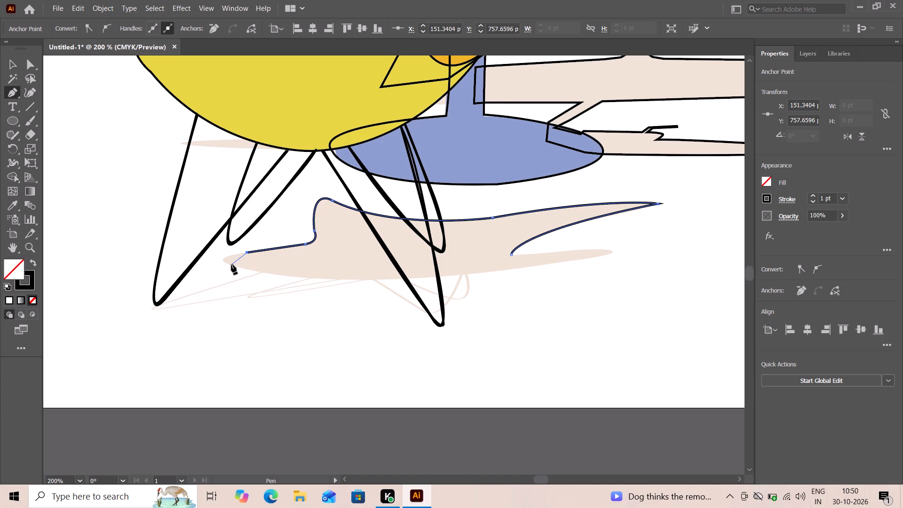
drag(231, 264, 263, 274)
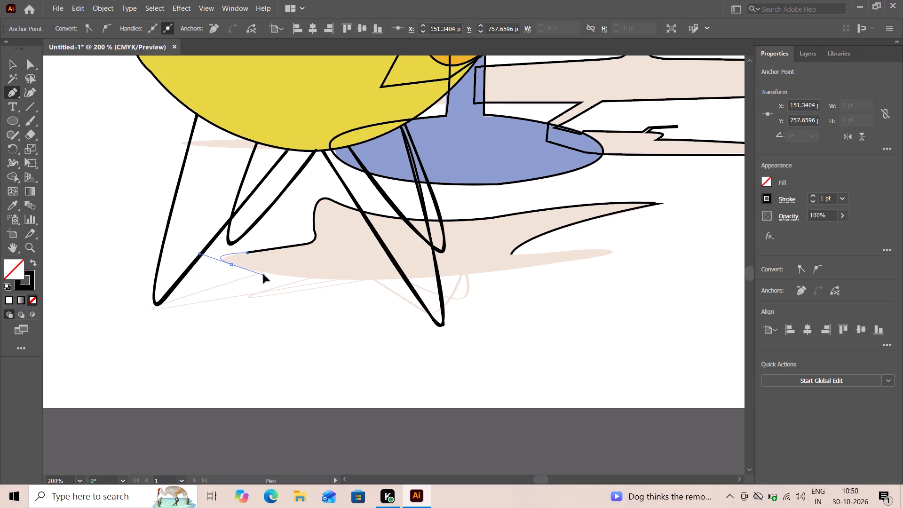
drag(263, 274, 260, 272)
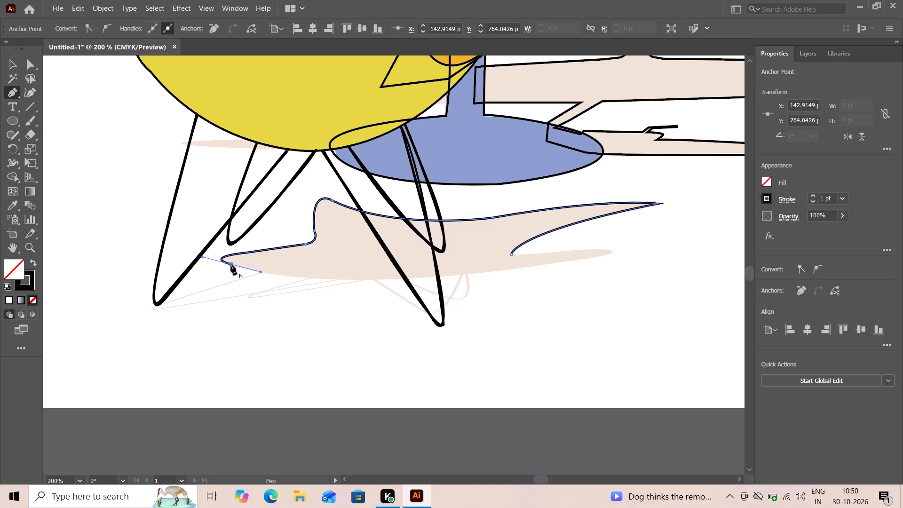
click(231, 265)
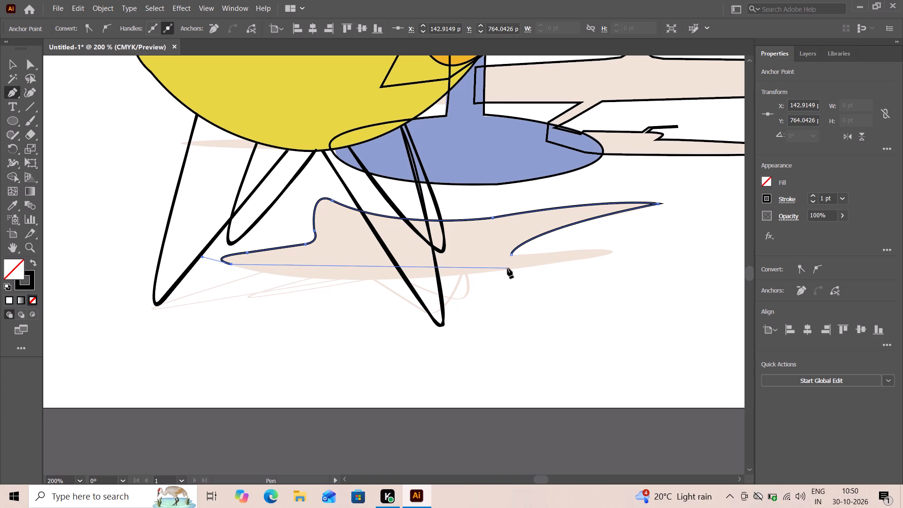
Curve the path along the chair shadow's lower edge to its lower tip, close it at the starting notch, and deselect the finished outline.
drag(509, 270, 636, 227)
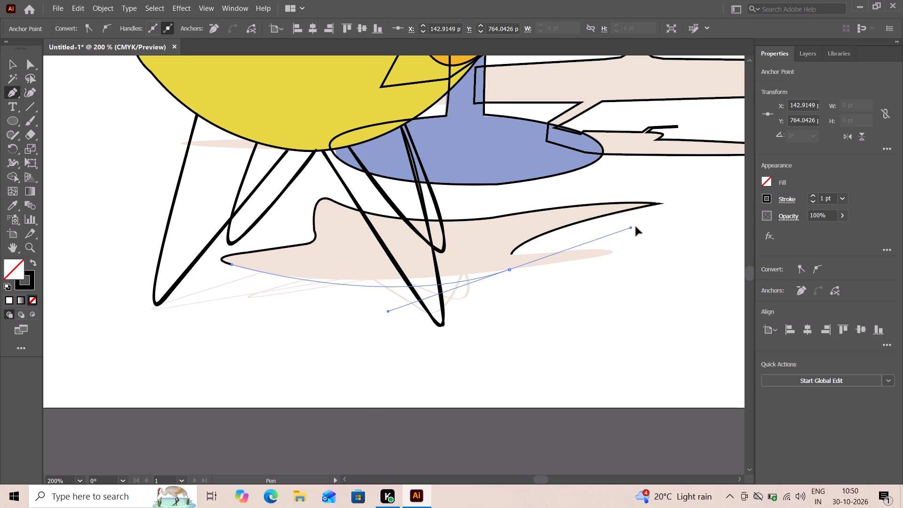
drag(636, 227, 701, 242)
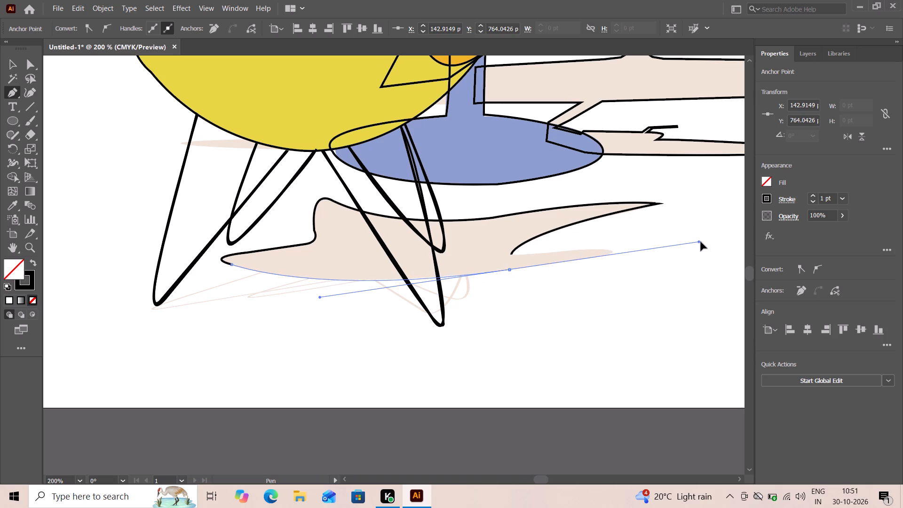
drag(701, 242, 708, 242)
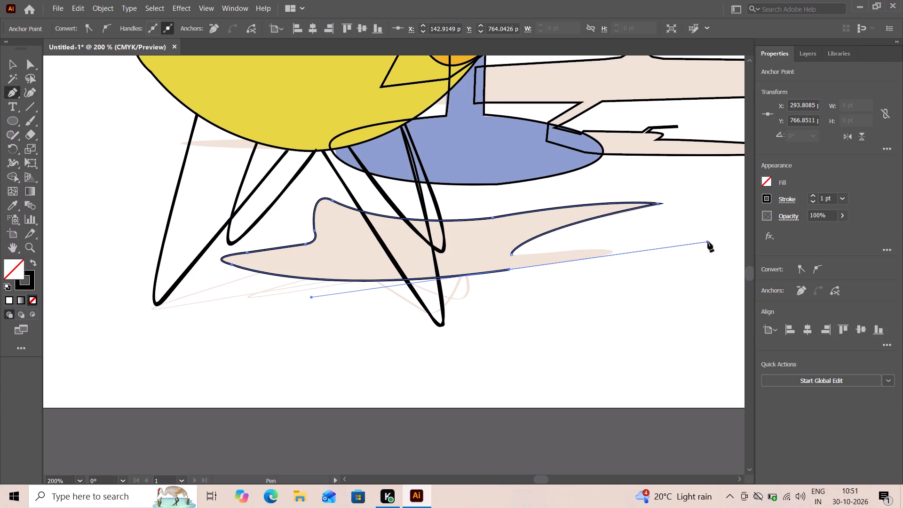
click(510, 270)
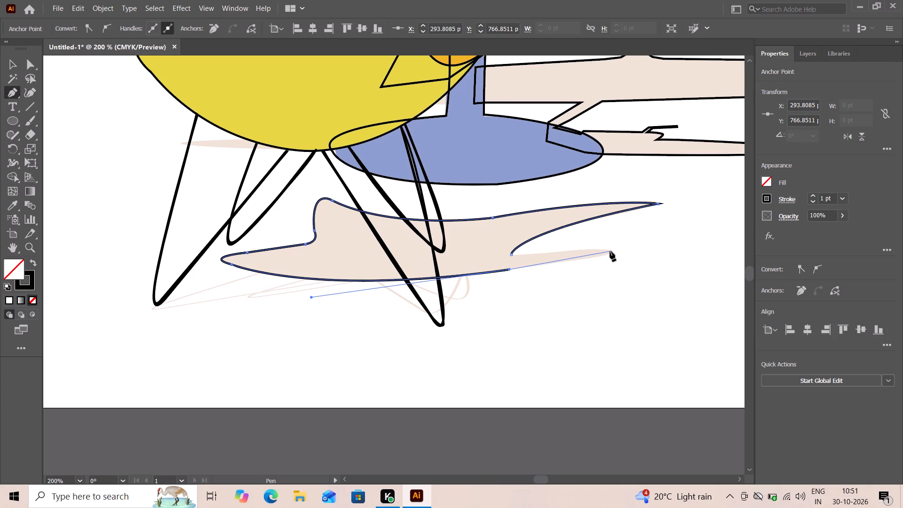
drag(610, 251, 592, 247)
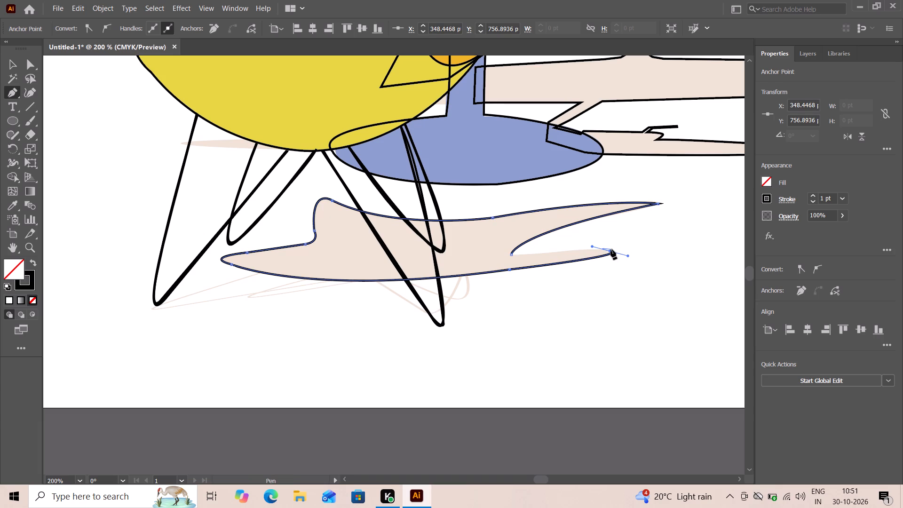
click(610, 251)
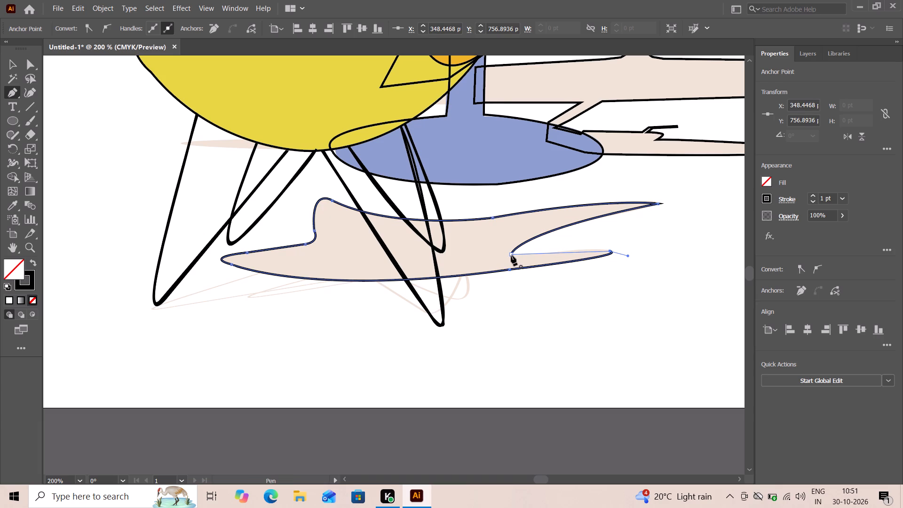
click(511, 253)
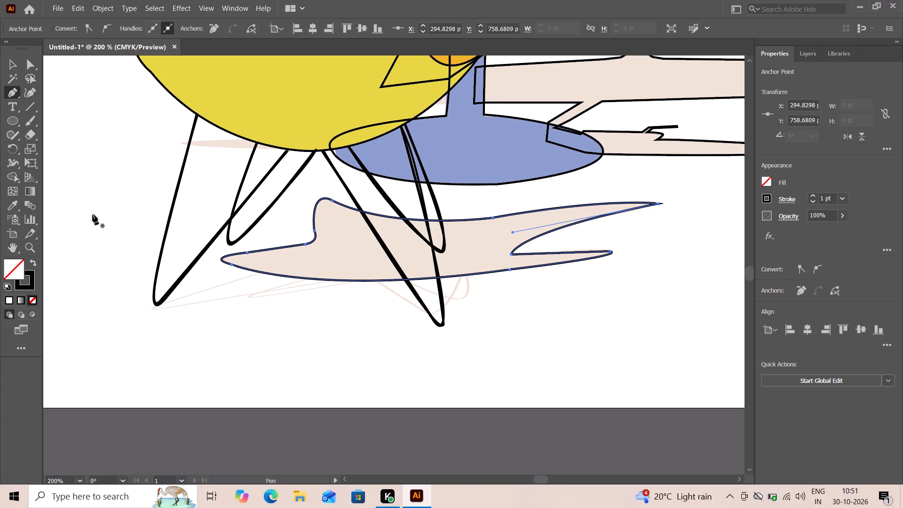
click(14, 63)
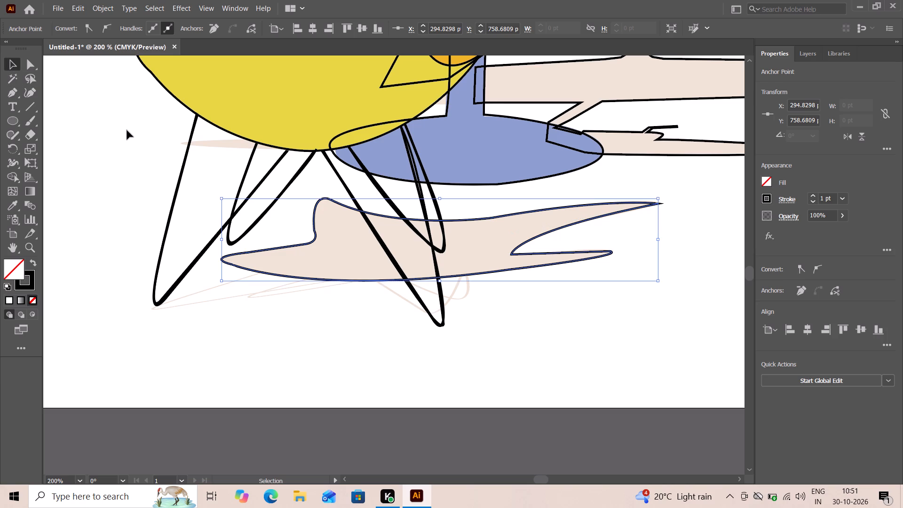
click(127, 130)
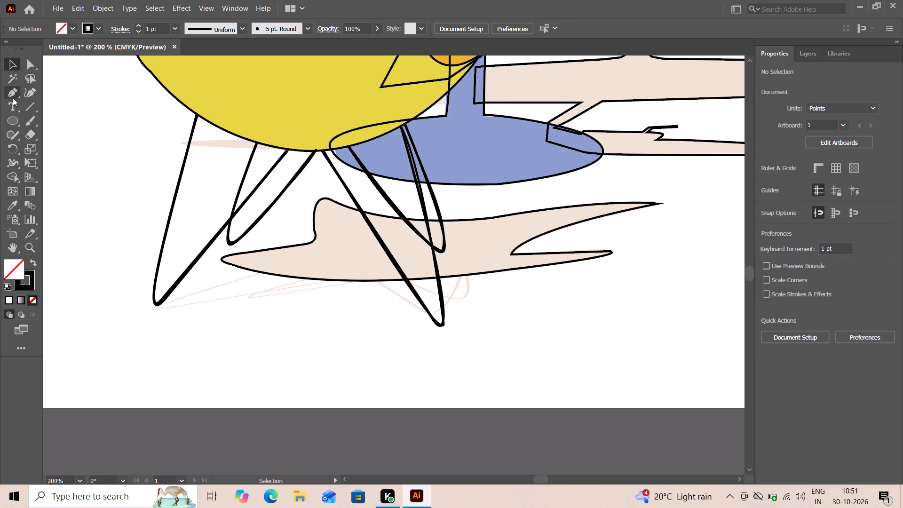
Trace the thin outermost chair-leg shadow as an open Pen path out to its tip and back, add one more straight segment below it, and deselect.
click(14, 96)
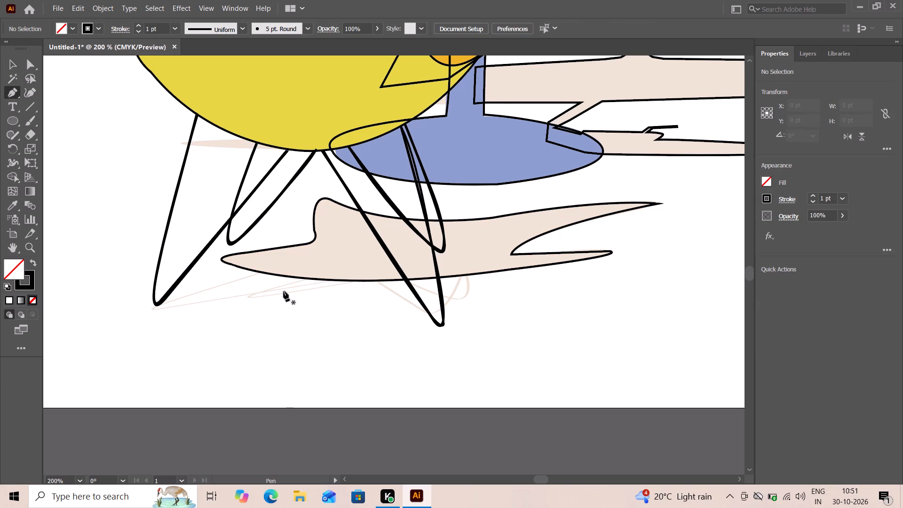
click(258, 271)
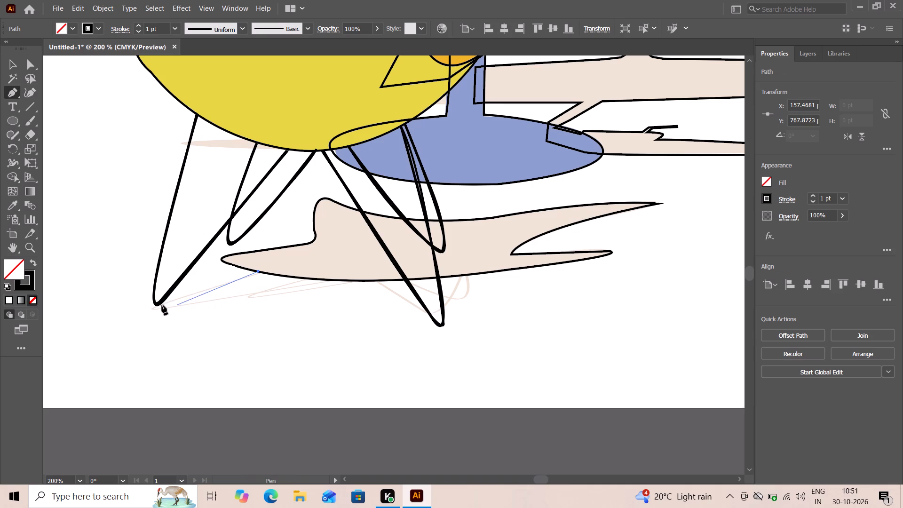
drag(152, 309, 159, 311)
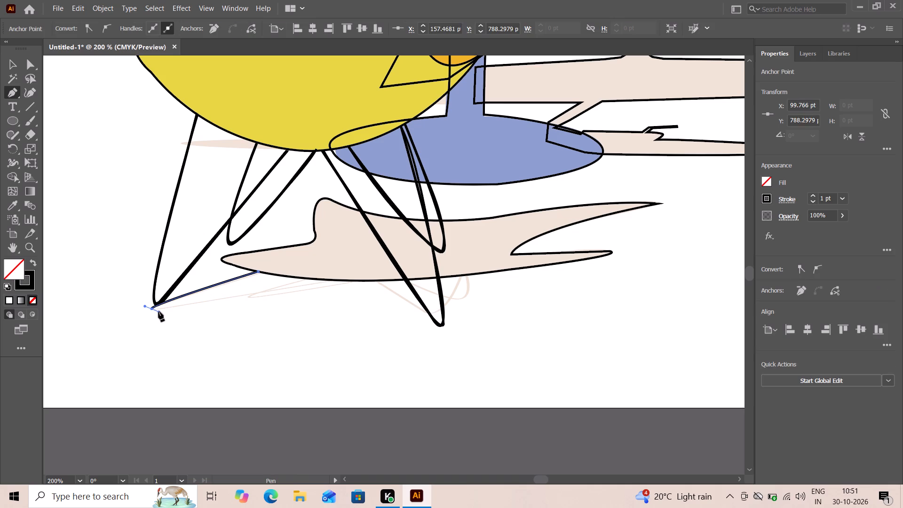
click(150, 309)
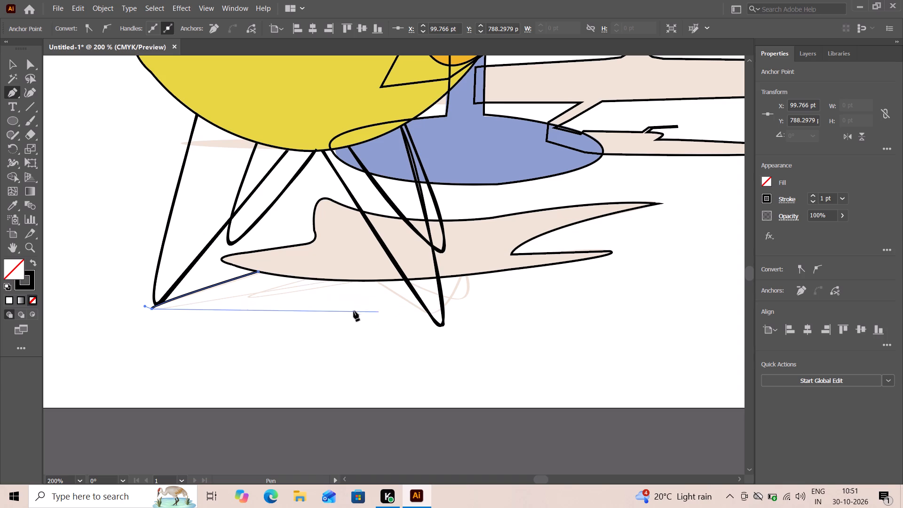
click(328, 281)
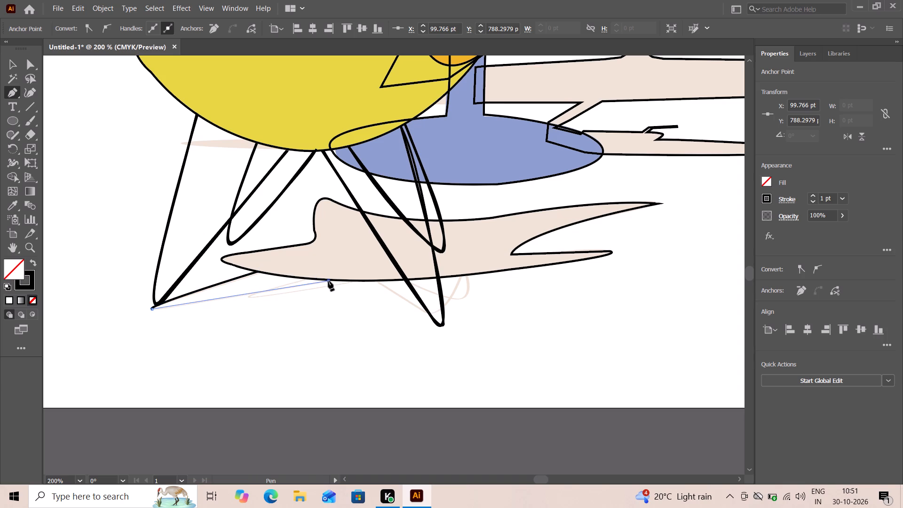
click(180, 326)
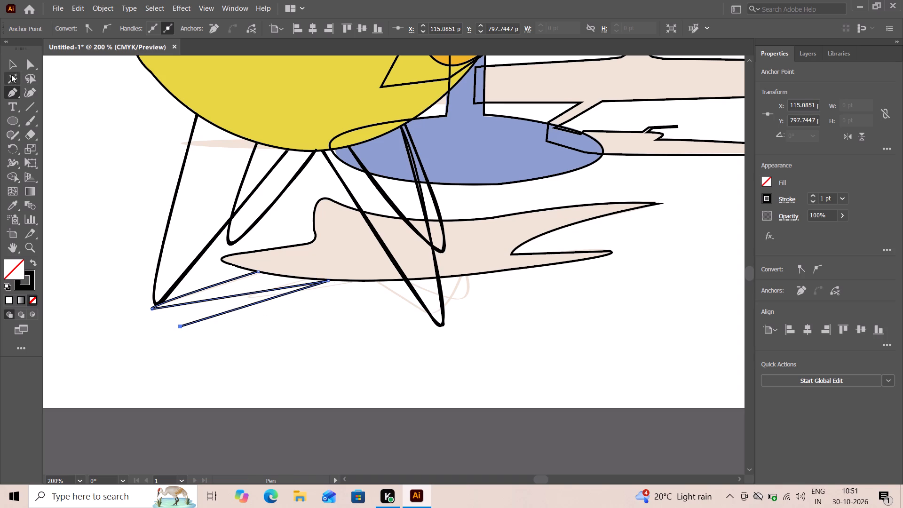
click(11, 67)
click(81, 175)
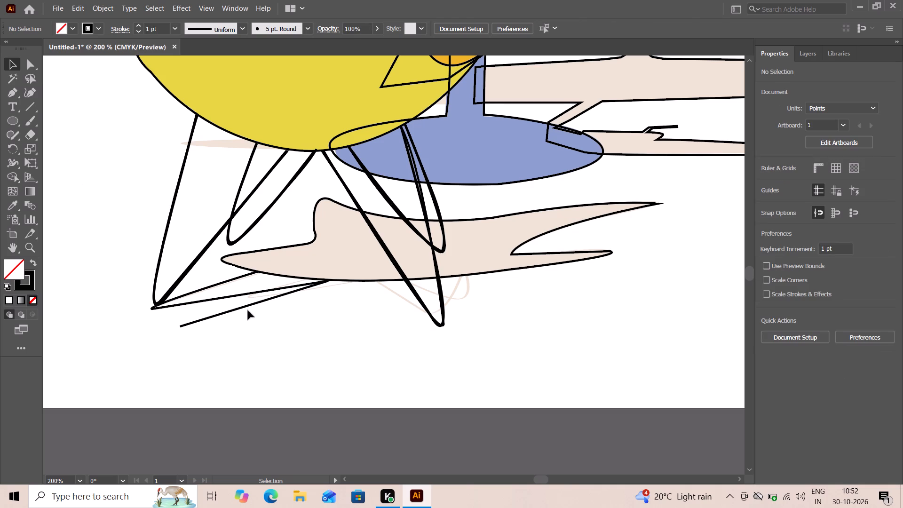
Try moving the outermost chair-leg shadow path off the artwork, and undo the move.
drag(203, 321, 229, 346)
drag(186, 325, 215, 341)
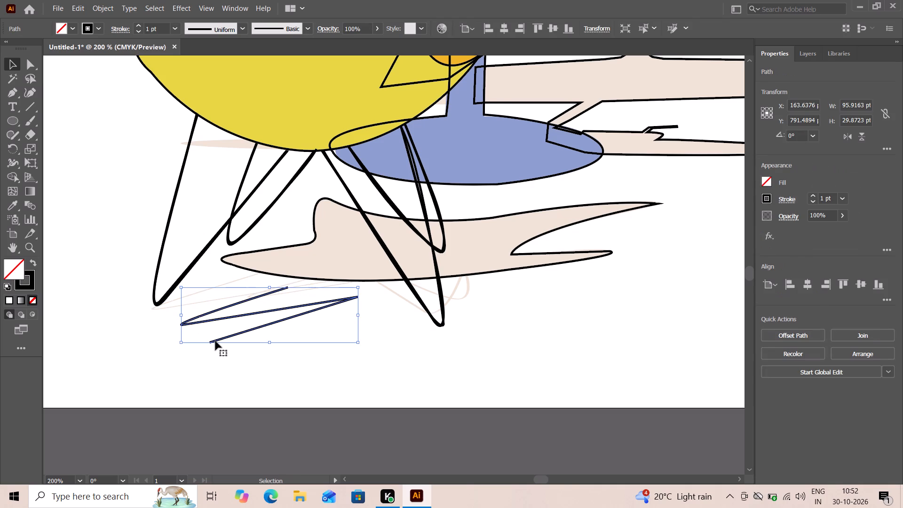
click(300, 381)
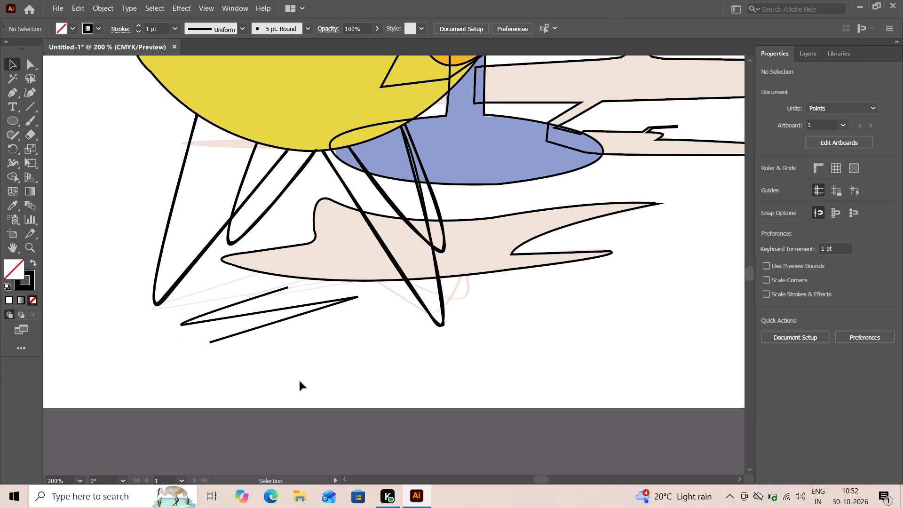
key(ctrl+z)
Undo the extra straight segment below the outermost chair-leg shadow path and deselect it.
key(ctrl+z)
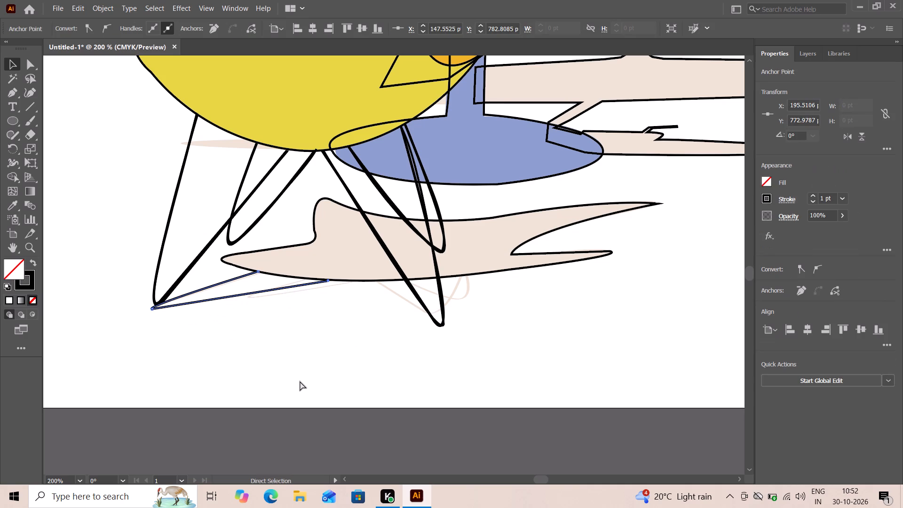
click(277, 369)
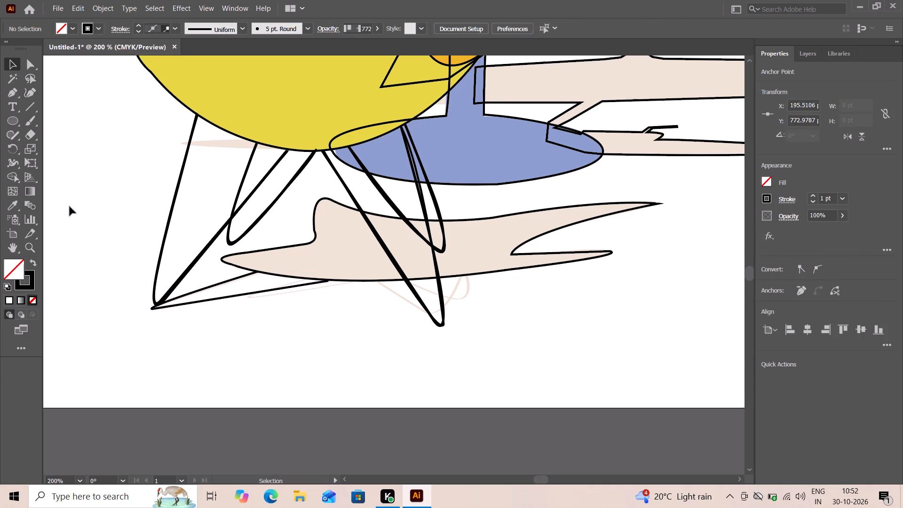
Trace the second thin leg shadow as an open Pen path around its rounded tip and back to the chair shadow's lower edge, and deselect.
click(8, 91)
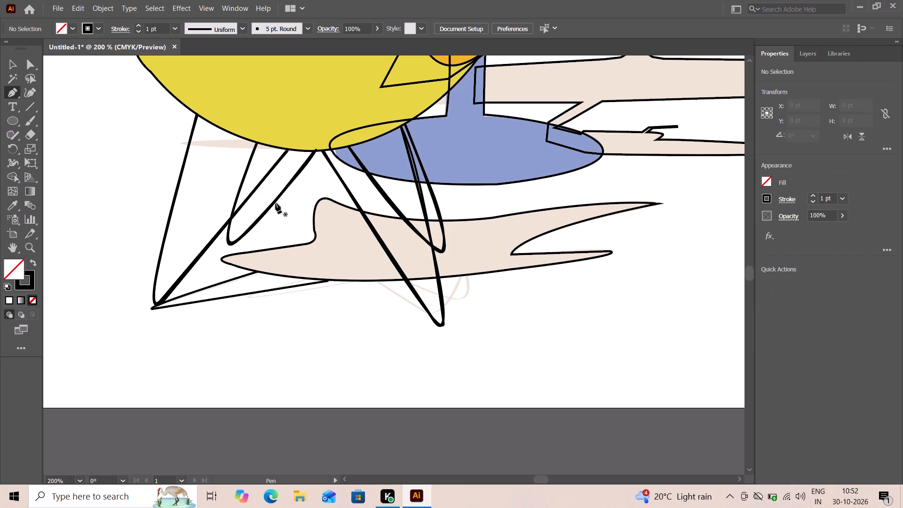
click(306, 278)
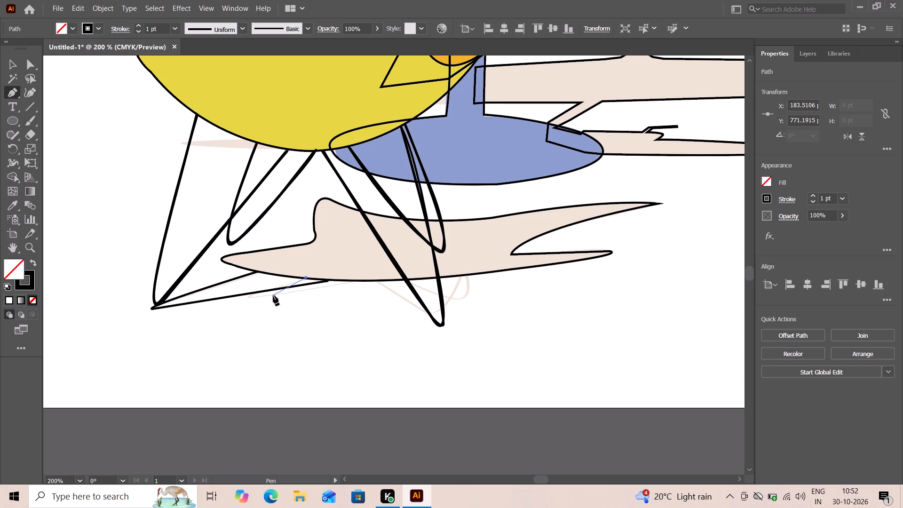
drag(273, 295, 340, 287)
drag(340, 287, 351, 288)
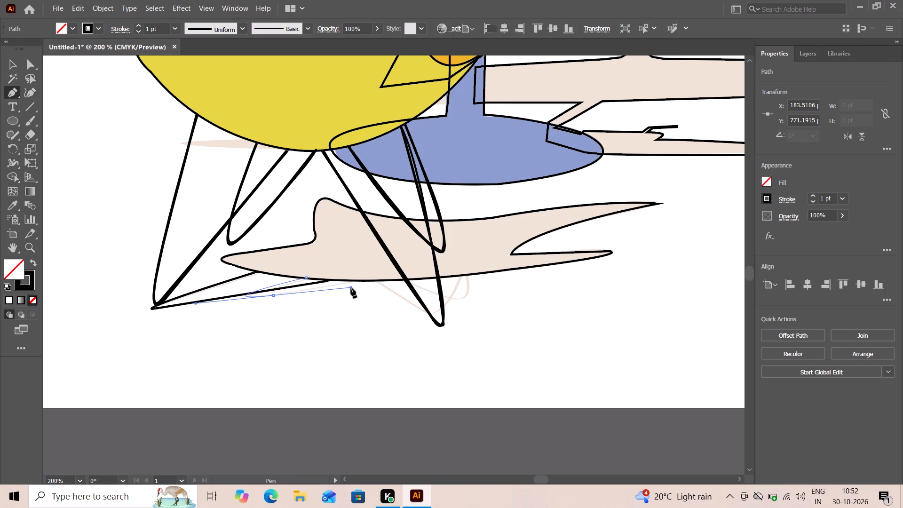
click(274, 295)
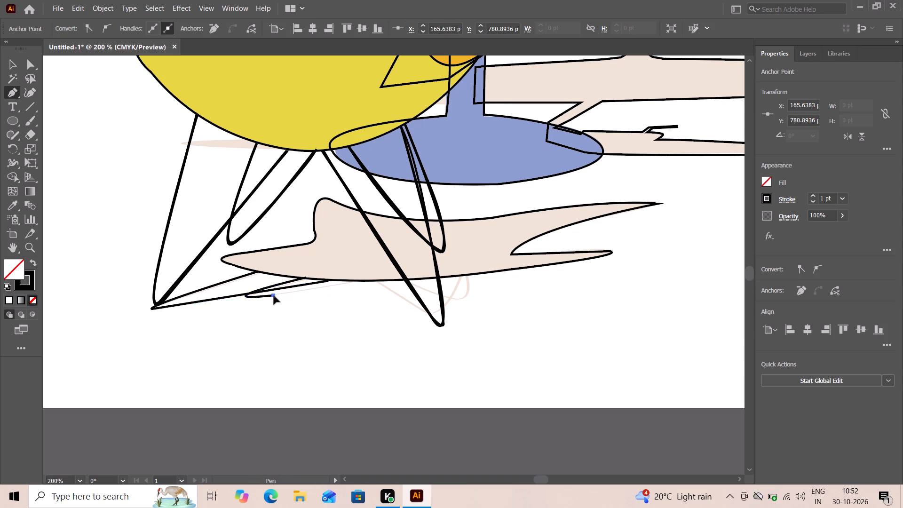
click(350, 281)
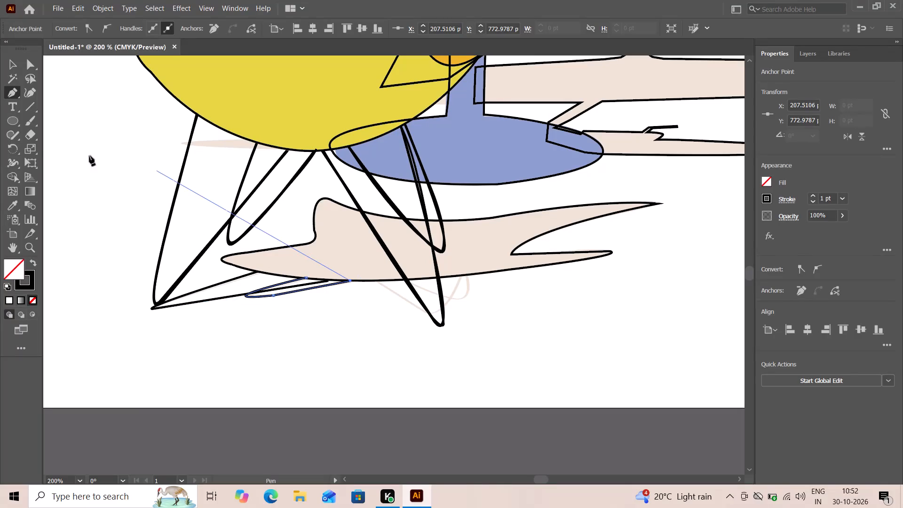
click(13, 66)
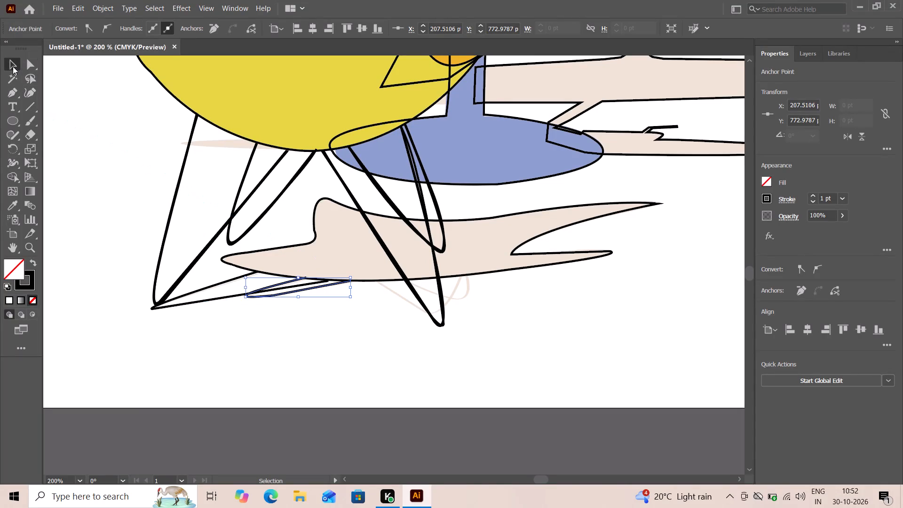
click(117, 152)
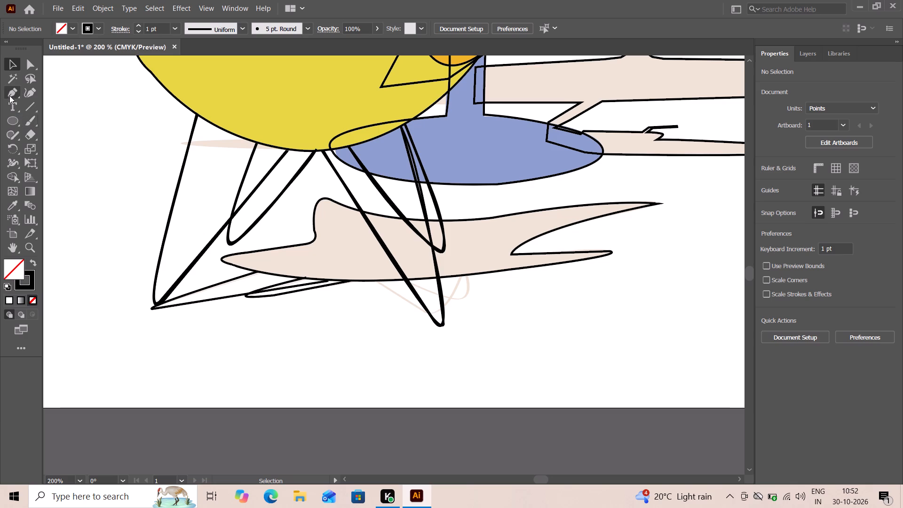
Start a new Pen path where the untraced V-shaped leg shadow leaves the chair shadow's lower edge.
click(9, 94)
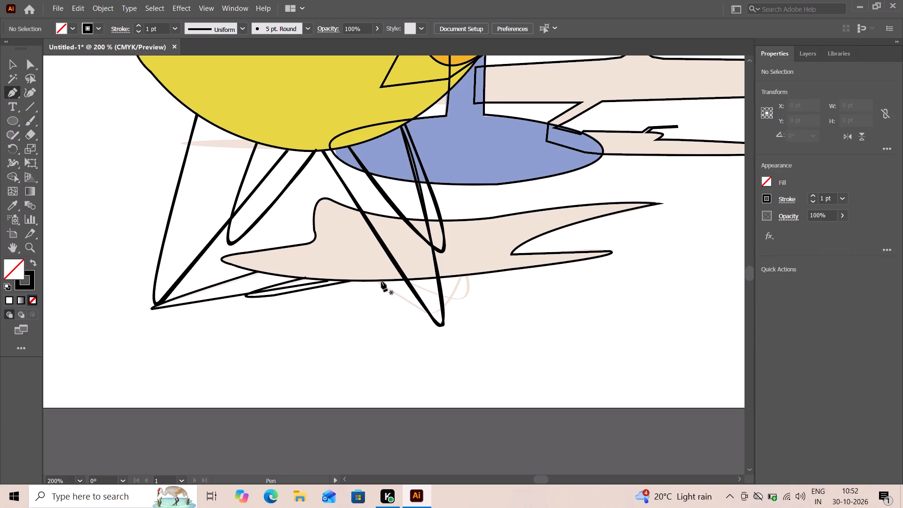
click(378, 281)
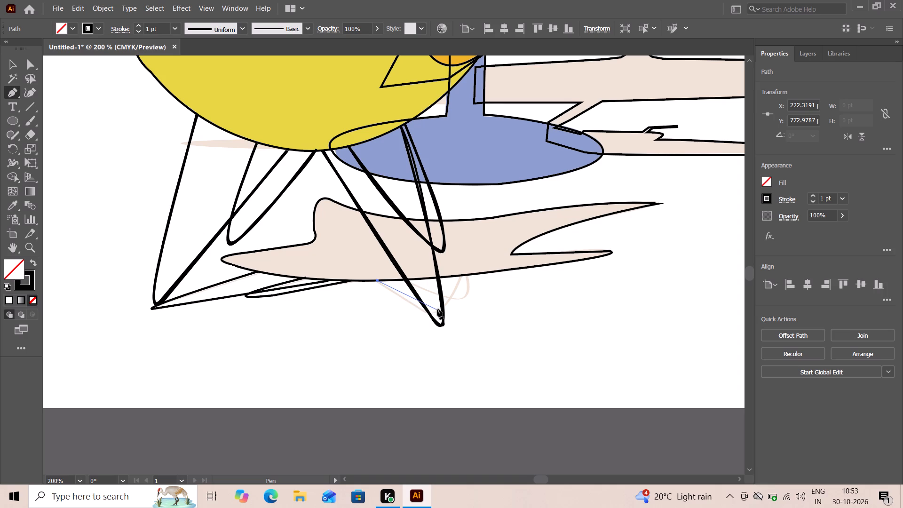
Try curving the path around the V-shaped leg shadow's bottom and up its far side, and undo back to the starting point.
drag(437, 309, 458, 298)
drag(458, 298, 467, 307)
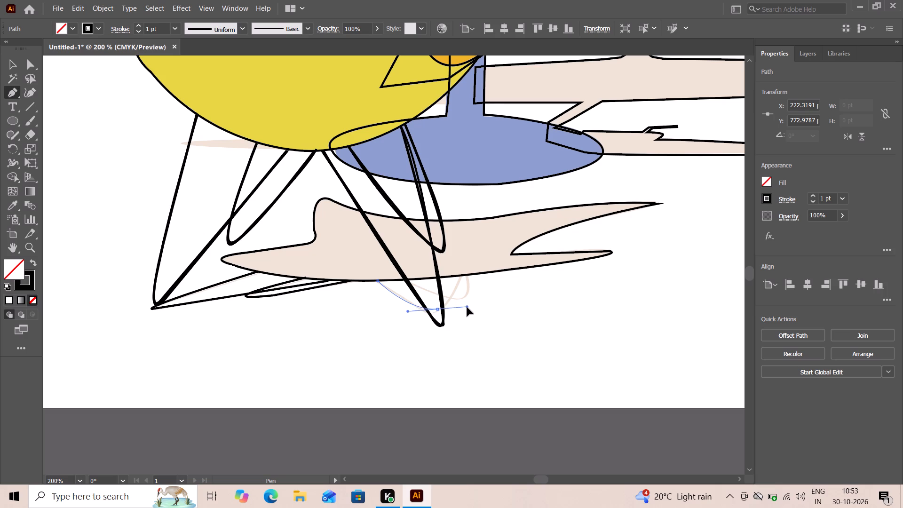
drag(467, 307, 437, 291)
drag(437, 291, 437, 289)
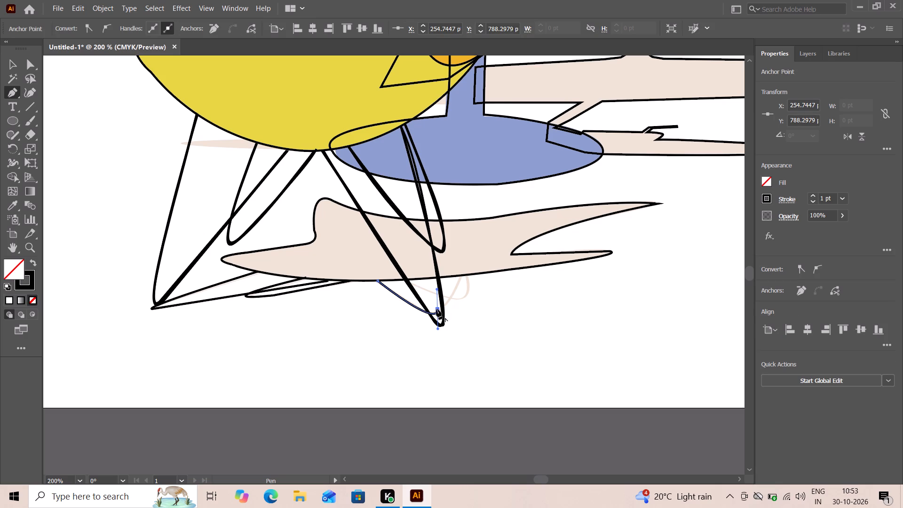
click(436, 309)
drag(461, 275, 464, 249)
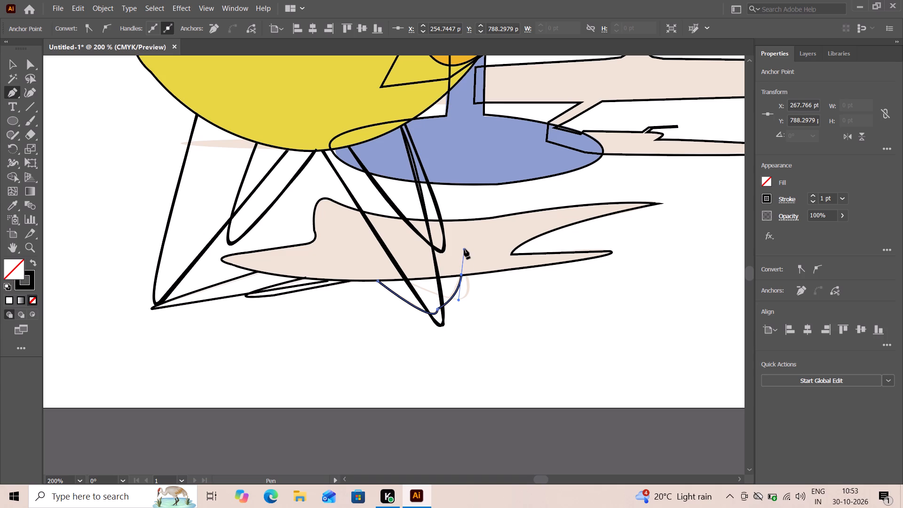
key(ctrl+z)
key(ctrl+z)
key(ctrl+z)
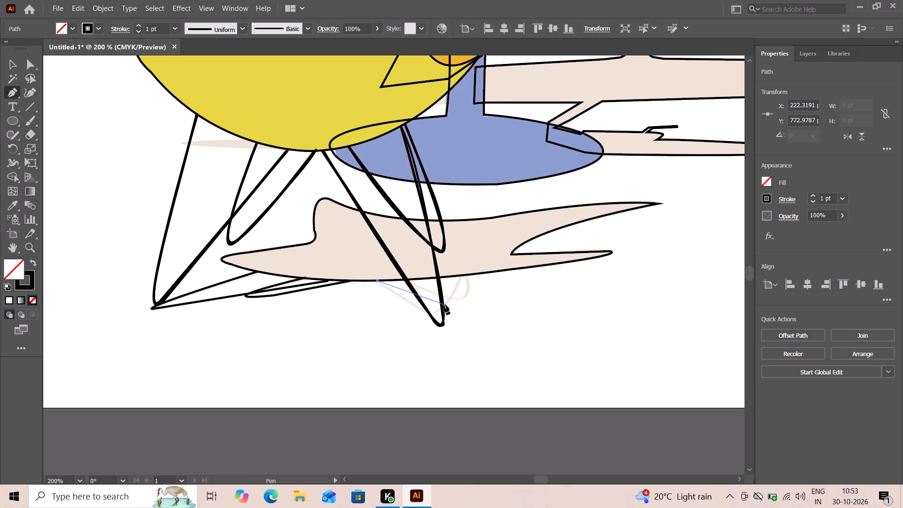
Curve the path around the V-shaped leg shadow's bottom to a corner point, add a straight segment up to the chair shadow's edge, and deselect.
drag(445, 304, 468, 283)
drag(468, 283, 460, 282)
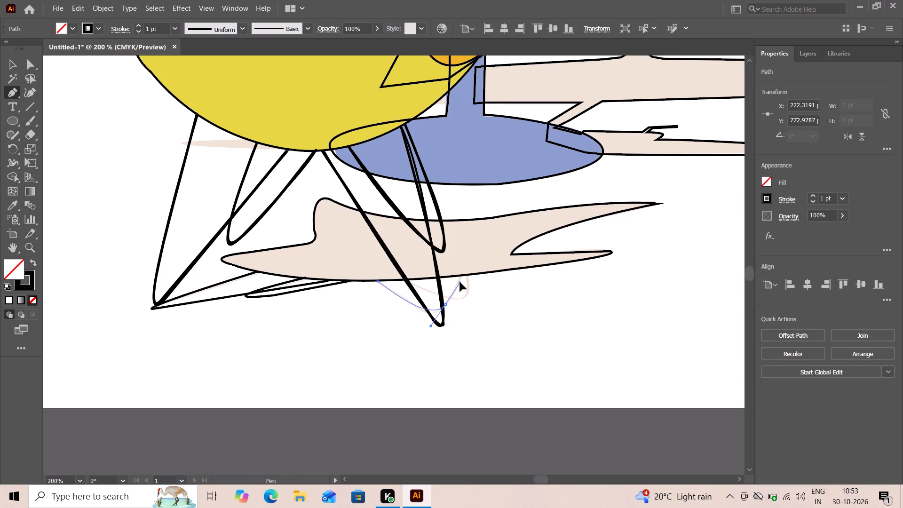
drag(460, 282, 456, 281)
drag(456, 281, 444, 271)
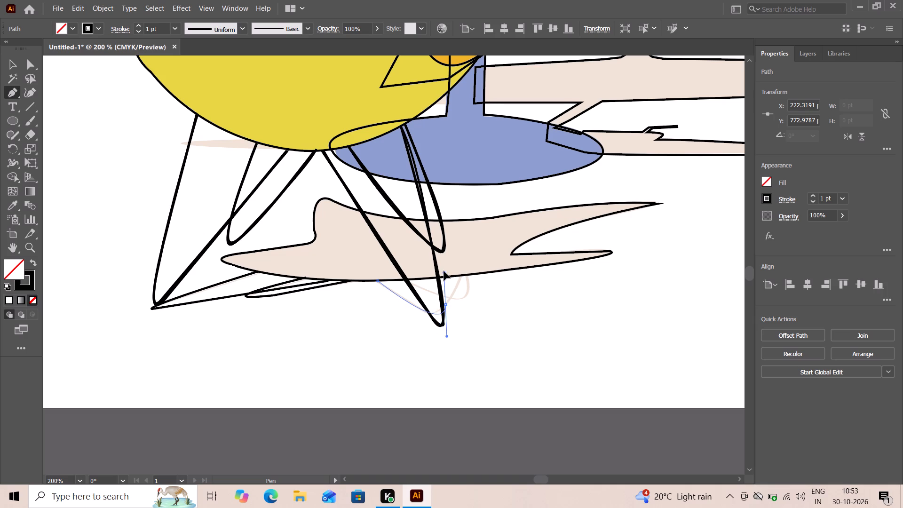
drag(444, 271, 470, 296)
drag(470, 296, 457, 278)
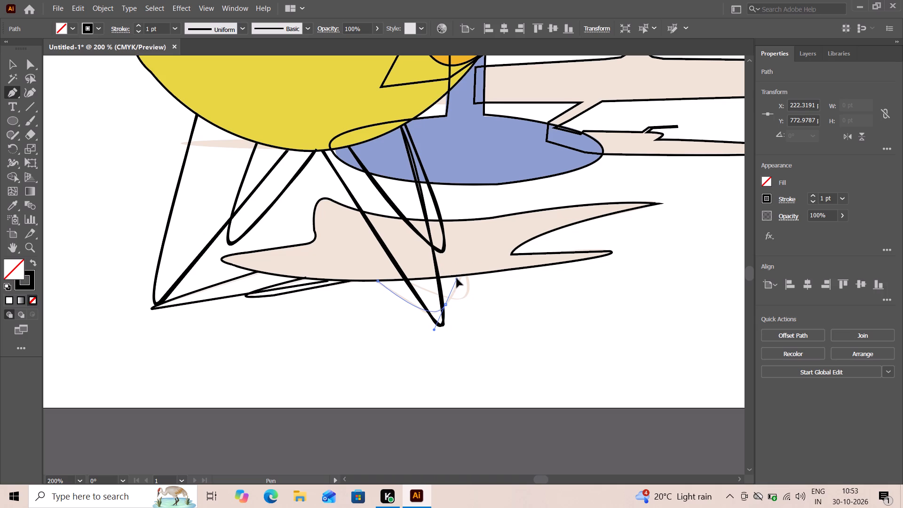
drag(457, 278, 452, 280)
drag(452, 280, 451, 275)
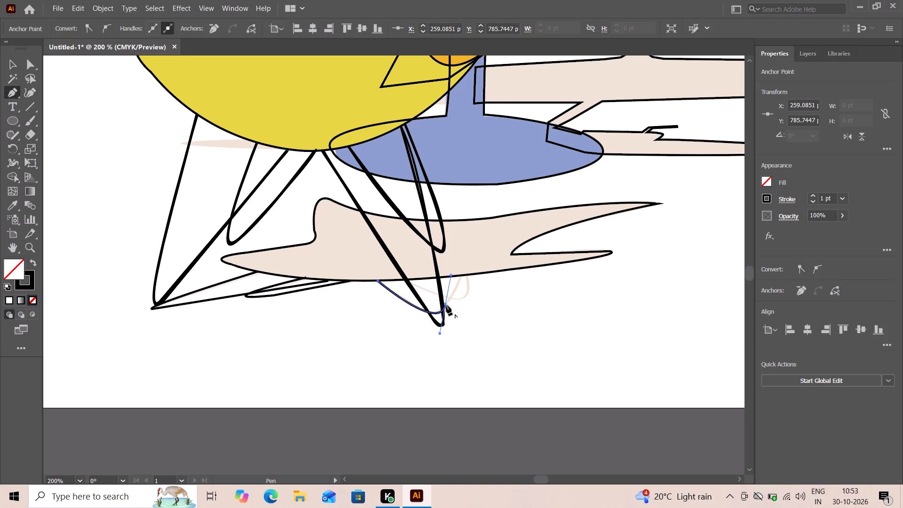
click(446, 305)
click(445, 304)
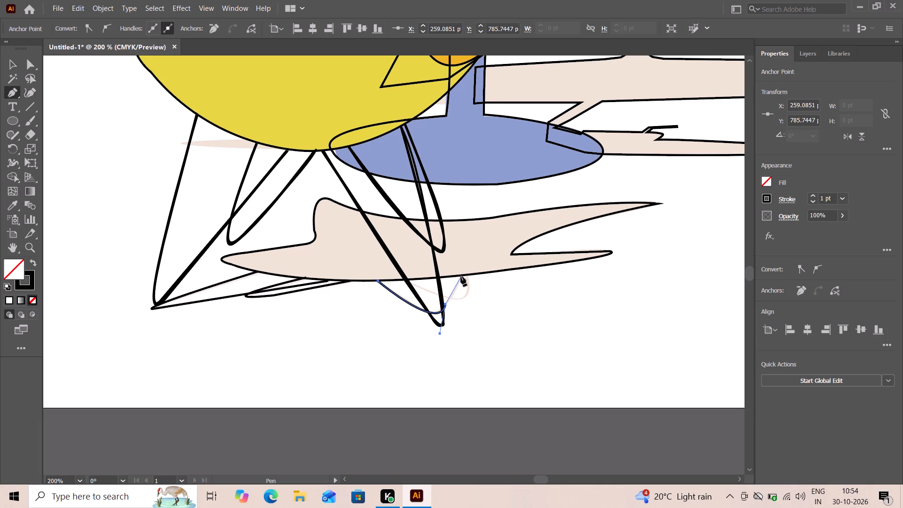
click(461, 276)
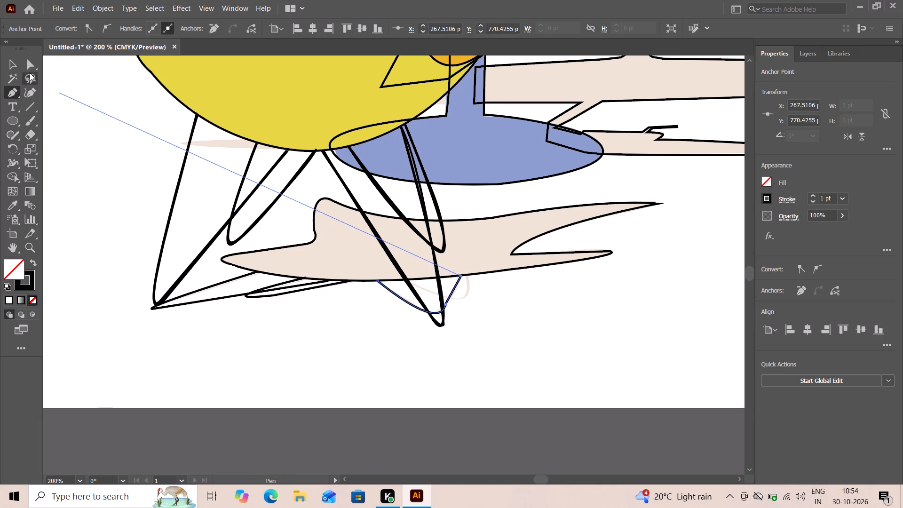
click(12, 63)
click(110, 134)
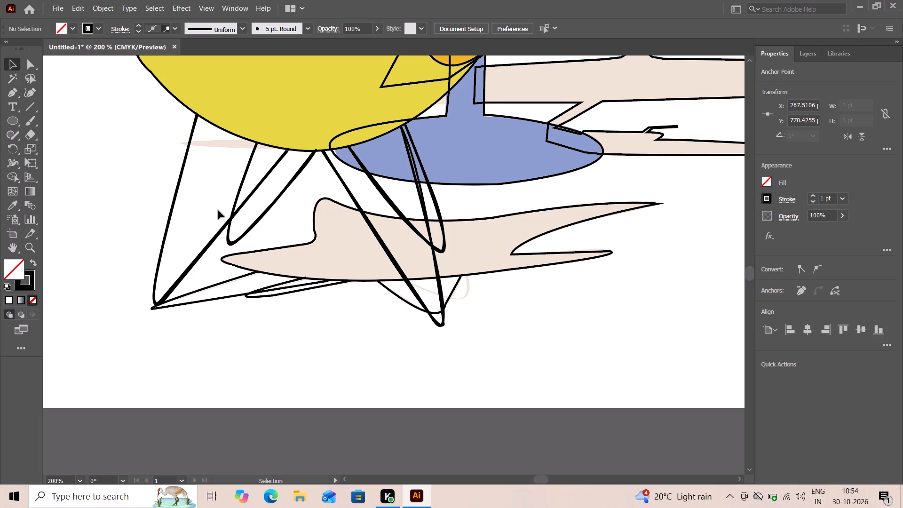
Activate the Pen tool for tracing the remaining looped leg shadow beside the V-shaped one.
click(11, 90)
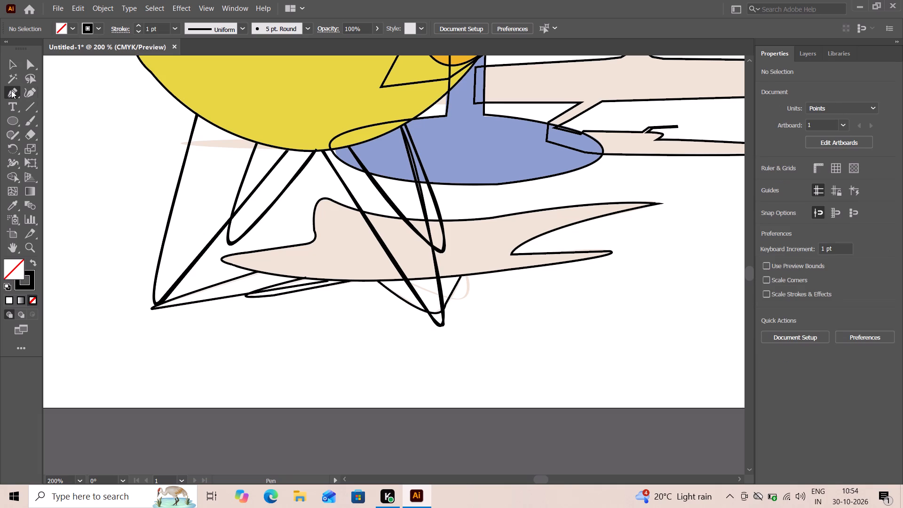
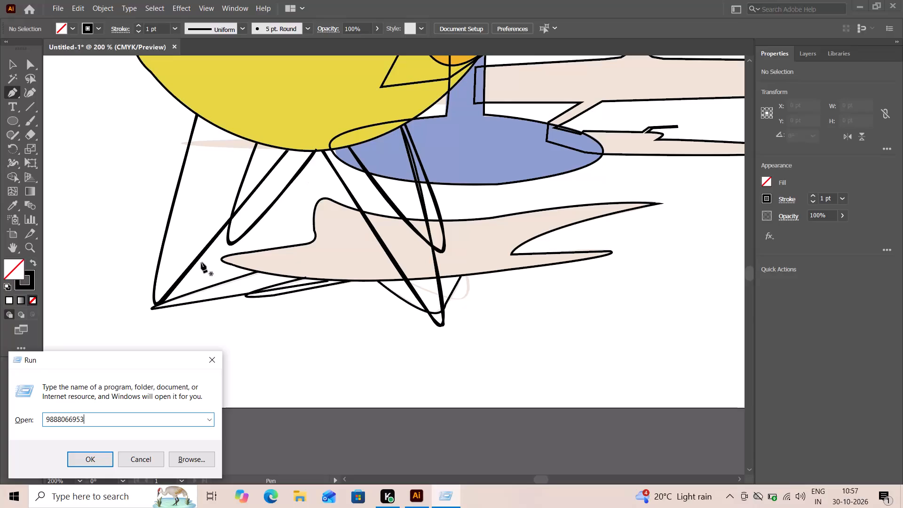
Close the Run dialog without opening anything.
click(212, 359)
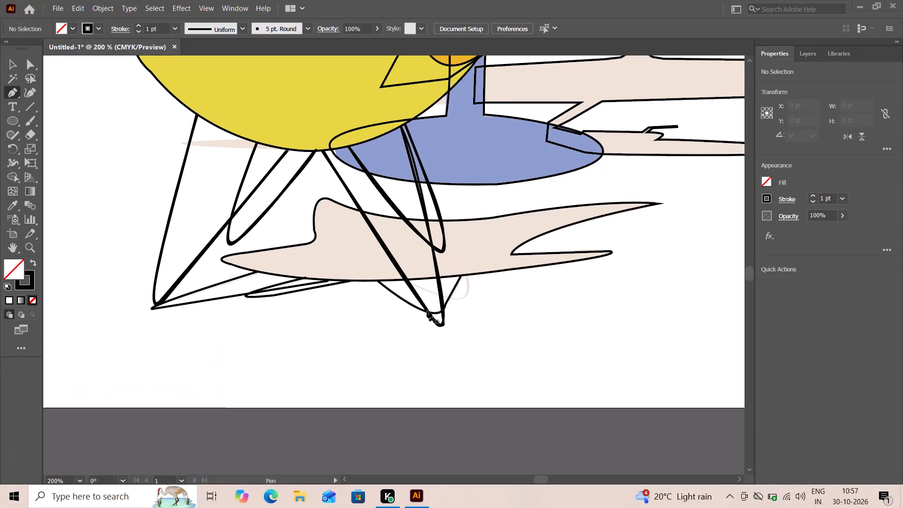
Start a Pen path where the looped leg shadow leaves the chair shadow's lower edge and curve it along the loop's underside to a corner point.
click(405, 279)
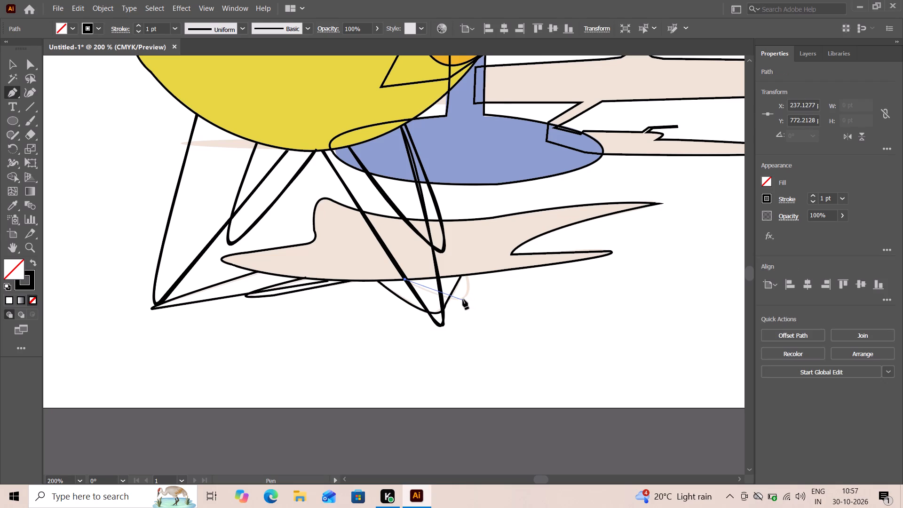
drag(463, 298, 480, 293)
drag(480, 293, 483, 292)
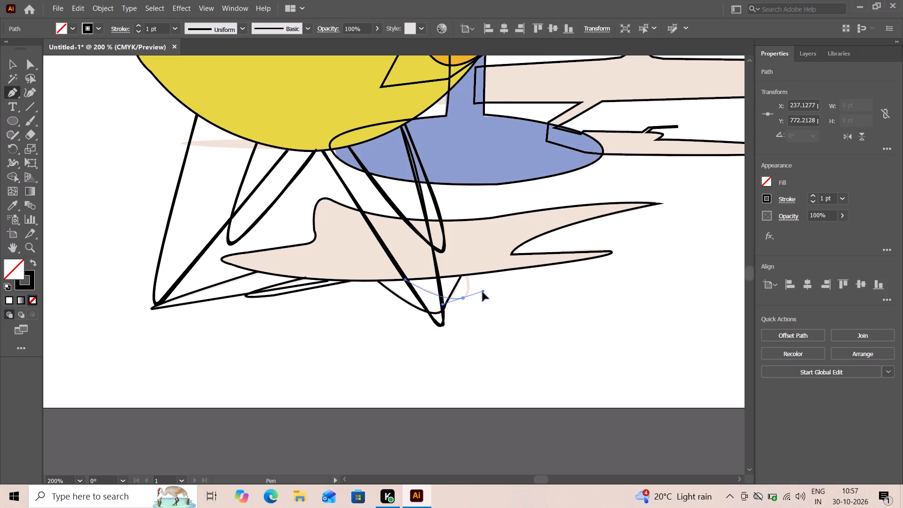
drag(483, 292, 481, 294)
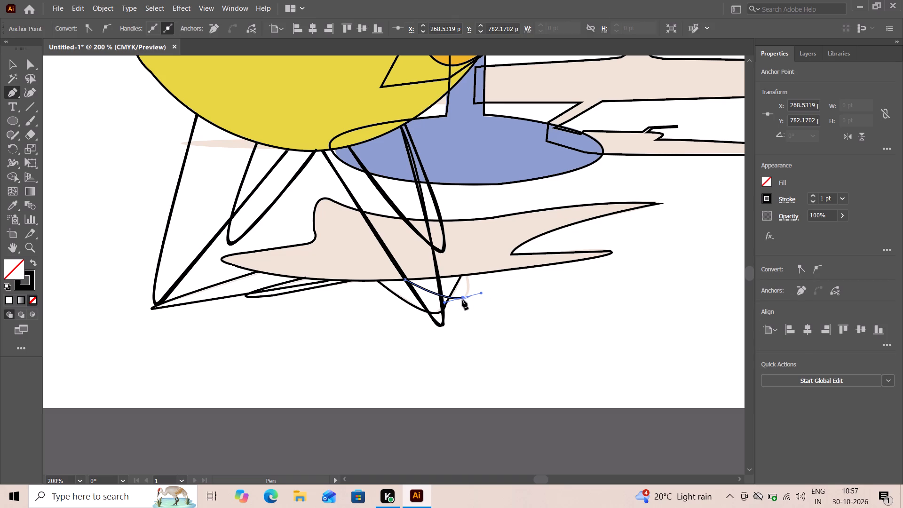
click(463, 297)
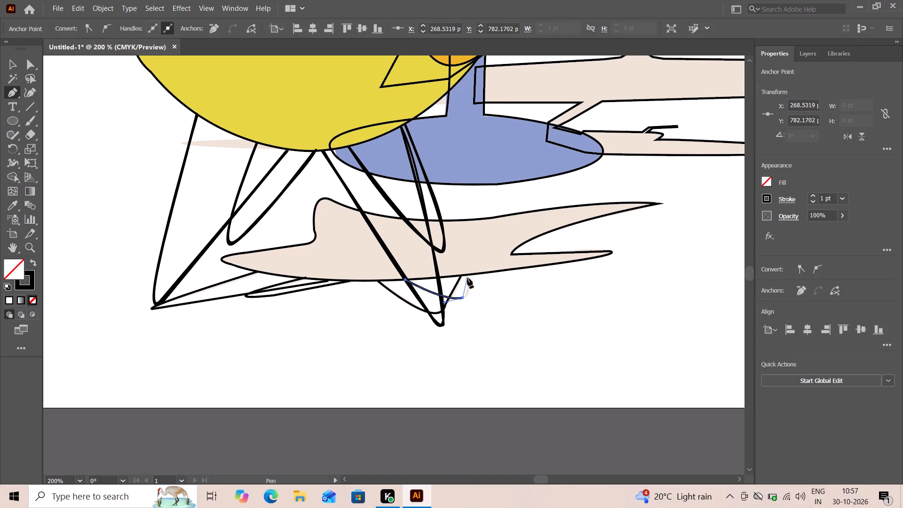
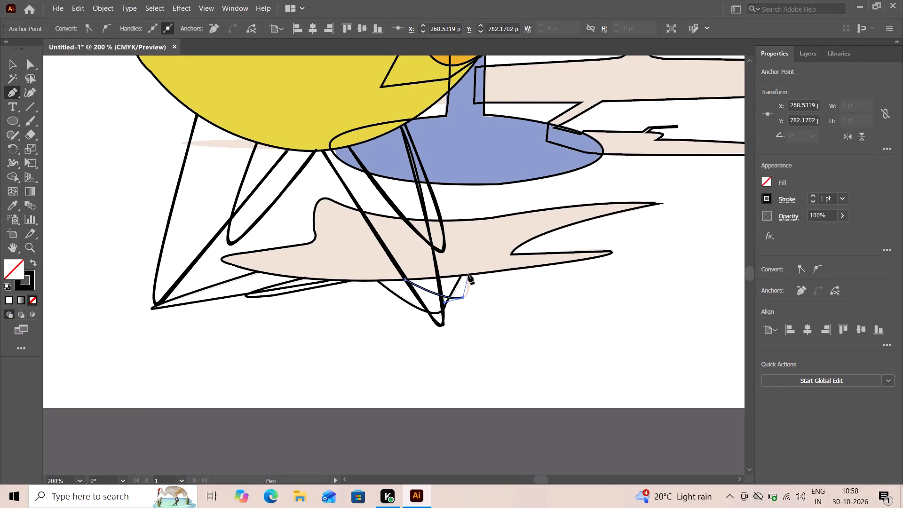
Finish the looped leg-shadow path by curving its end up to the chair shadow's lower edge, and deselect it.
drag(468, 274, 460, 266)
drag(460, 266, 468, 254)
drag(468, 254, 467, 257)
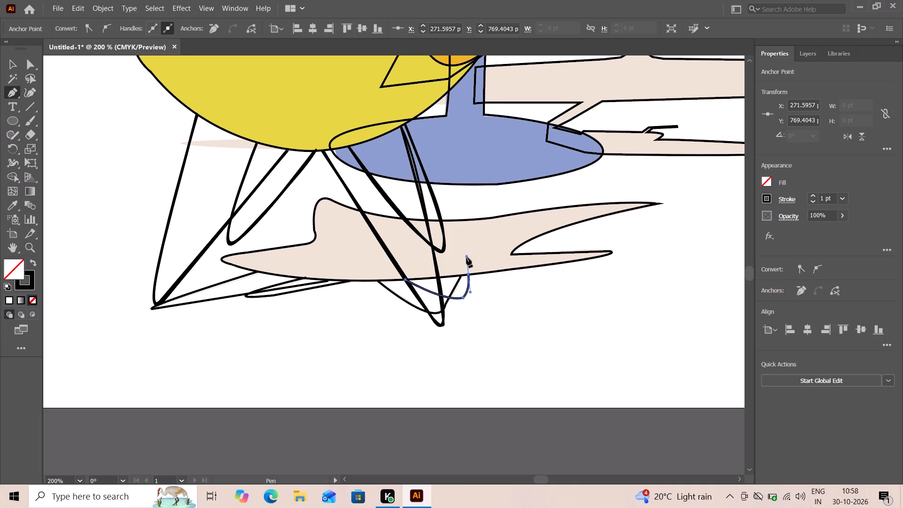
click(9, 63)
click(97, 147)
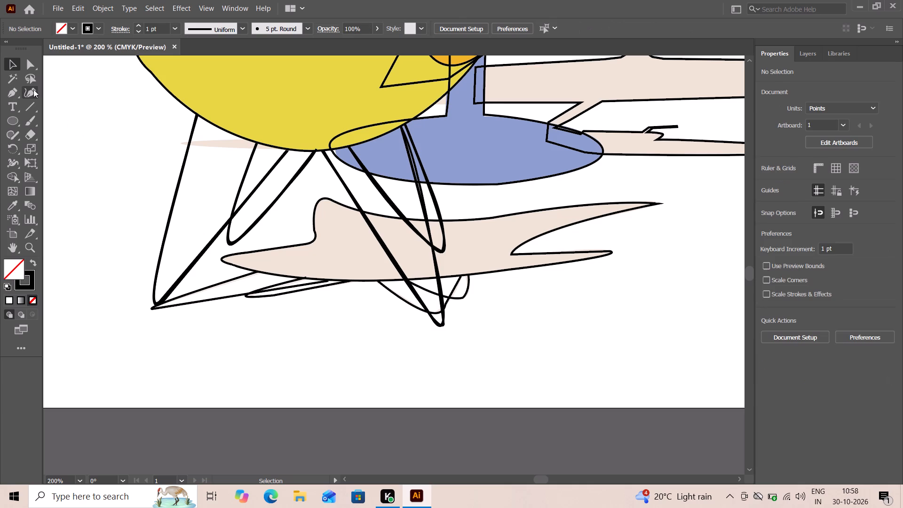
Trace the thin beige shadow sliver beside the chair's leftmost legs, under the yellow seat, with a pointed Pen outline.
click(14, 93)
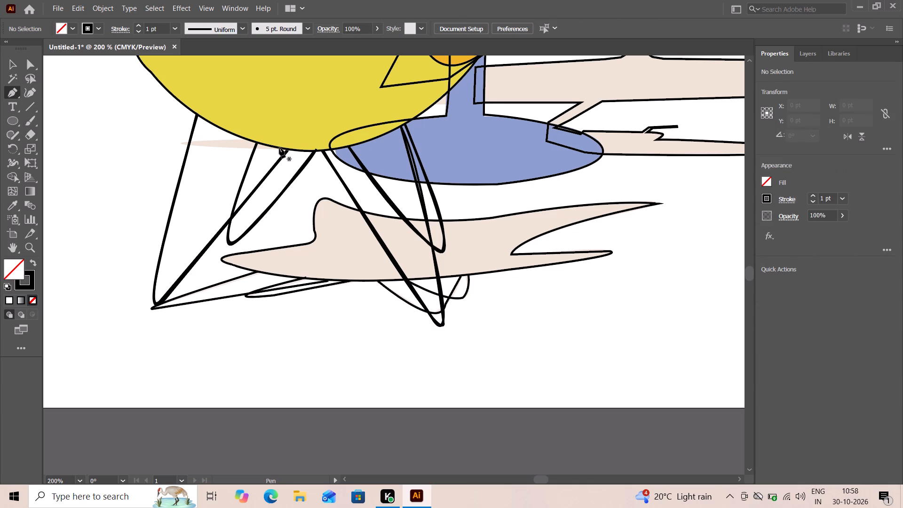
click(280, 148)
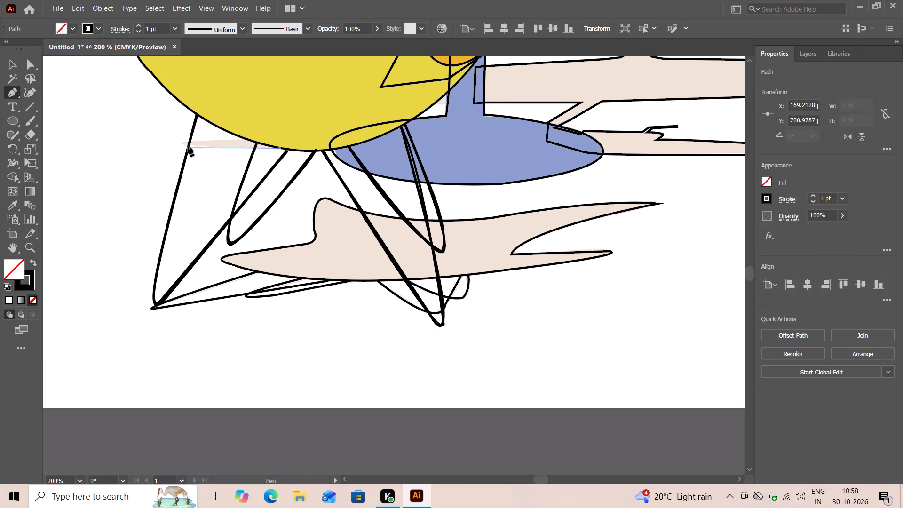
drag(183, 145, 178, 145)
drag(178, 145, 167, 142)
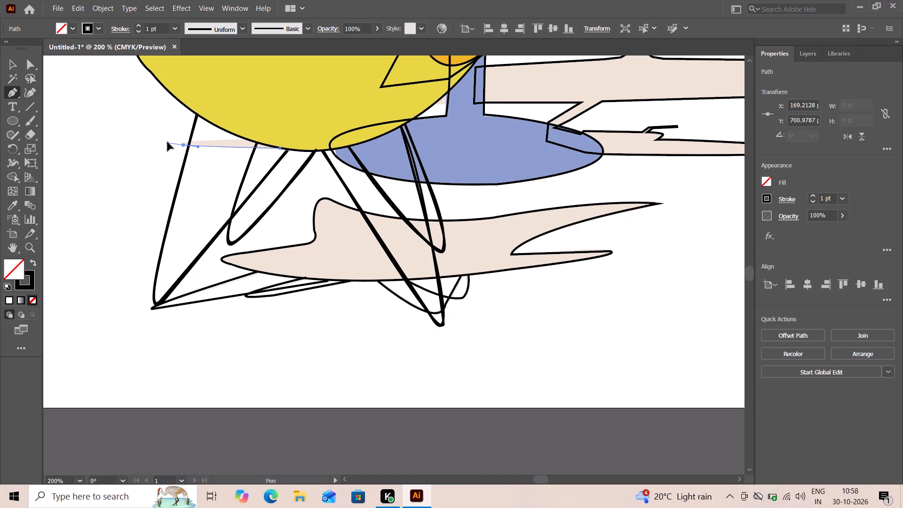
drag(167, 142, 166, 142)
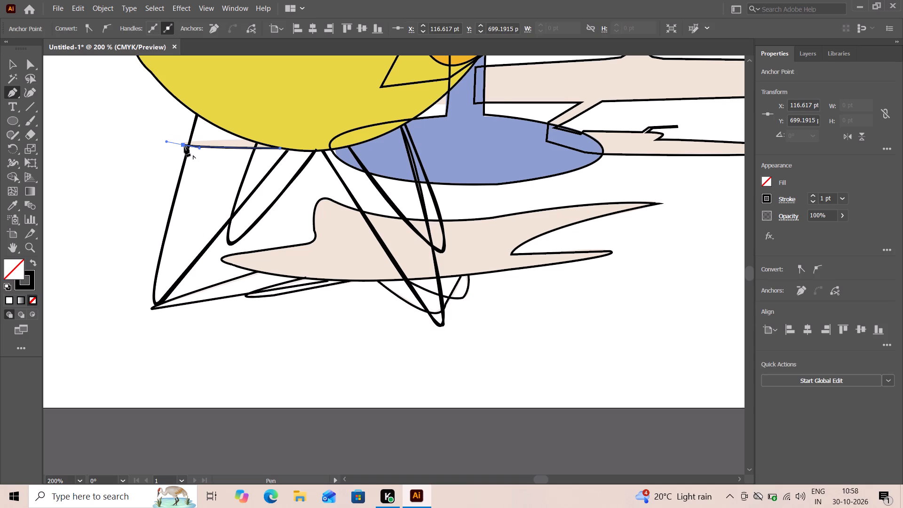
click(184, 145)
drag(252, 138, 261, 136)
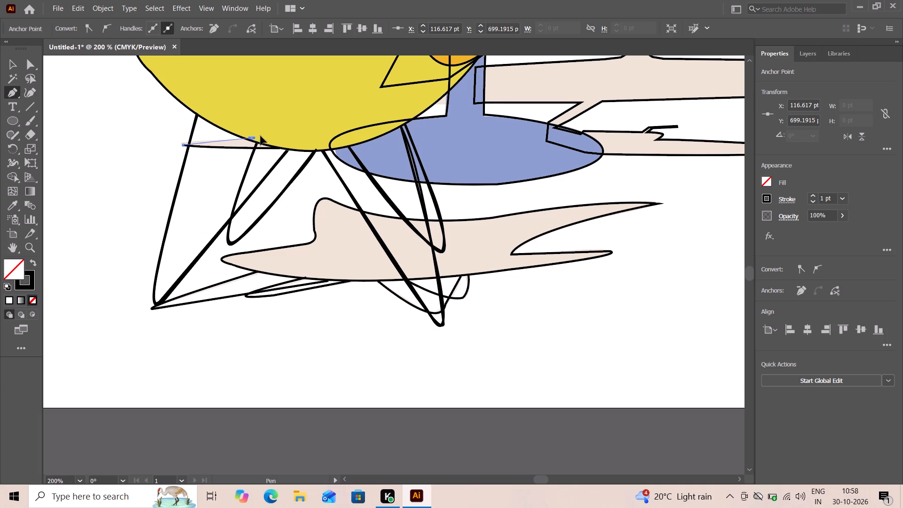
drag(261, 136, 313, 135)
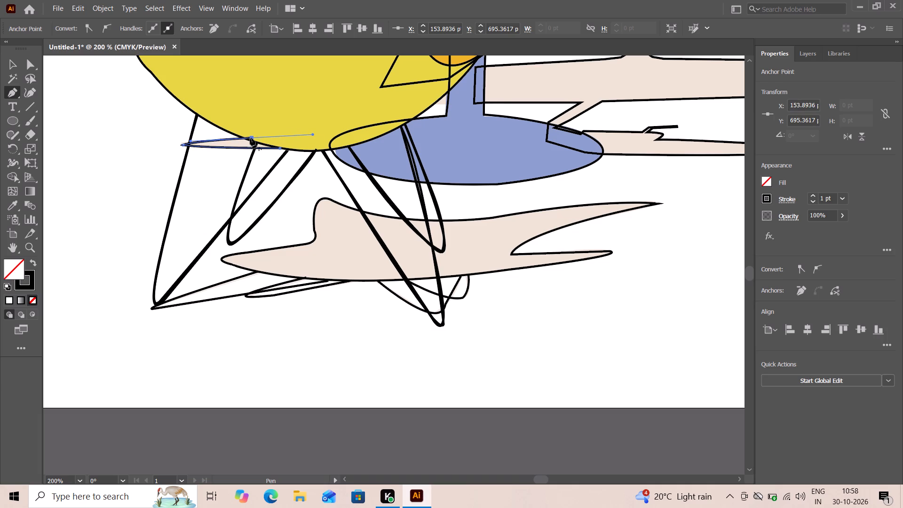
click(250, 138)
click(275, 133)
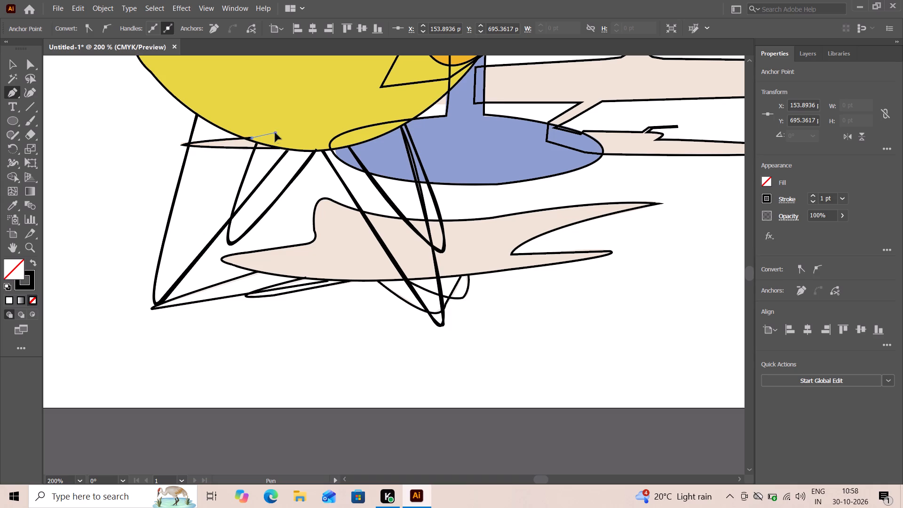
click(278, 147)
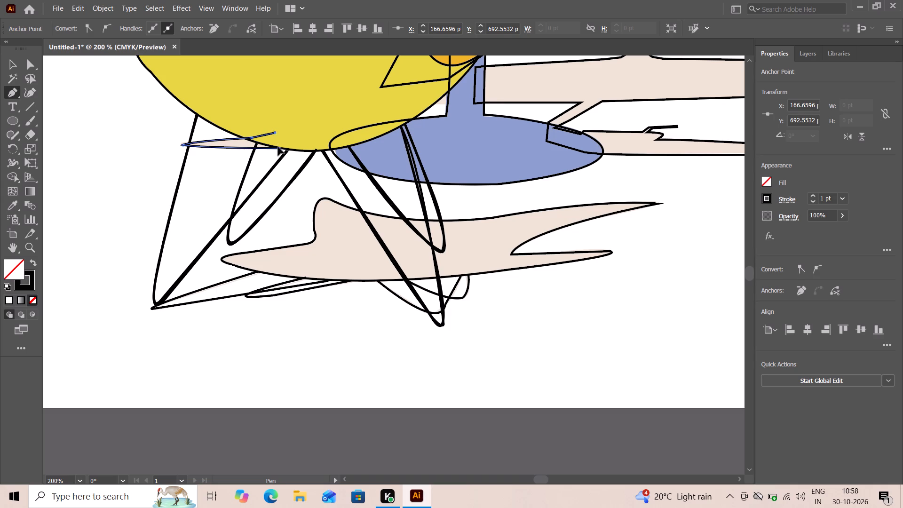
click(9, 64)
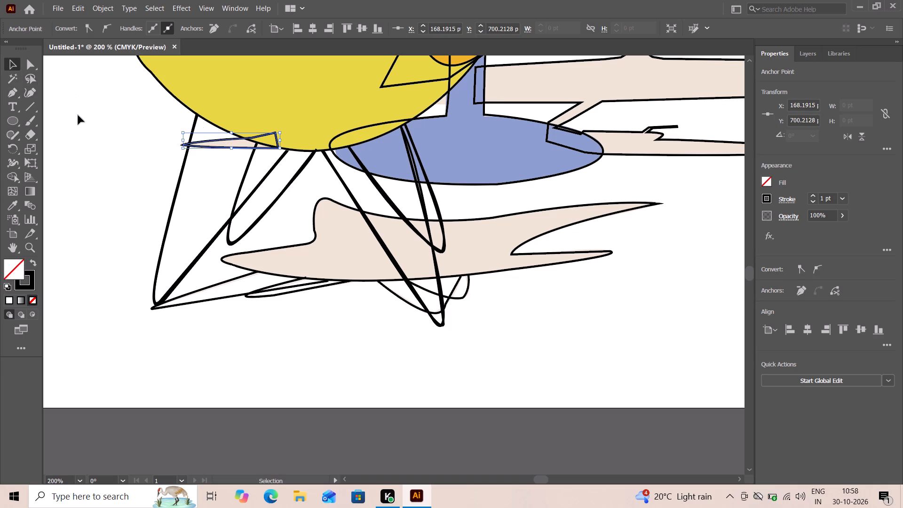
click(82, 119)
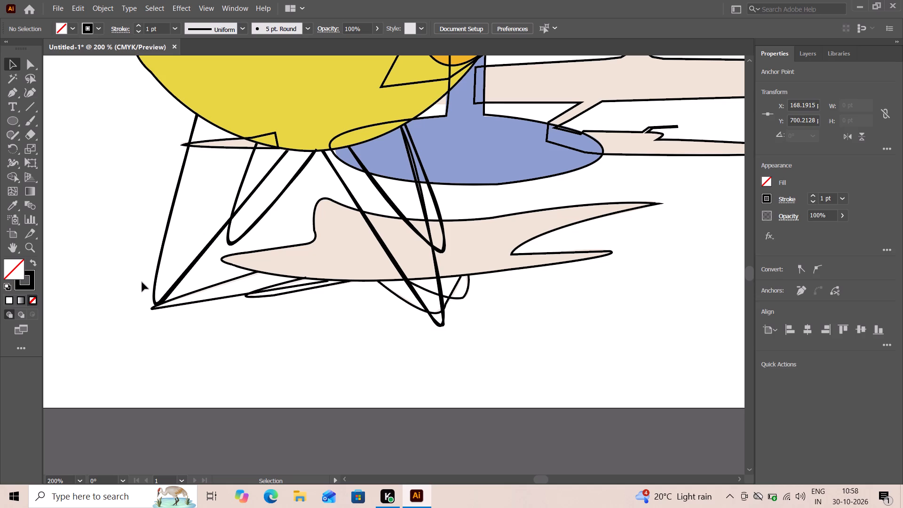
Trace the bent red straw of the coconut drink behind the chair with a closed, straight-sided Pen path, and deselect it.
click(15, 245)
drag(281, 248, 246, 303)
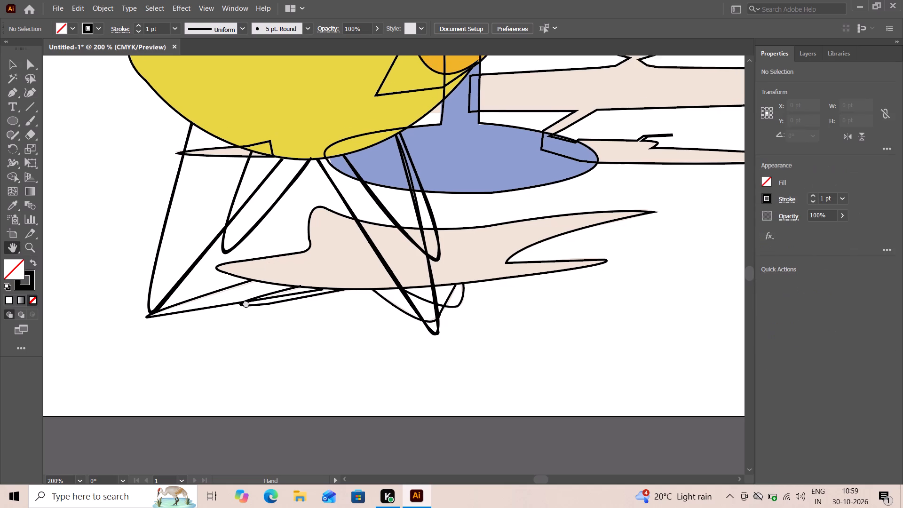
drag(246, 303, 211, 343)
drag(286, 266, 251, 333)
drag(270, 281, 237, 369)
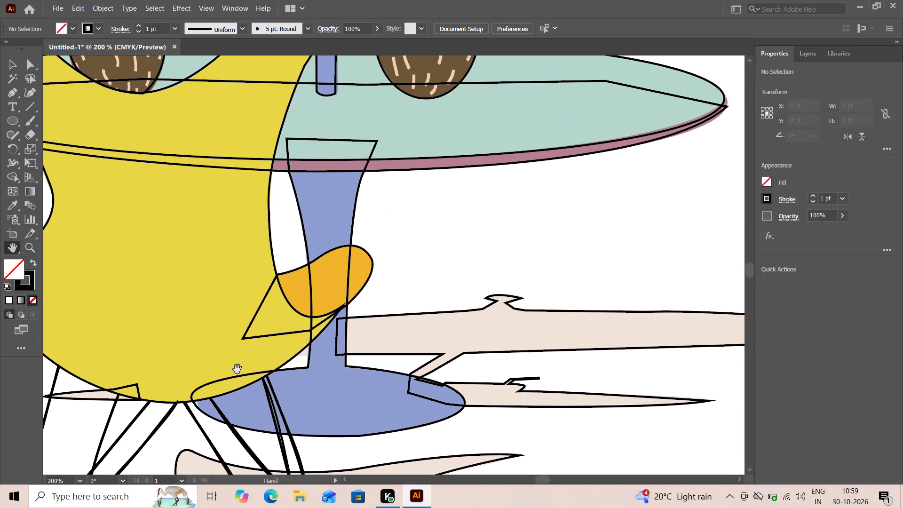
drag(292, 293, 290, 397)
drag(305, 333, 334, 424)
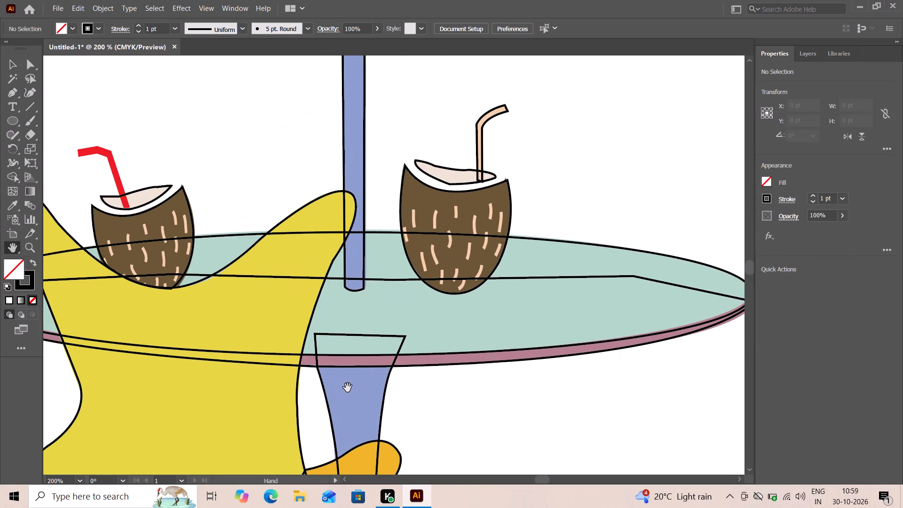
drag(348, 388, 493, 441)
drag(438, 398, 633, 459)
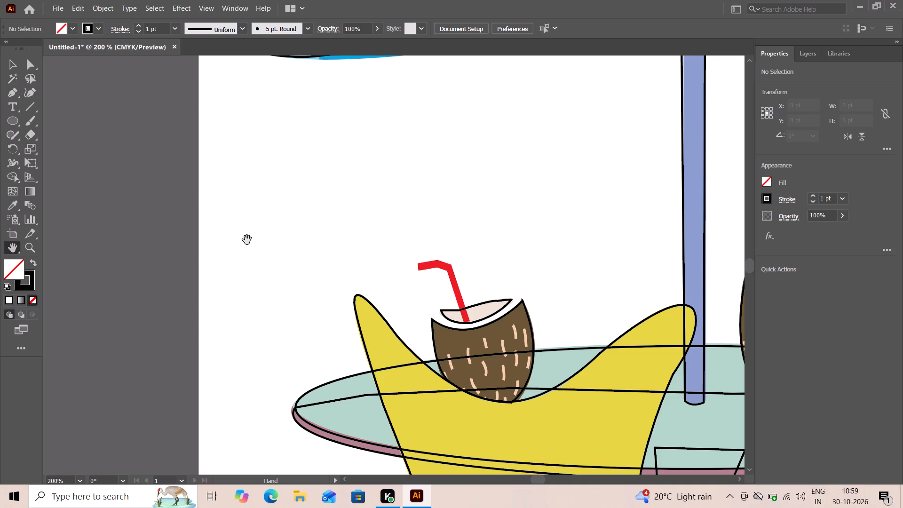
click(13, 90)
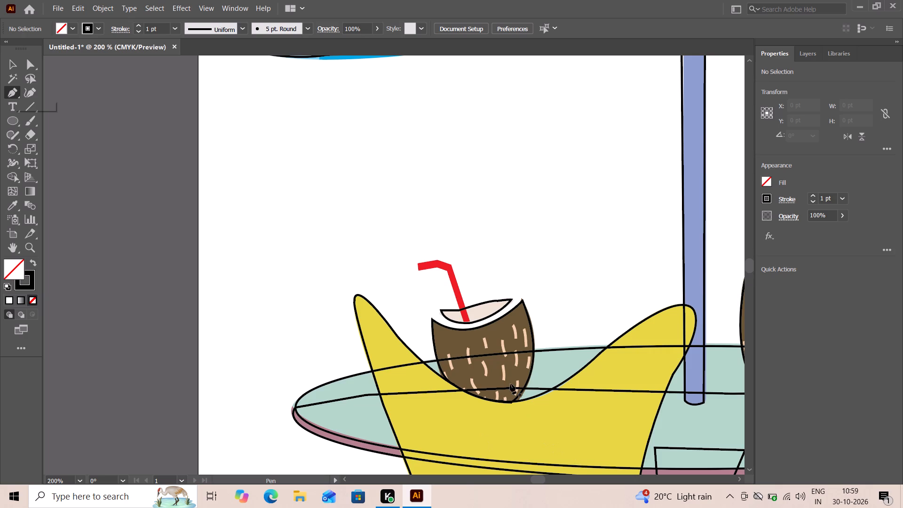
click(419, 270)
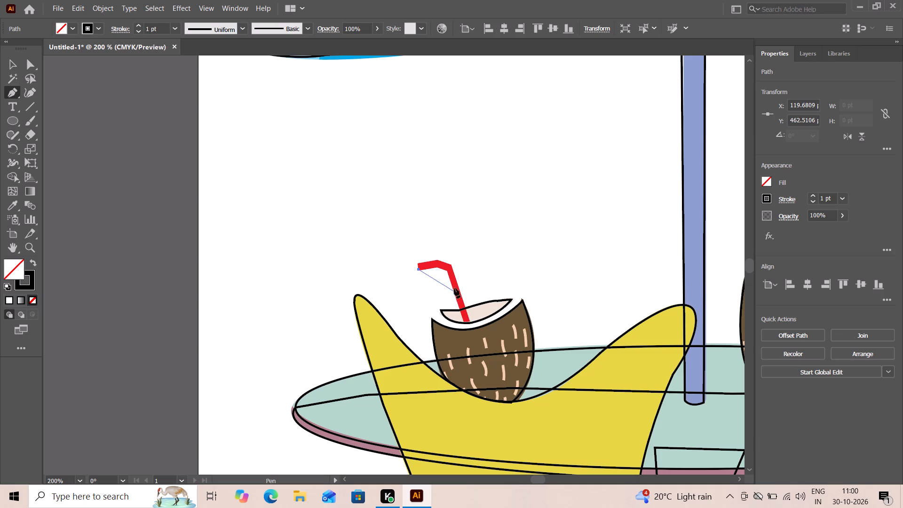
click(437, 268)
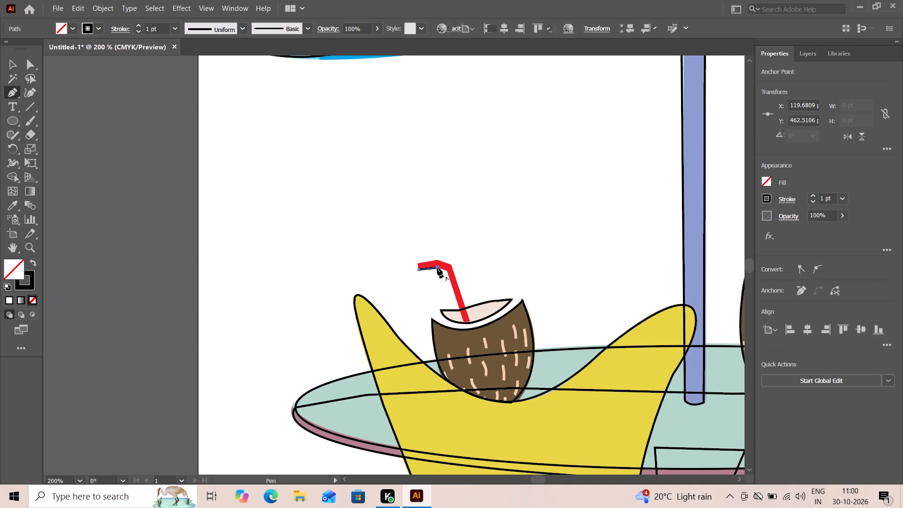
click(447, 271)
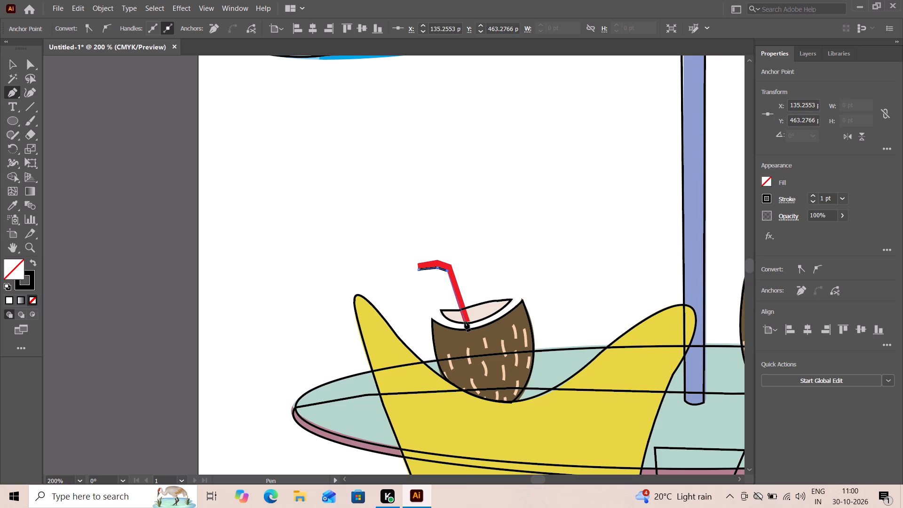
click(465, 321)
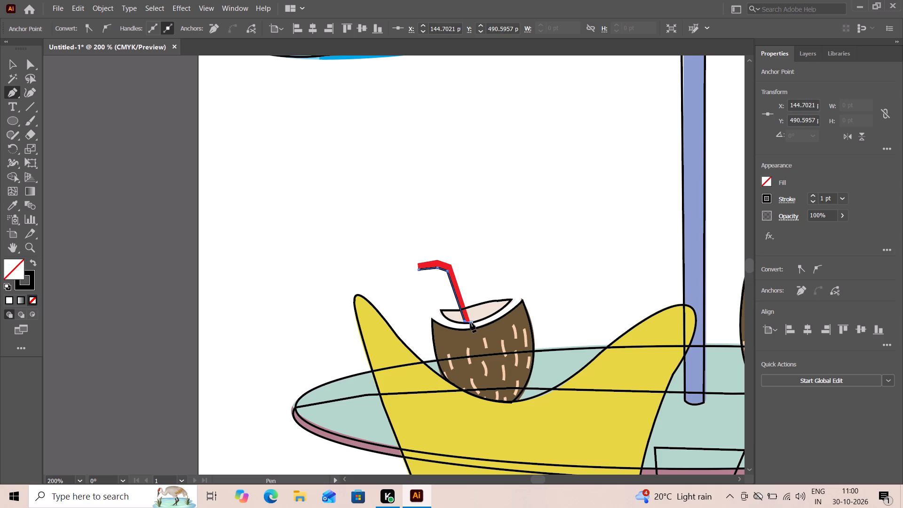
click(470, 322)
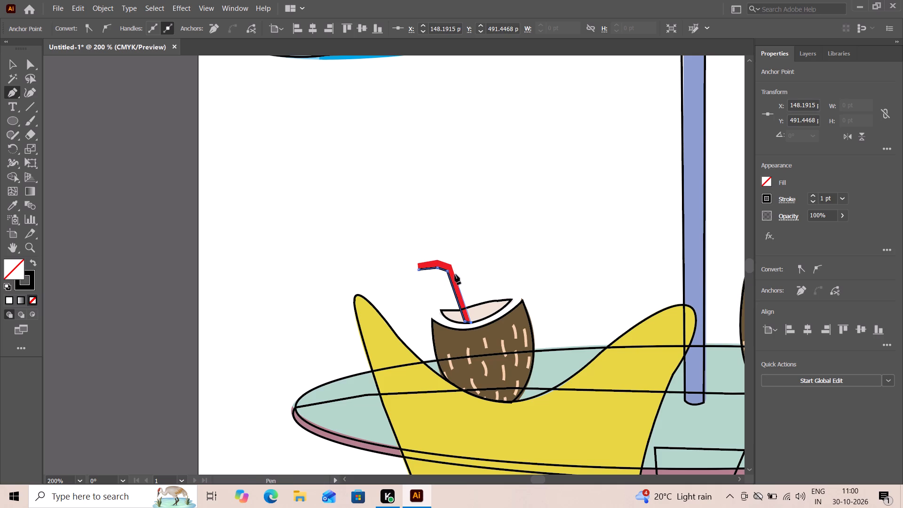
click(452, 266)
click(436, 260)
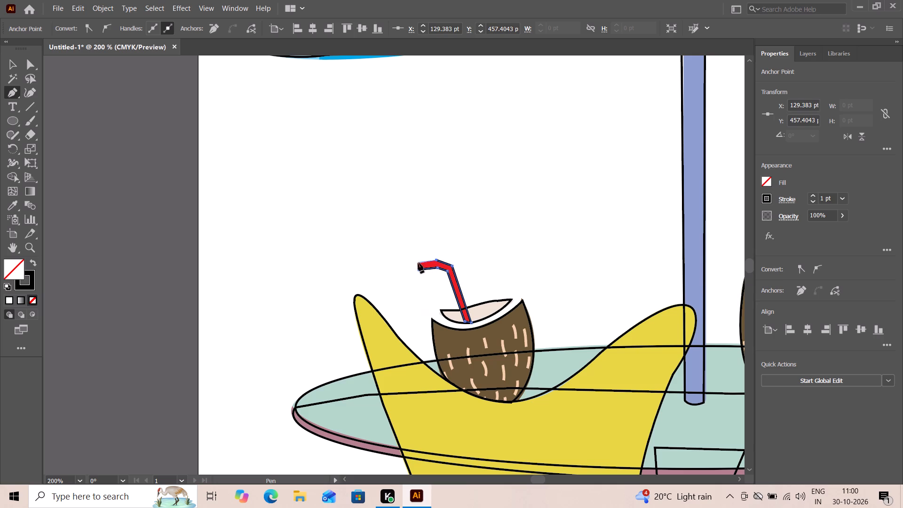
click(418, 263)
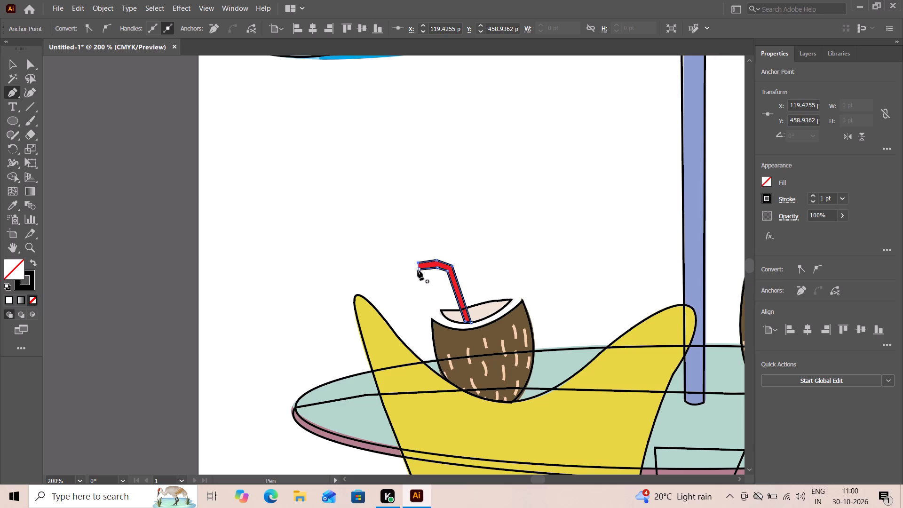
click(418, 270)
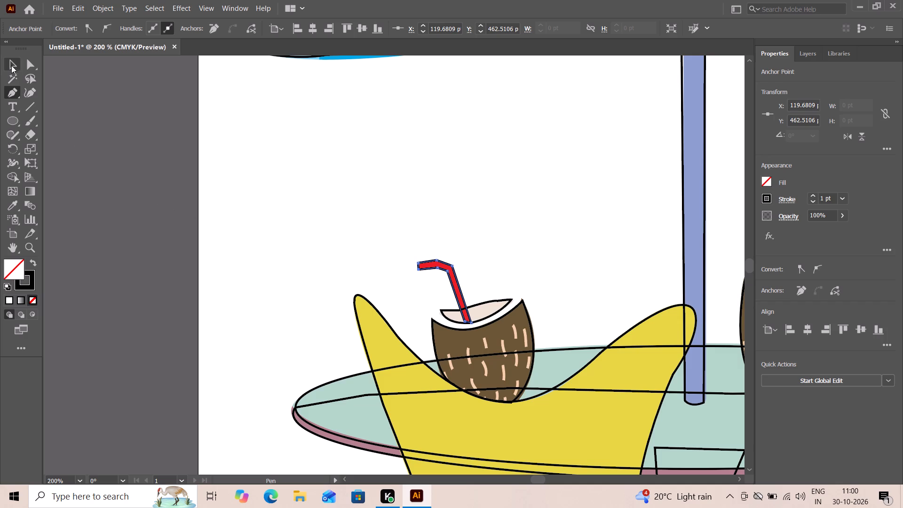
click(11, 63)
click(126, 194)
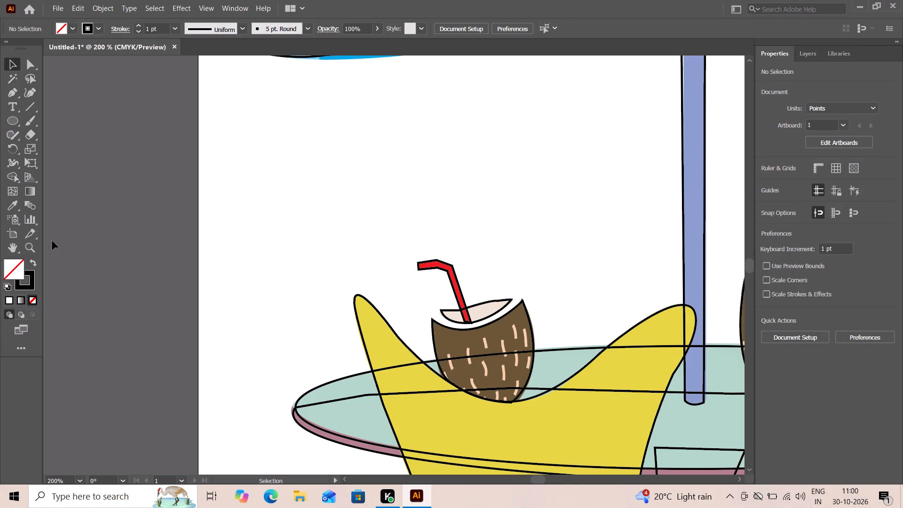
Prepare the Pen tool for tracing at the coconut with the red straw.
click(17, 246)
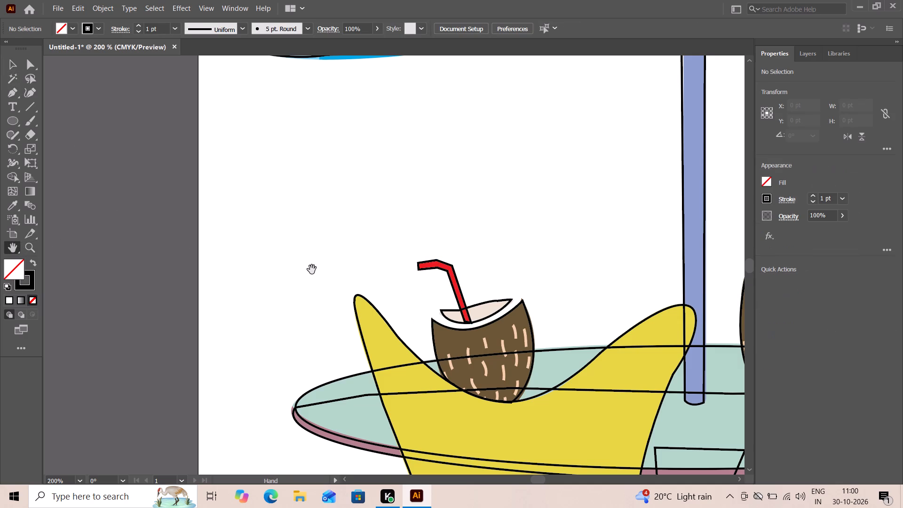
drag(312, 270, 133, 110)
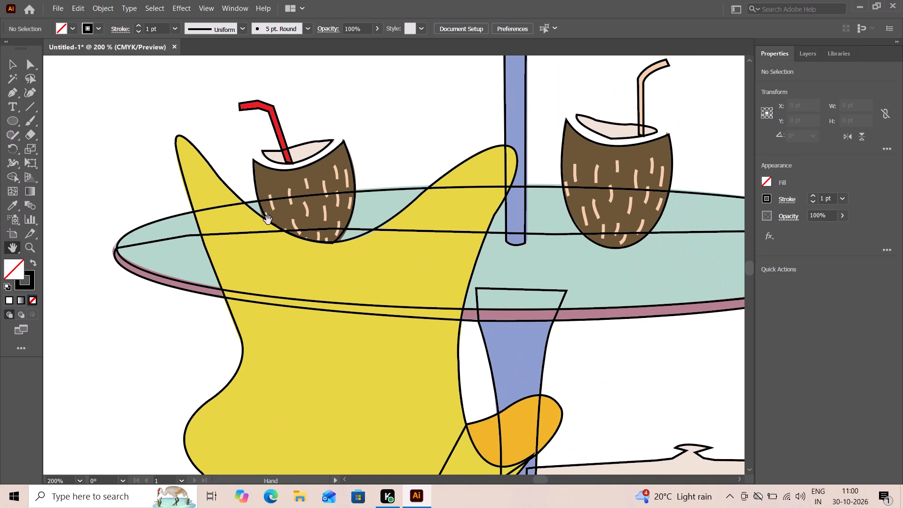
drag(268, 220, 179, 205)
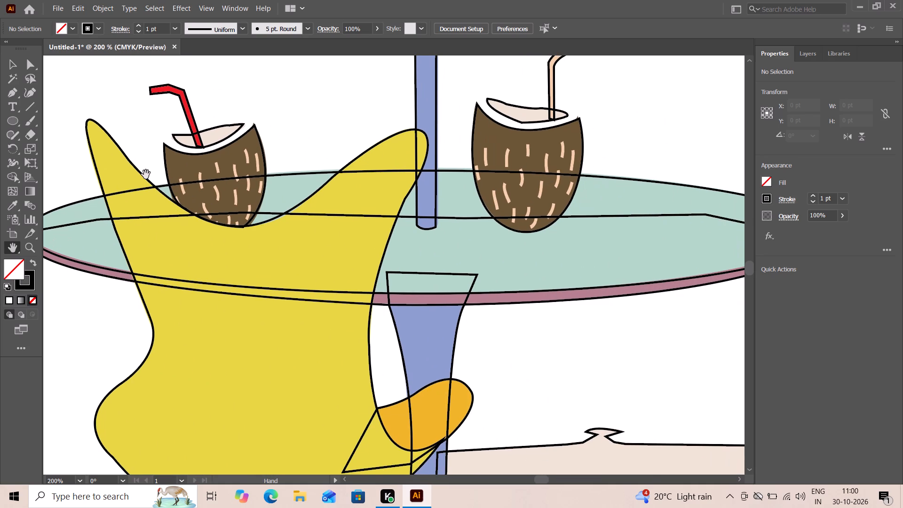
click(10, 92)
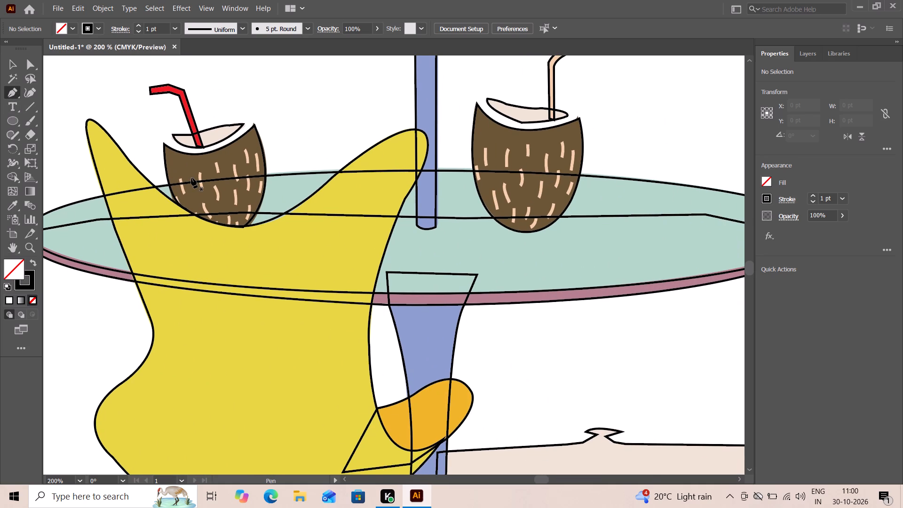
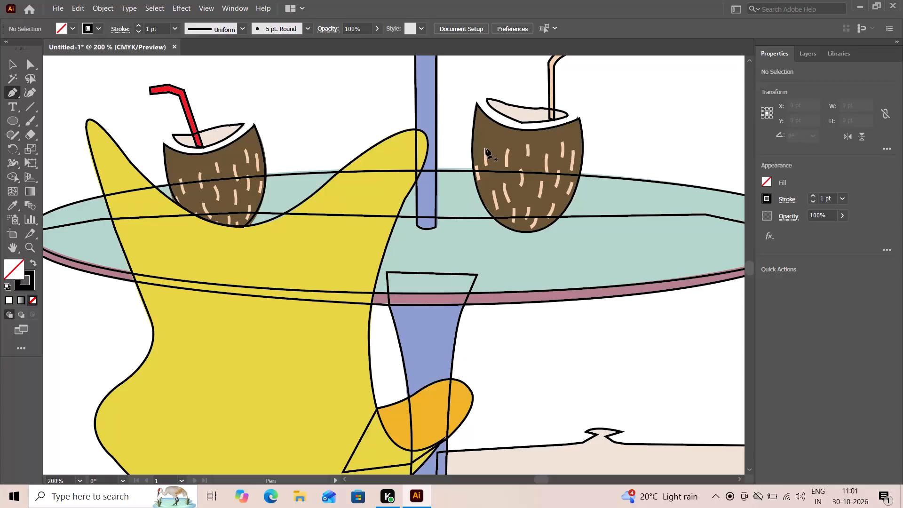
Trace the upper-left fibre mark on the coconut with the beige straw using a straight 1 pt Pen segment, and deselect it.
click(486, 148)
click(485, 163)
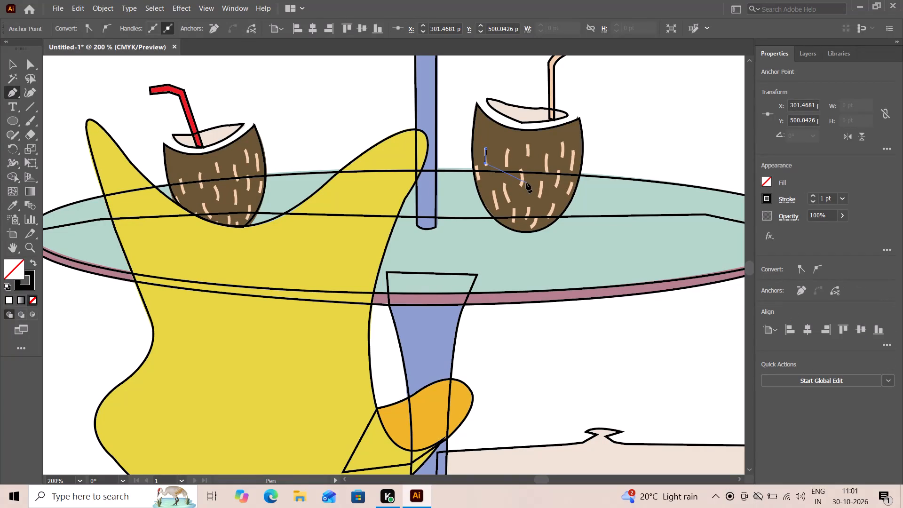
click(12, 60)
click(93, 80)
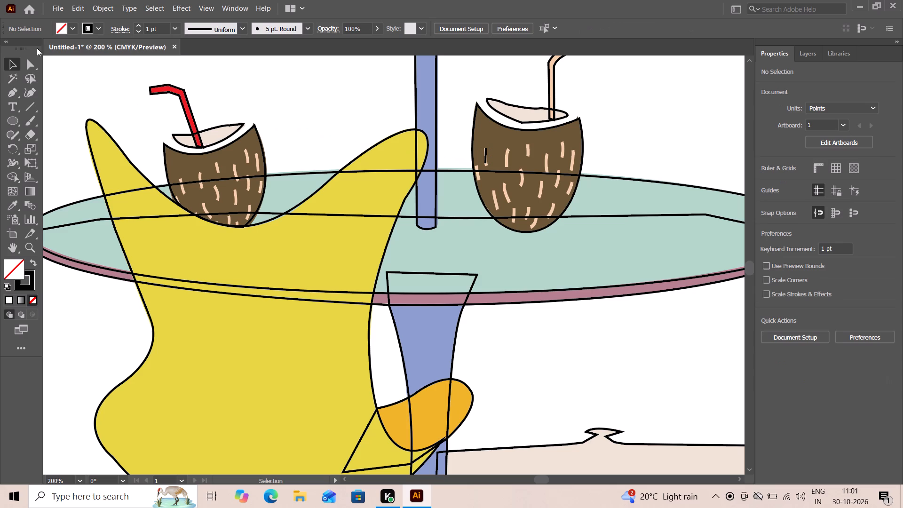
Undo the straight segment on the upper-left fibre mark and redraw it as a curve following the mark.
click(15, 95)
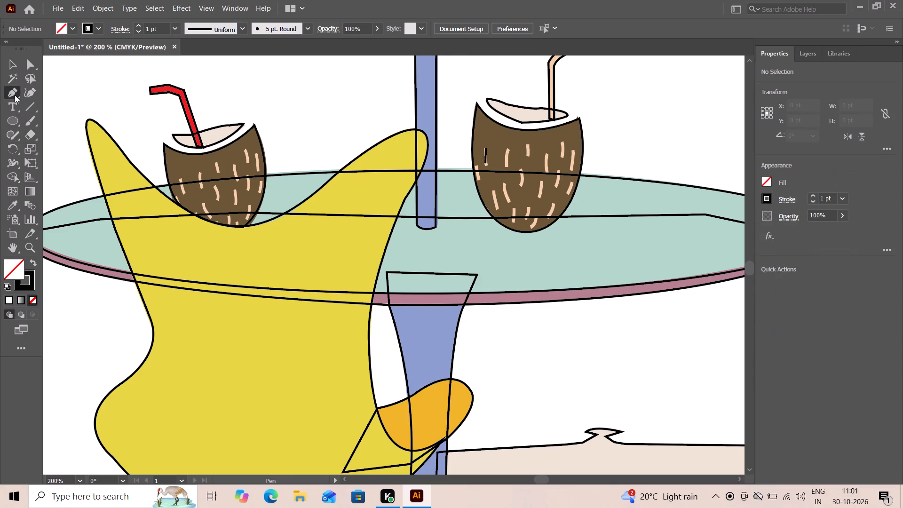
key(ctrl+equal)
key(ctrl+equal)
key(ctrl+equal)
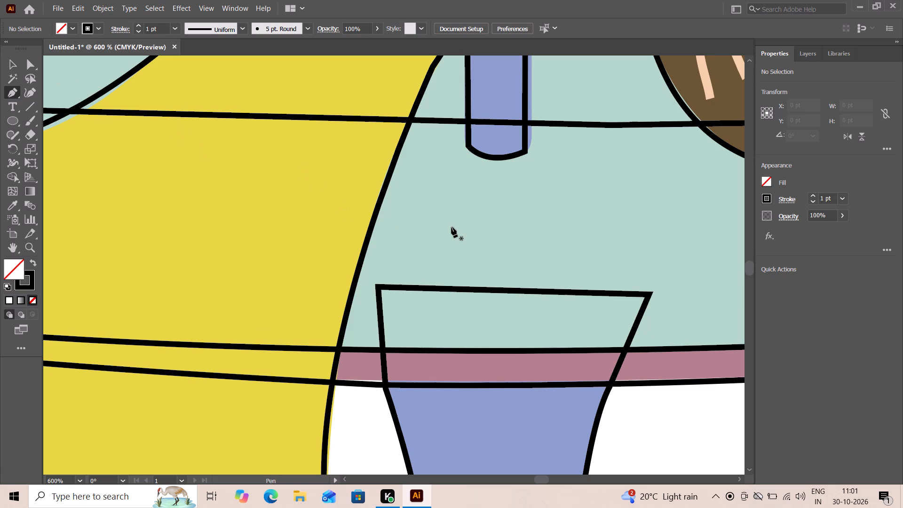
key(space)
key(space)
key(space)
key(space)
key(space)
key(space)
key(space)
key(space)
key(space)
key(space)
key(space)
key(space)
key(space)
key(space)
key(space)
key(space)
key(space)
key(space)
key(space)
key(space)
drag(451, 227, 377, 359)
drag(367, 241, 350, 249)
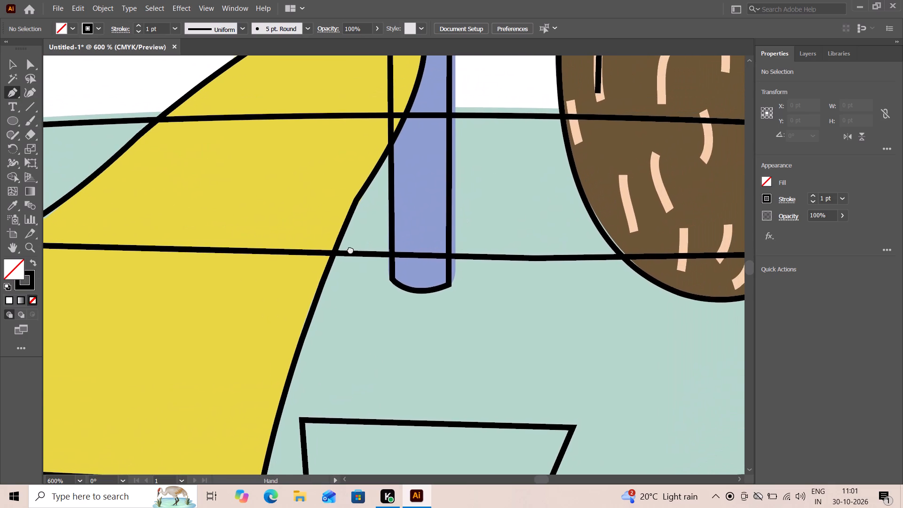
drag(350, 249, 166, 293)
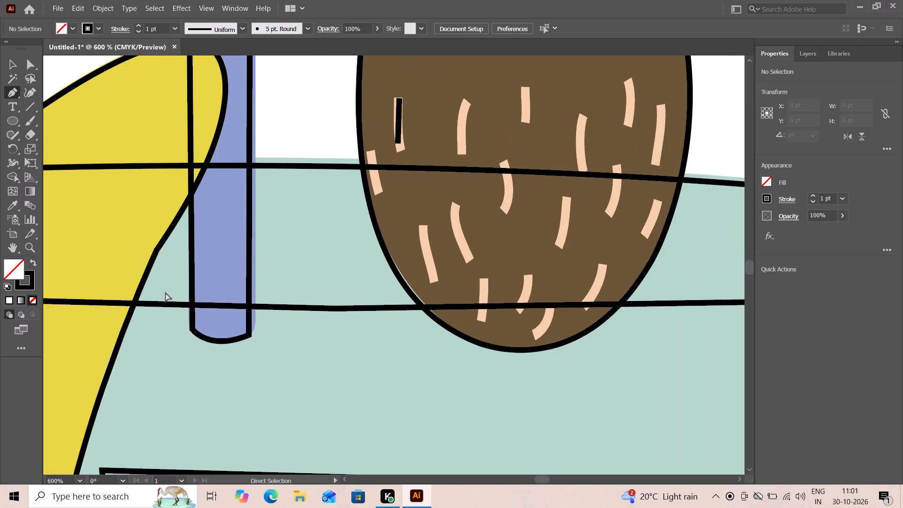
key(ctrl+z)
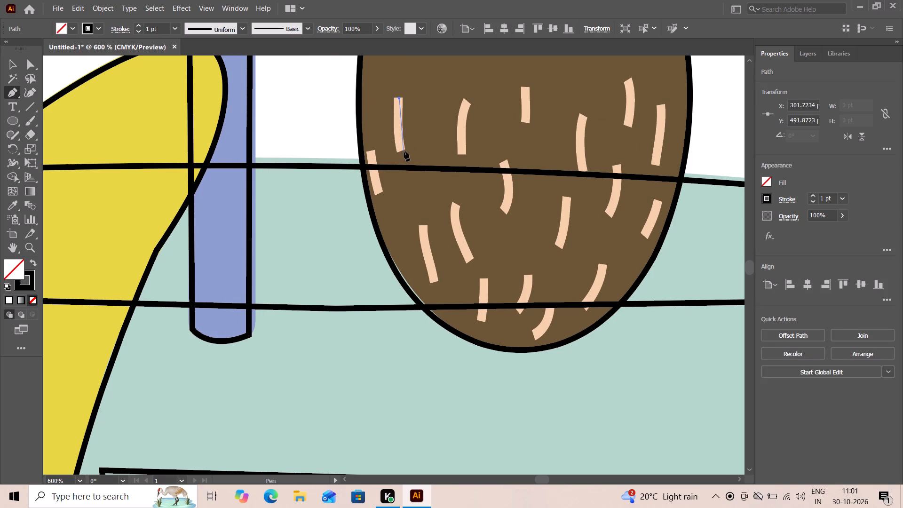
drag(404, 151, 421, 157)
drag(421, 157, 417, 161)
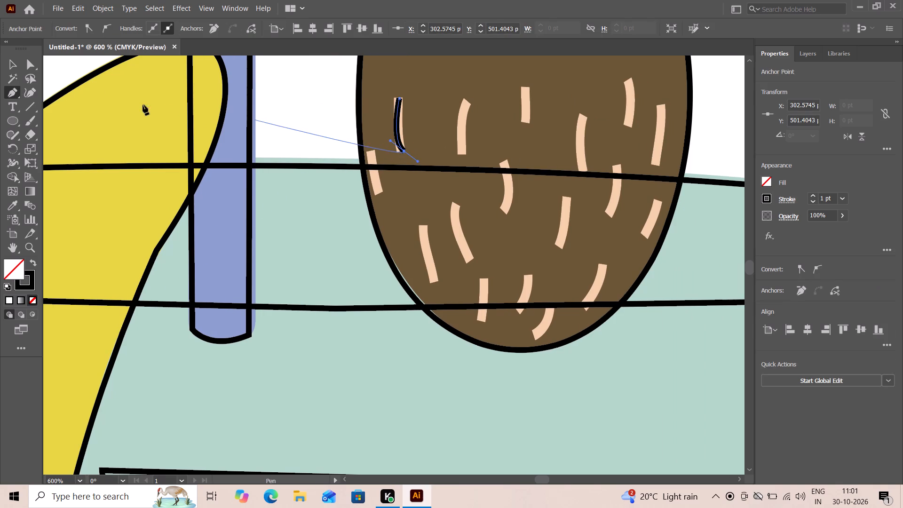
Delete the thin curved segment on the fibre mark and set the stroke weight to 2 pt.
click(12, 60)
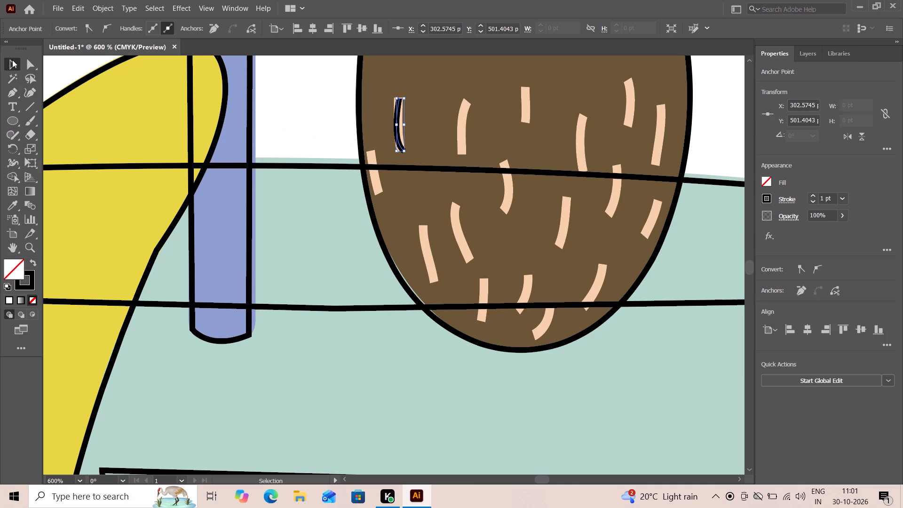
key(Delete)
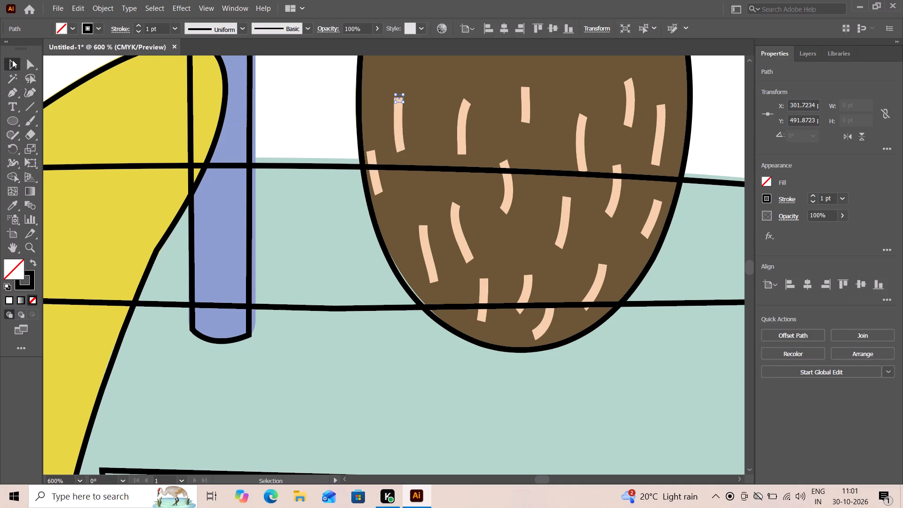
click(175, 31)
click(188, 93)
click(403, 150)
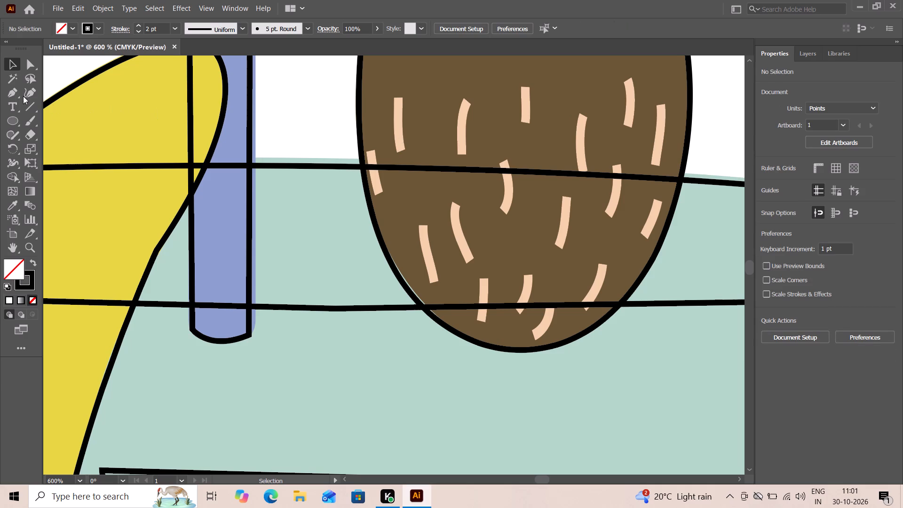
Trace the coconut's upper-left fibre mark with a single slightly curved 2 pt Pen stroke, and deselect it.
click(9, 94)
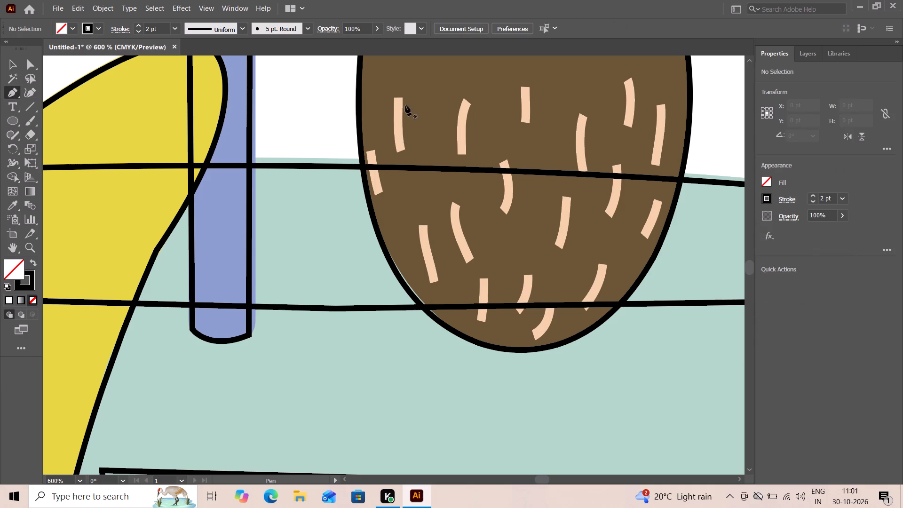
click(398, 97)
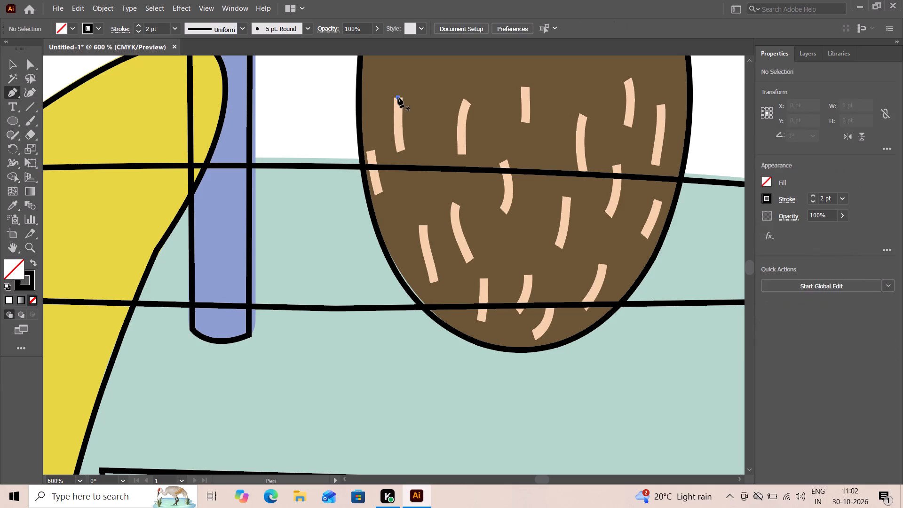
drag(402, 148, 407, 151)
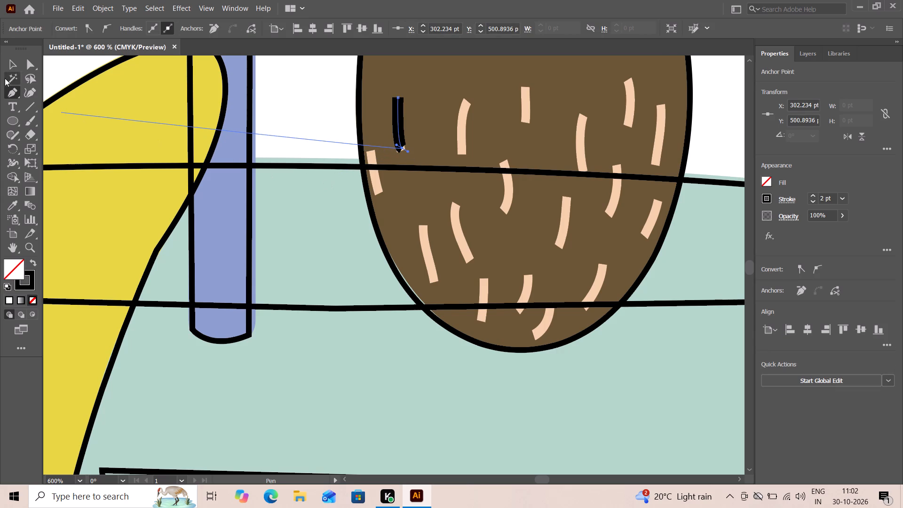
click(10, 62)
click(302, 114)
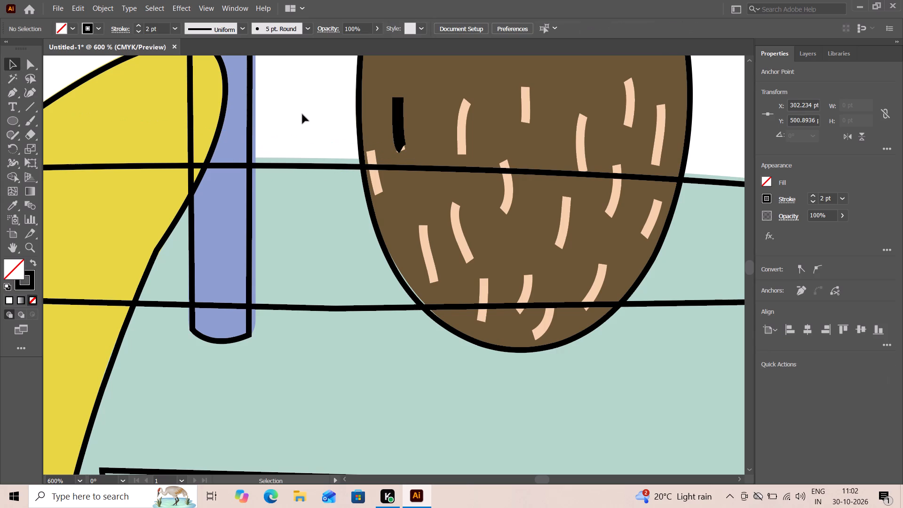
Trace the two neighbouring slanted fibre marks on the coconut's lower-left part with separate curved 2 pt Pen strokes.
click(11, 88)
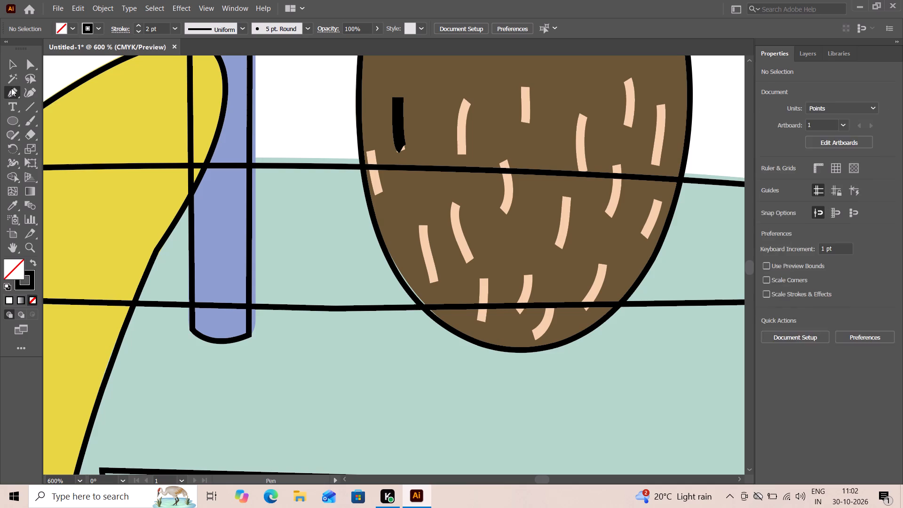
click(423, 225)
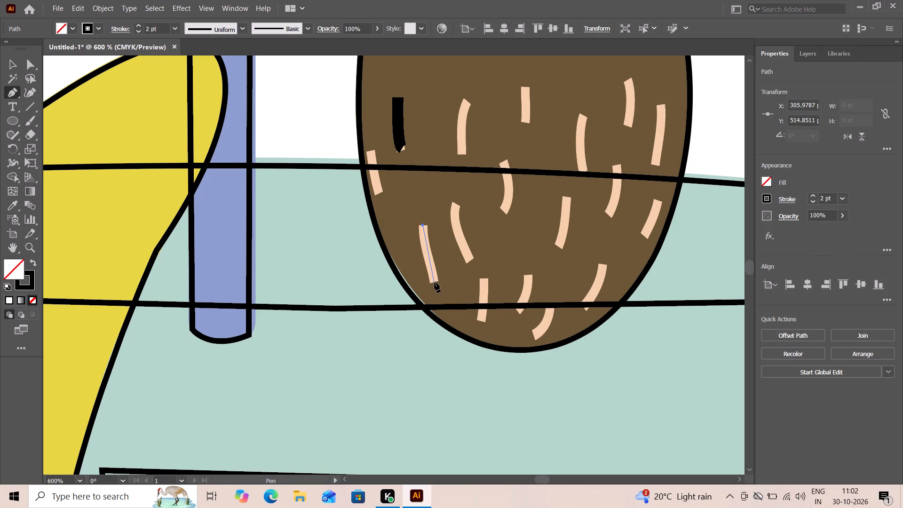
drag(435, 282, 440, 285)
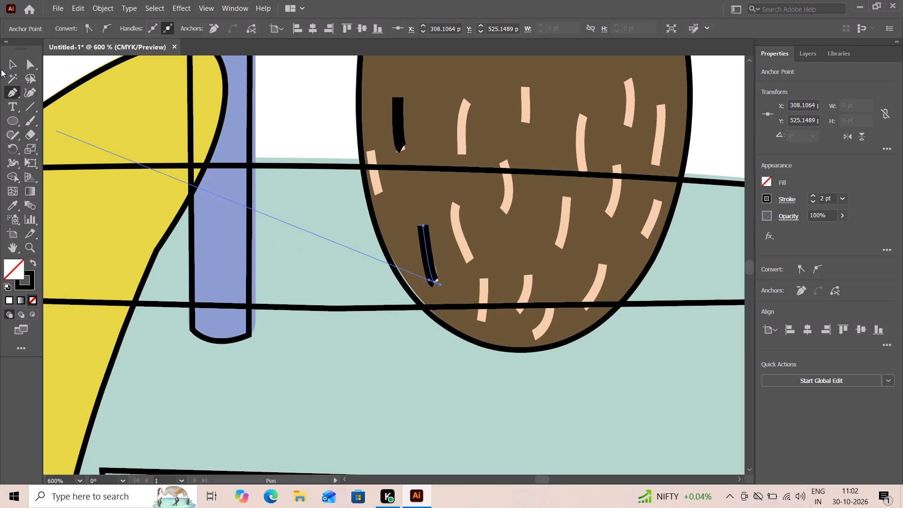
click(10, 67)
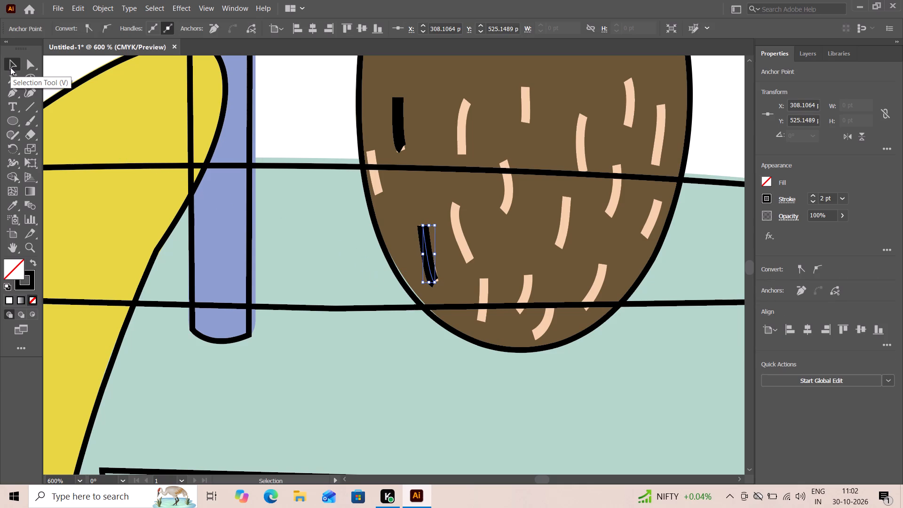
click(11, 92)
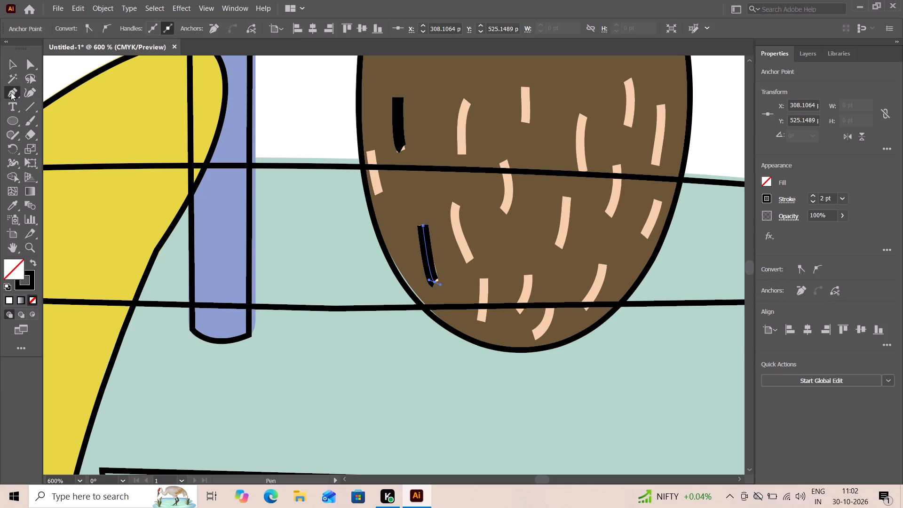
click(456, 204)
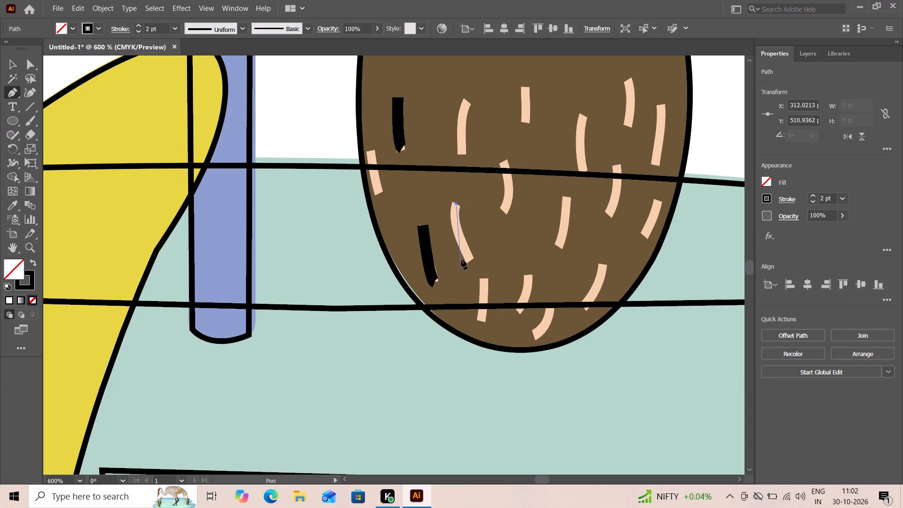
drag(470, 262, 489, 286)
drag(489, 286, 489, 292)
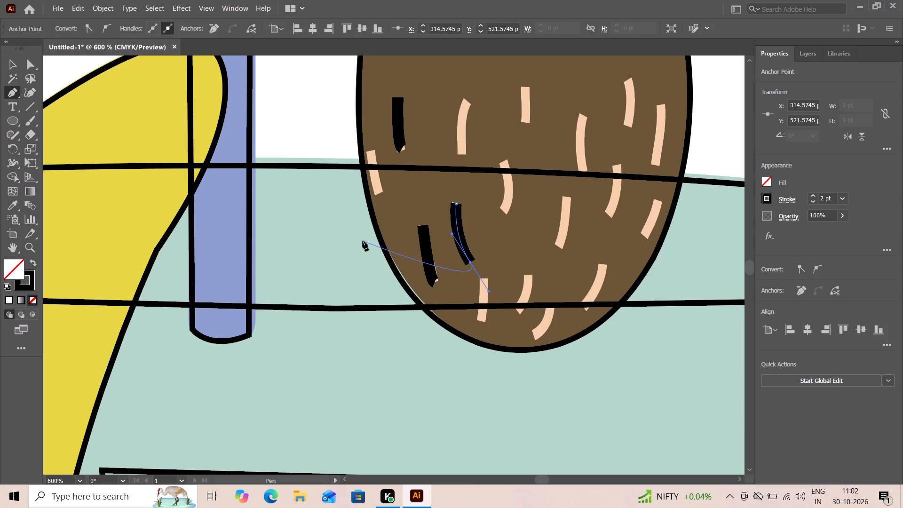
double_click(11, 67)
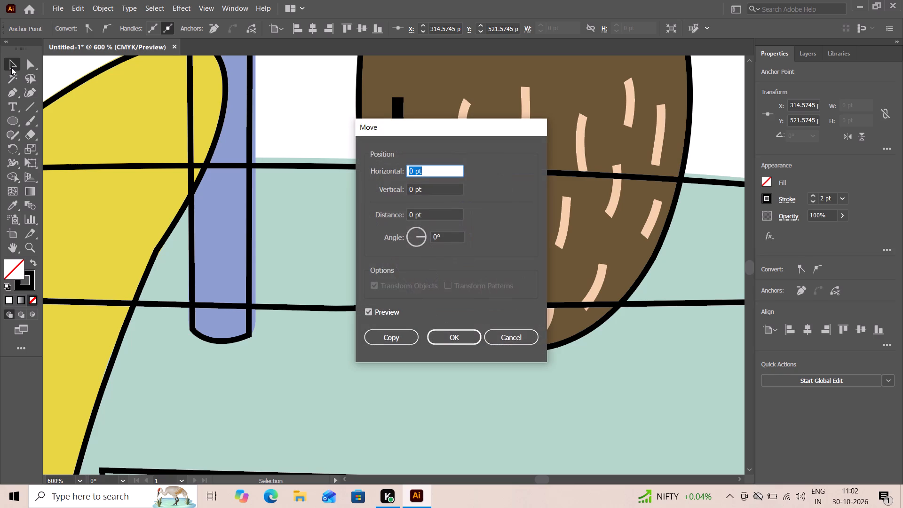
click(505, 333)
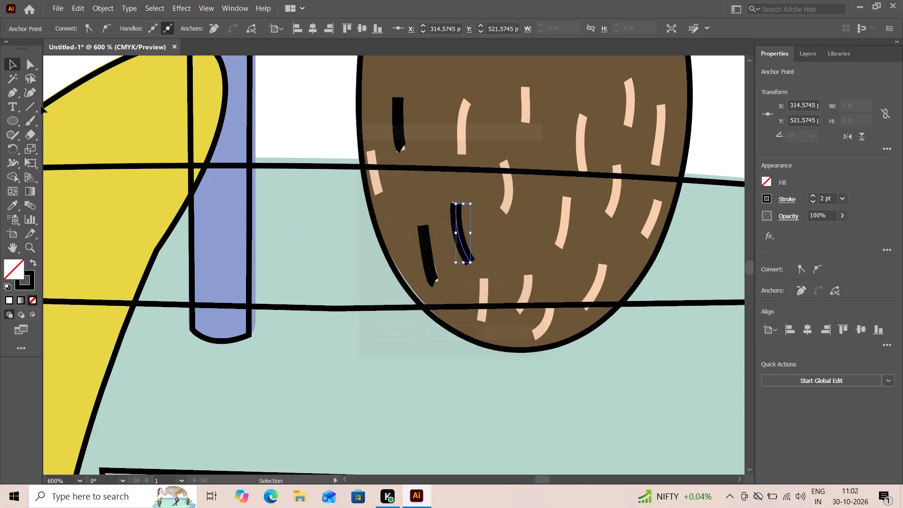
Trace the coconut's central fibre mark and the slanted mark to its lower right with separate curved 2 pt Pen strokes.
click(13, 93)
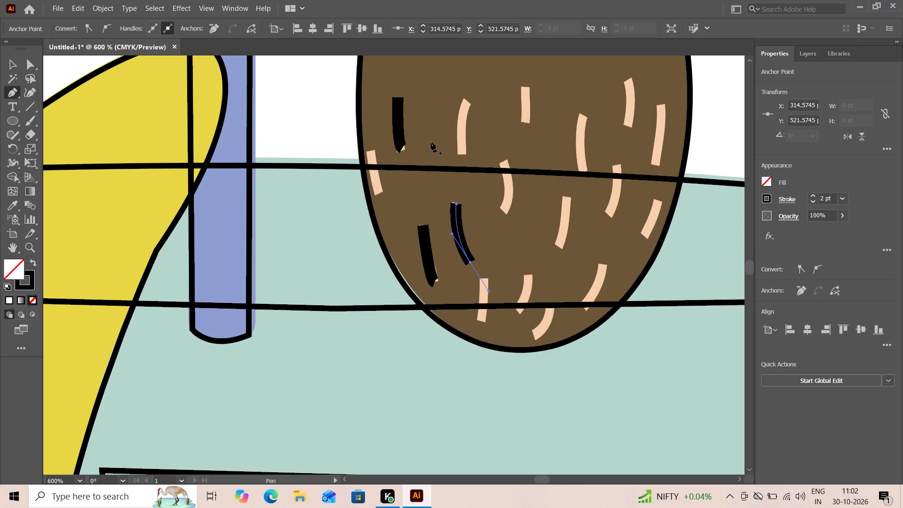
click(504, 160)
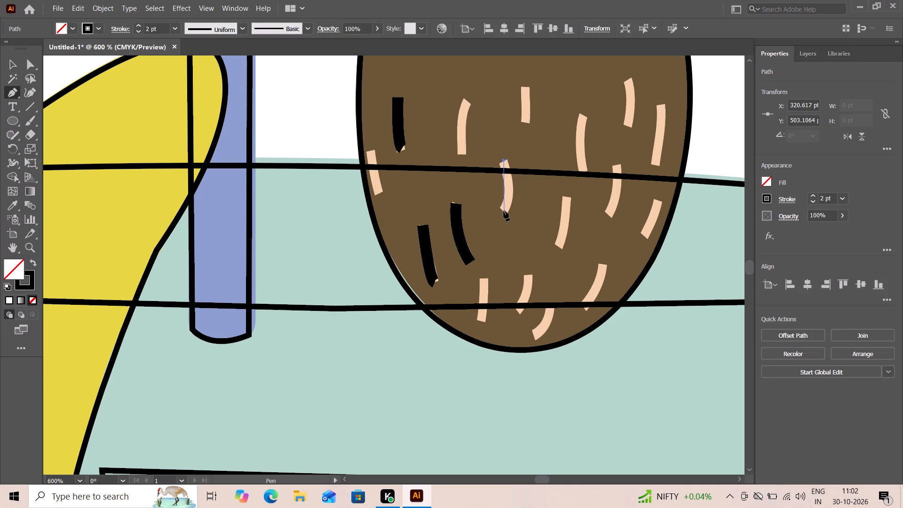
drag(504, 211, 494, 220)
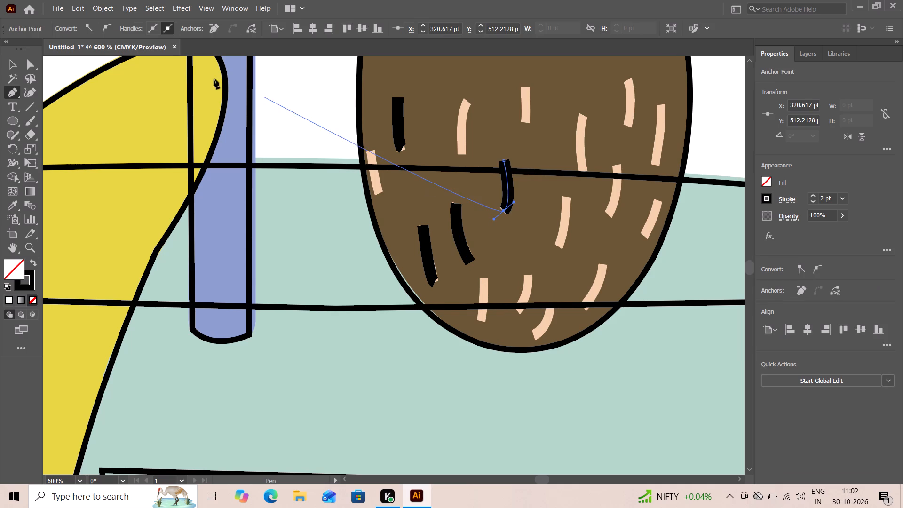
click(9, 69)
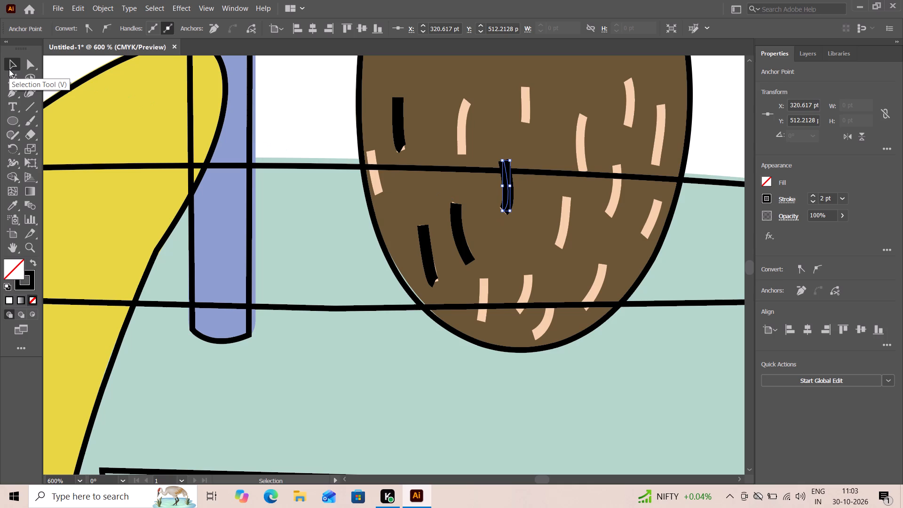
click(14, 92)
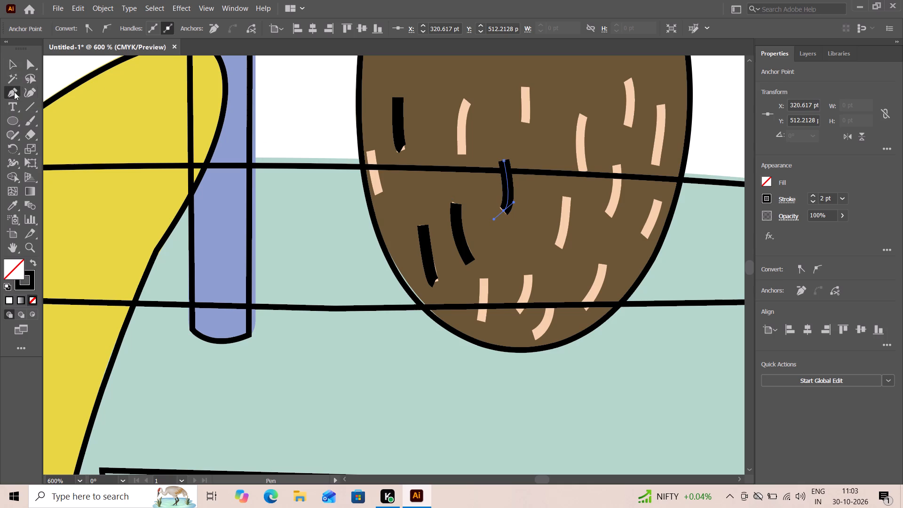
click(566, 197)
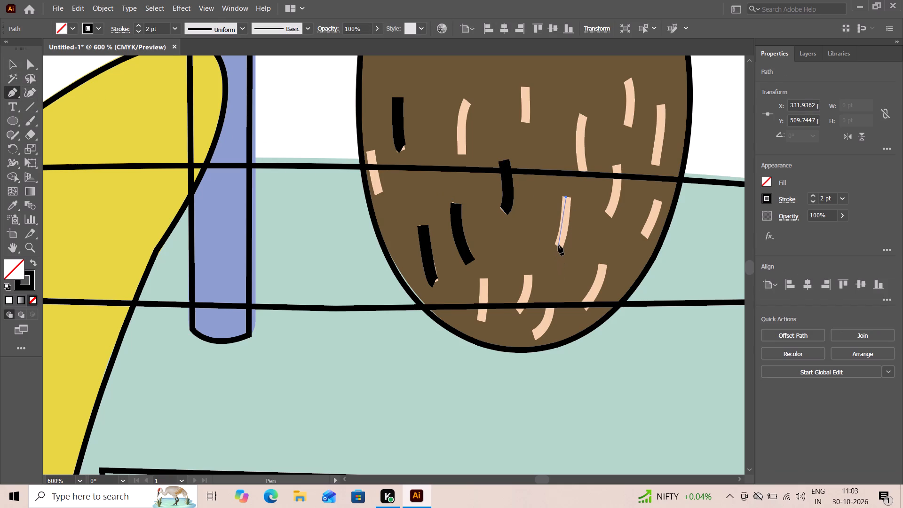
drag(558, 245, 554, 247)
drag(554, 247, 553, 247)
drag(553, 247, 546, 260)
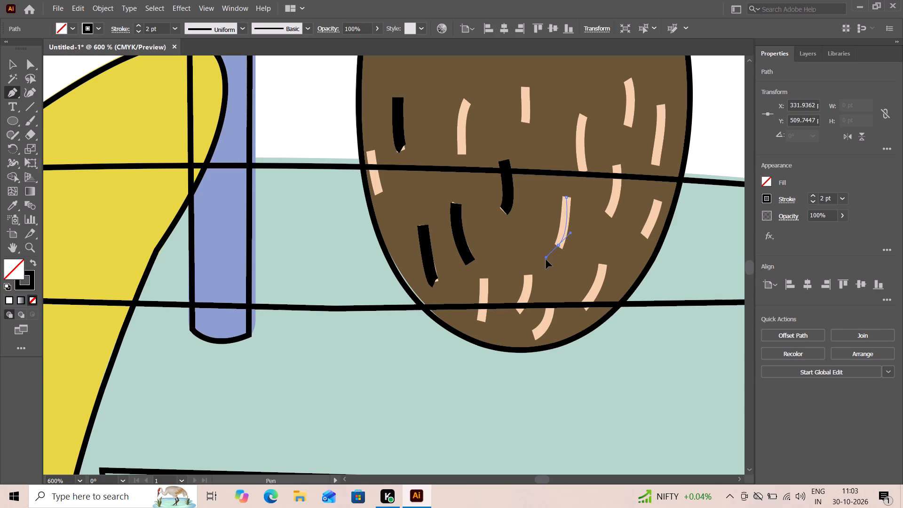
drag(546, 260, 550, 266)
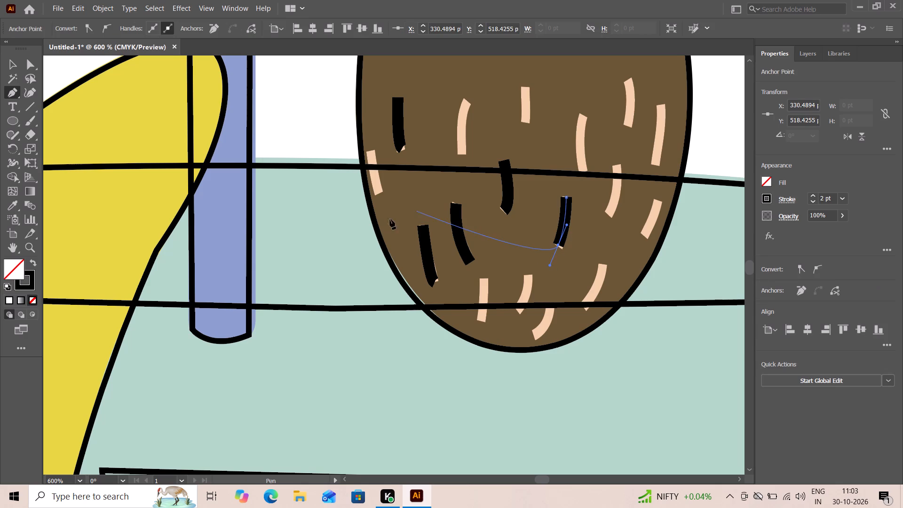
click(14, 69)
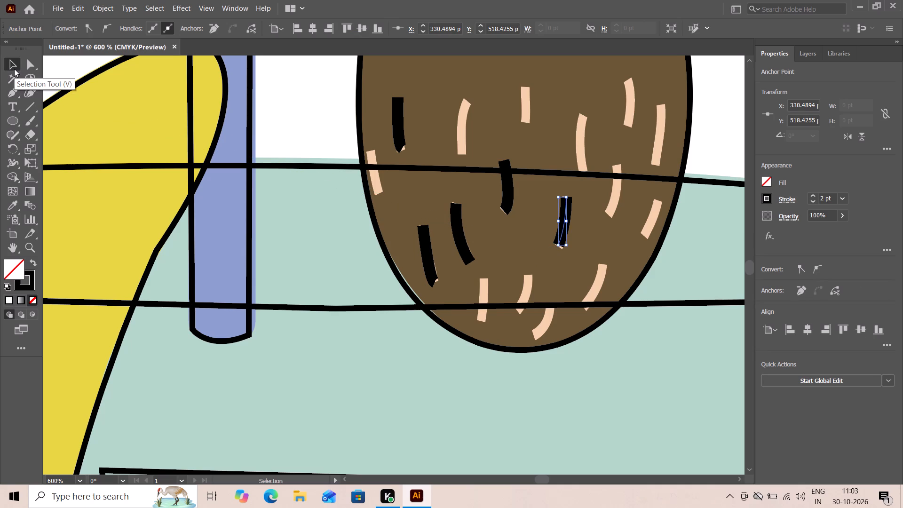
Trace the short slanted fibre mark near the coconut's bottom centre, crossing the lower table line, with a curved 2 pt Pen stroke.
click(12, 95)
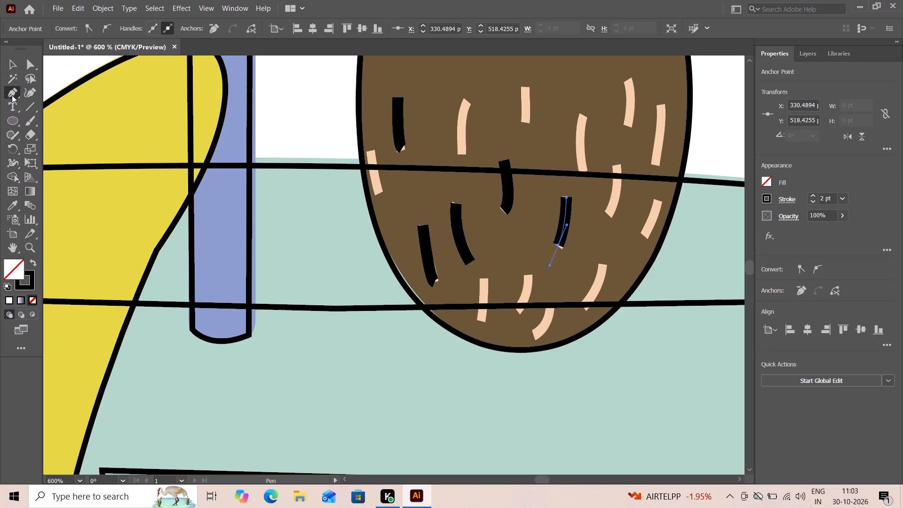
click(528, 275)
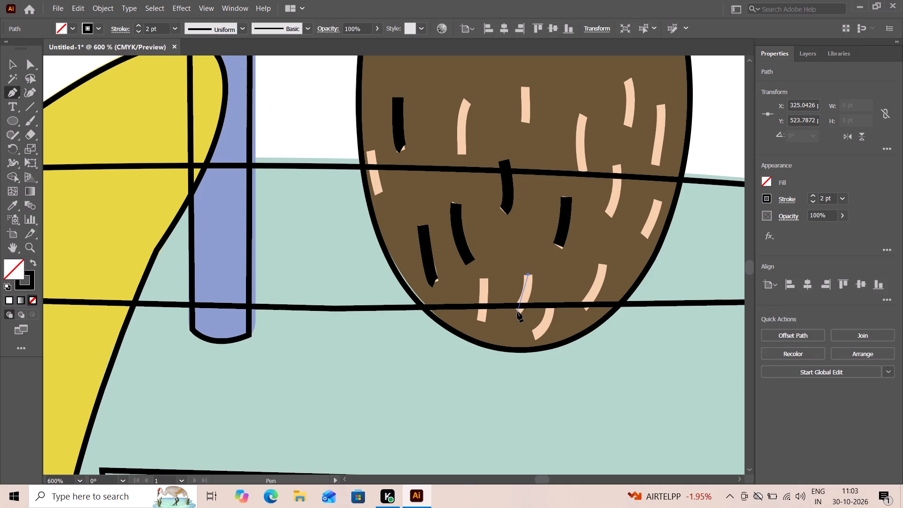
drag(517, 311, 509, 312)
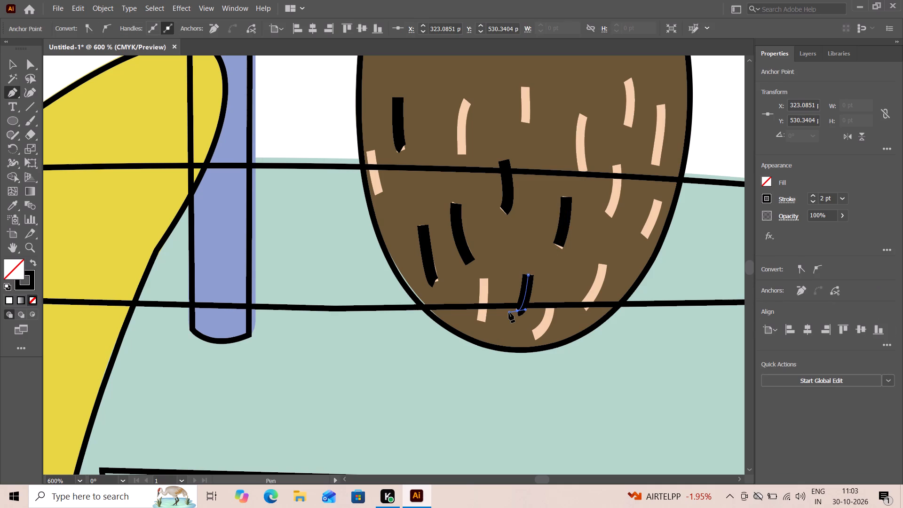
click(10, 66)
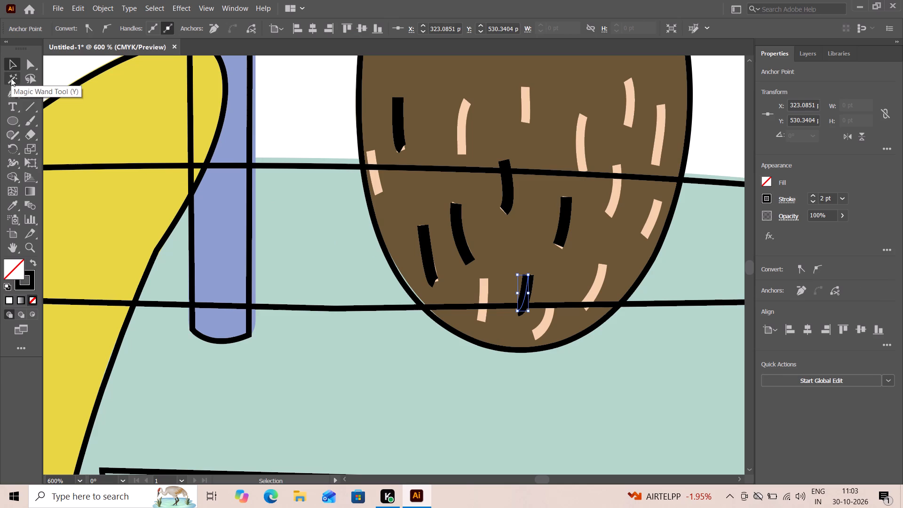
Trace the short upper-centre fibre mark and the mark at the coconut's left edge with separate straight 2 pt Pen strokes, and deselect.
click(11, 87)
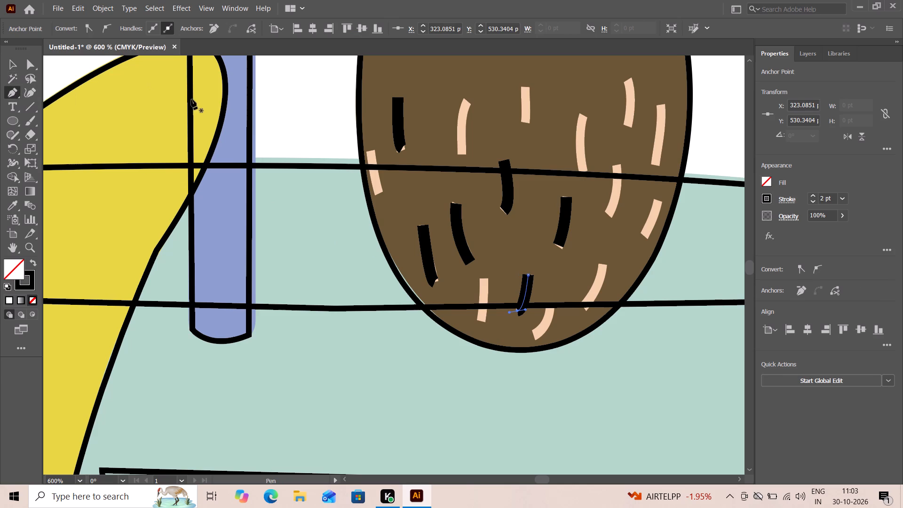
click(524, 86)
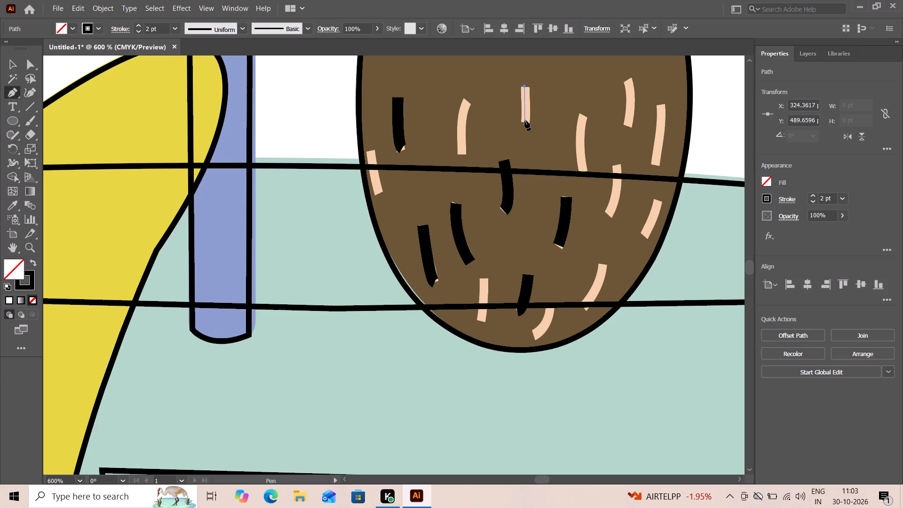
click(525, 120)
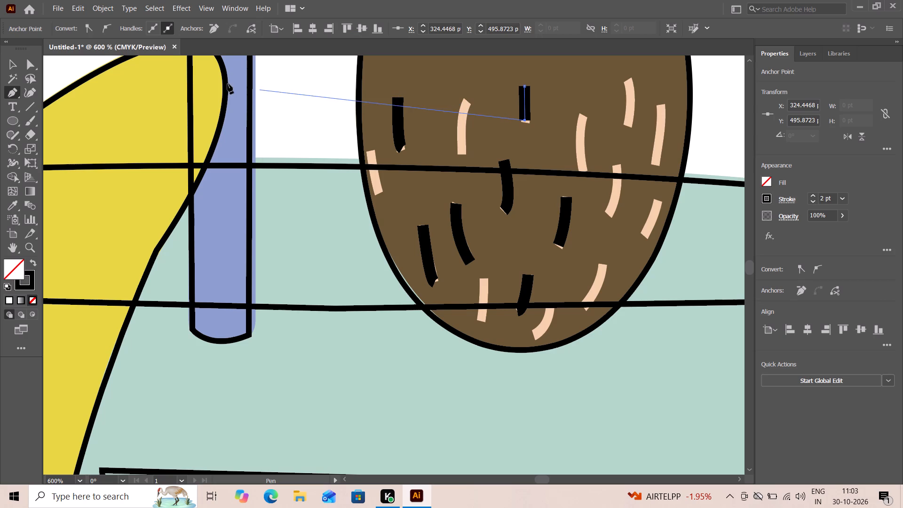
click(13, 61)
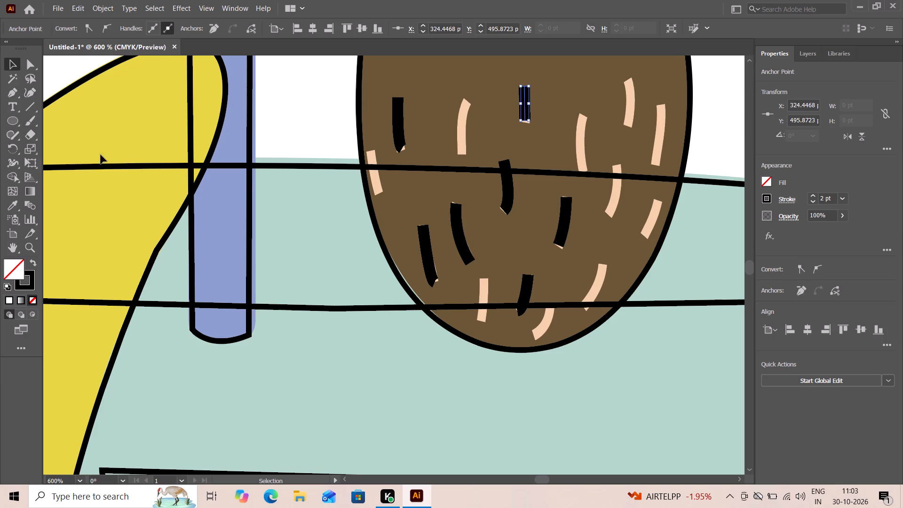
click(11, 93)
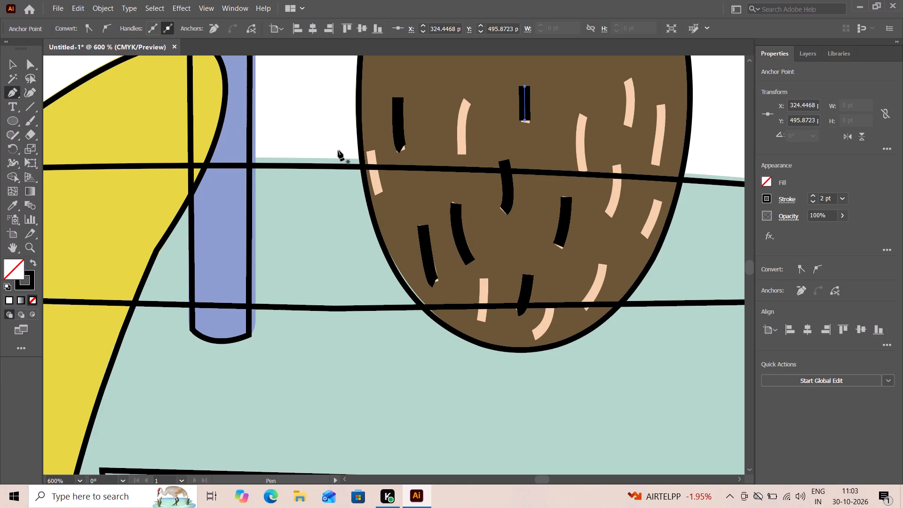
click(370, 150)
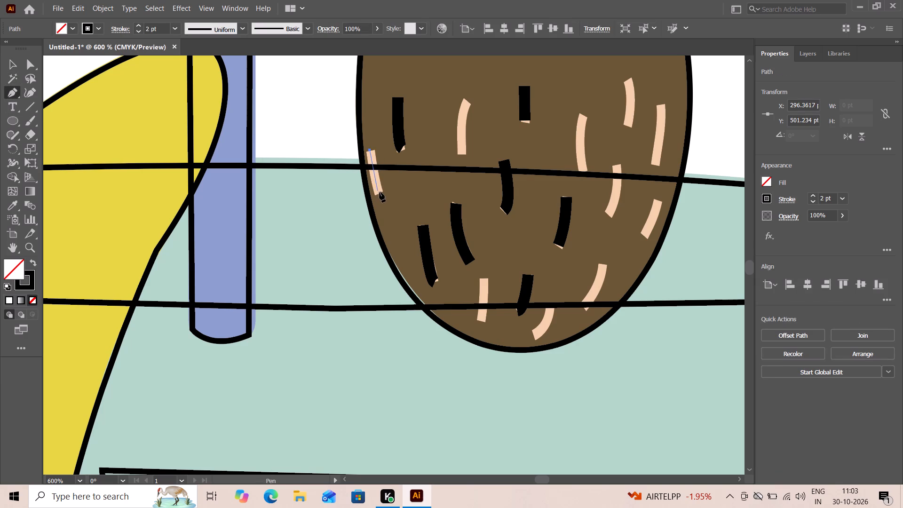
click(379, 192)
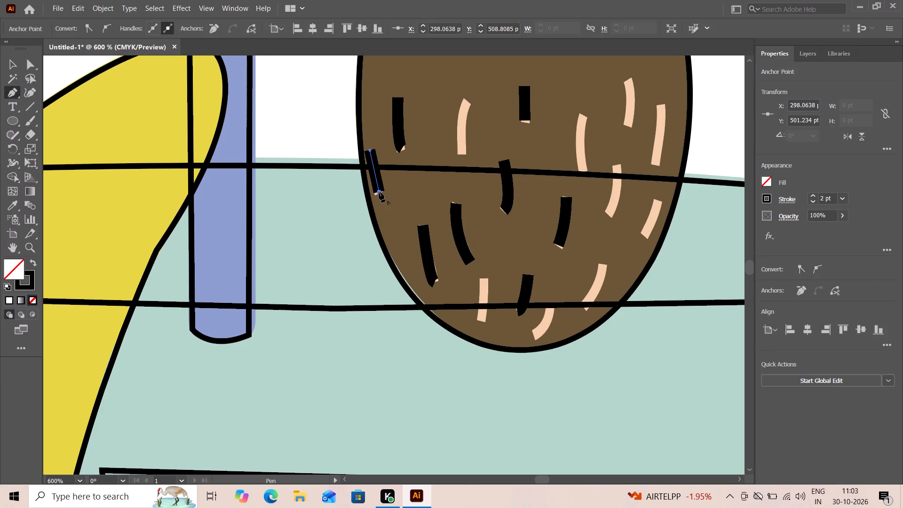
click(12, 67)
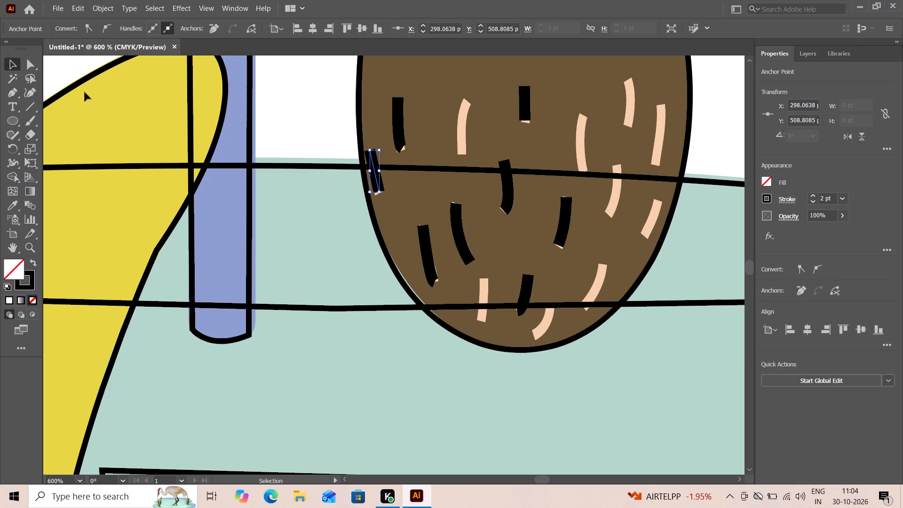
click(276, 114)
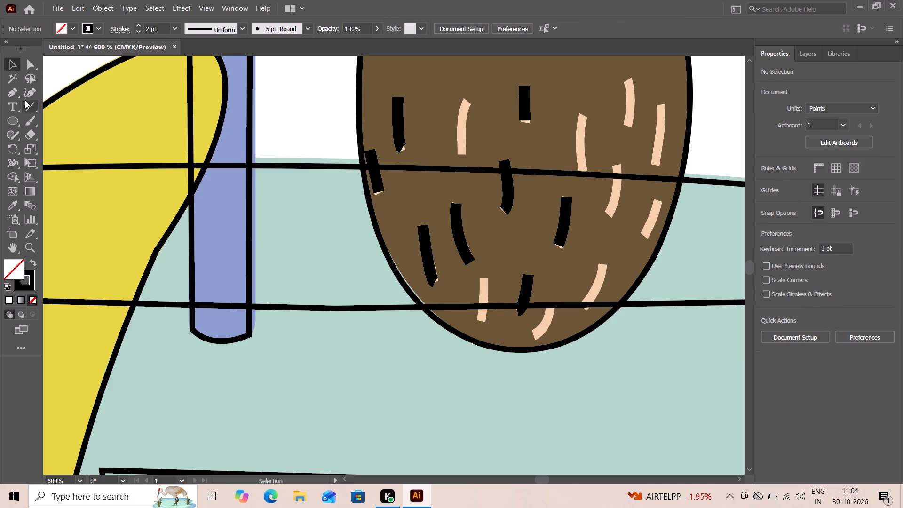
Trace the long fibre mark right of the coconut's centre and the uppermost mark beyond it with separate curved 2 pt Pen strokes, and deselect.
click(11, 95)
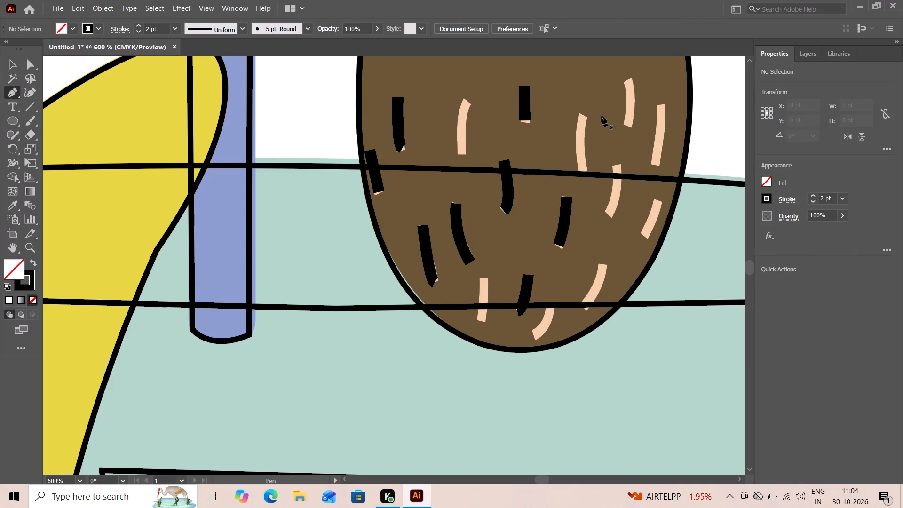
click(584, 116)
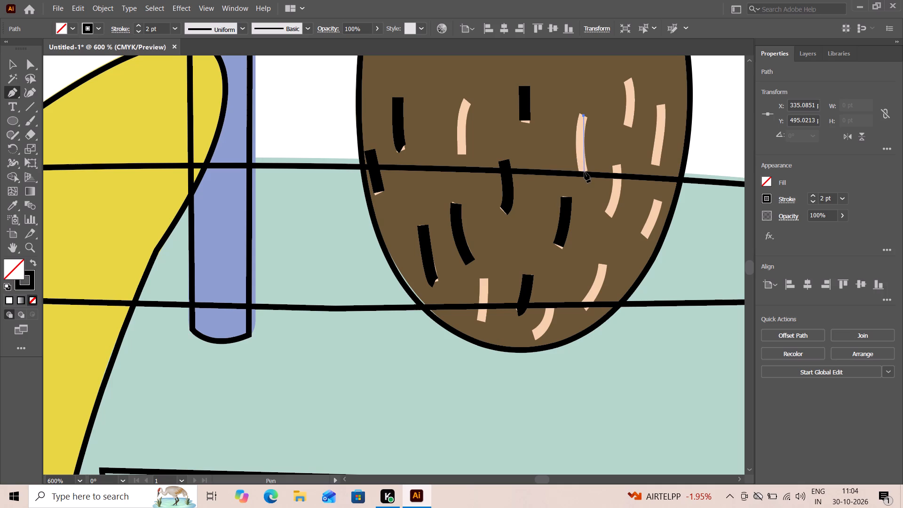
drag(585, 172, 593, 181)
drag(593, 181, 594, 182)
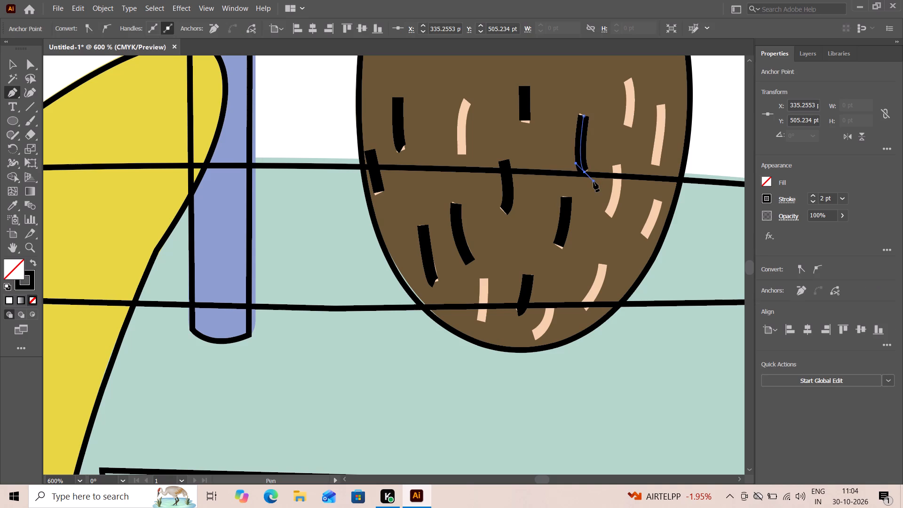
click(9, 65)
click(13, 90)
click(627, 80)
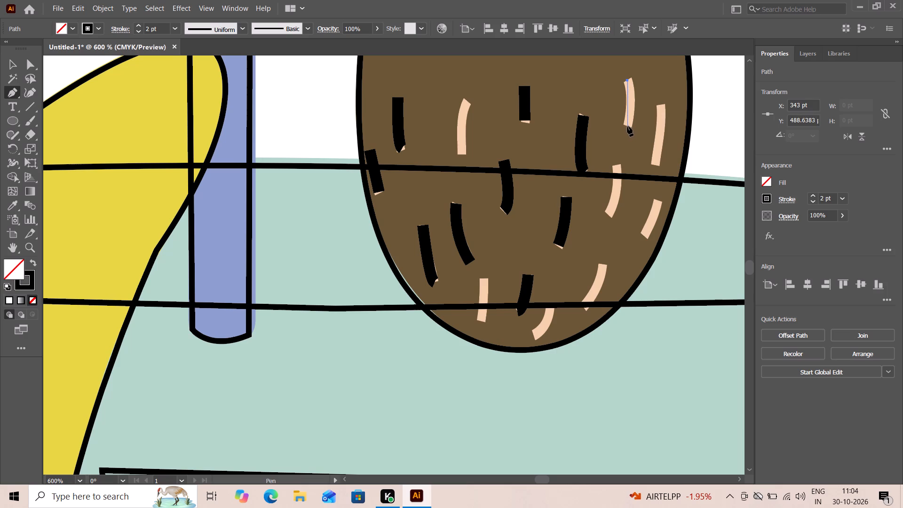
drag(627, 127, 619, 138)
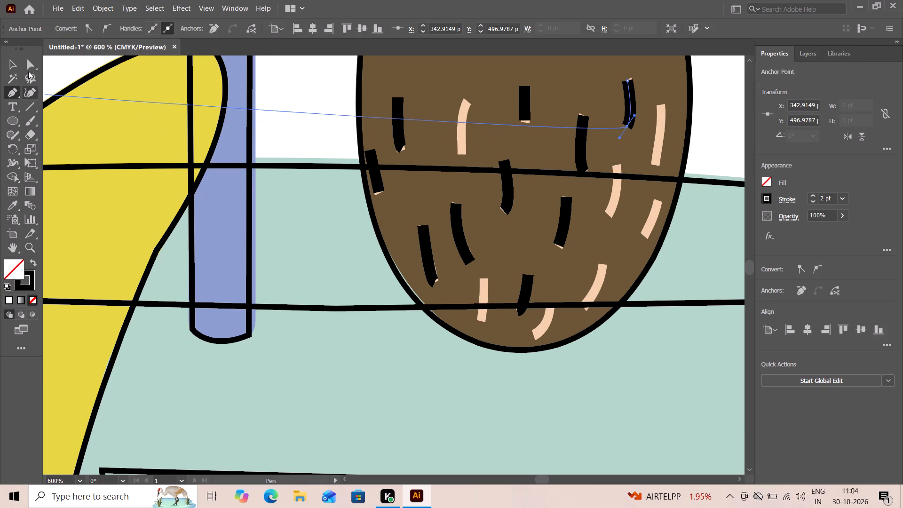
click(8, 63)
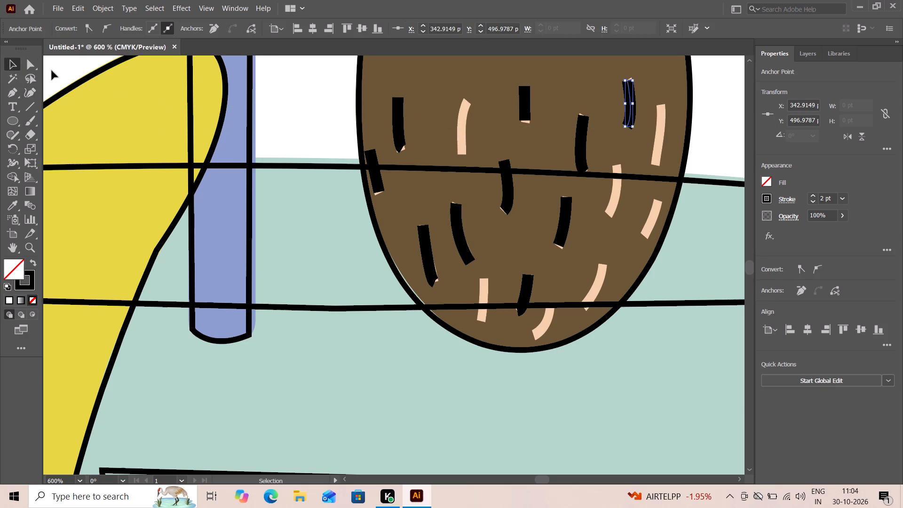
click(52, 71)
Trace the slanted upper fibre mark left of the coconut's centre with a curved 2 pt Pen stroke, and deselect.
click(13, 93)
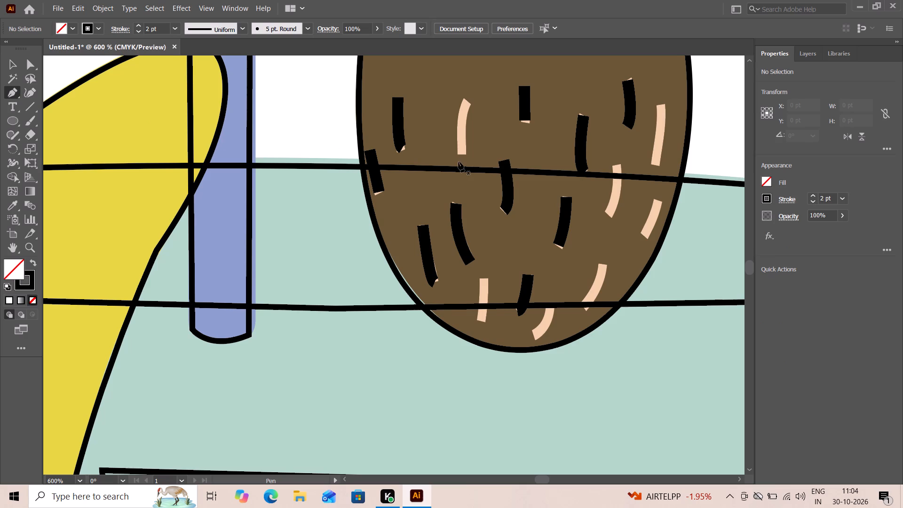
click(467, 101)
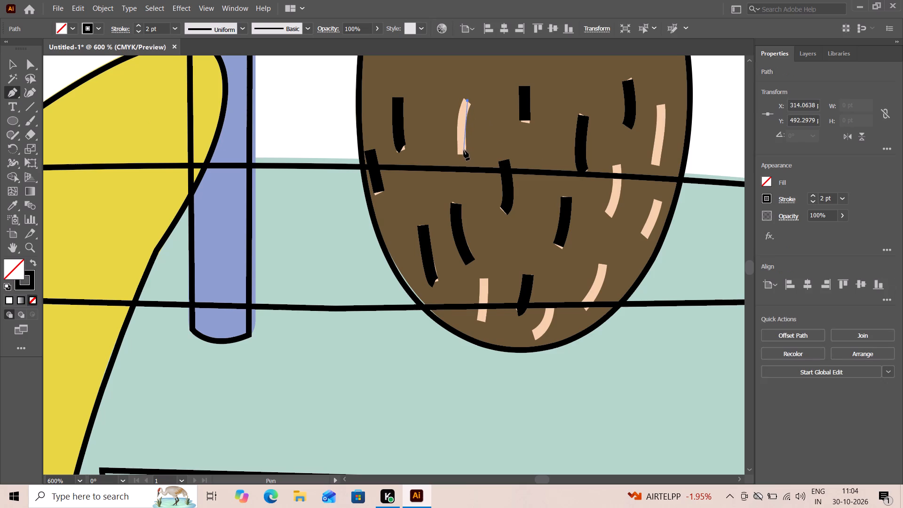
drag(464, 154, 471, 159)
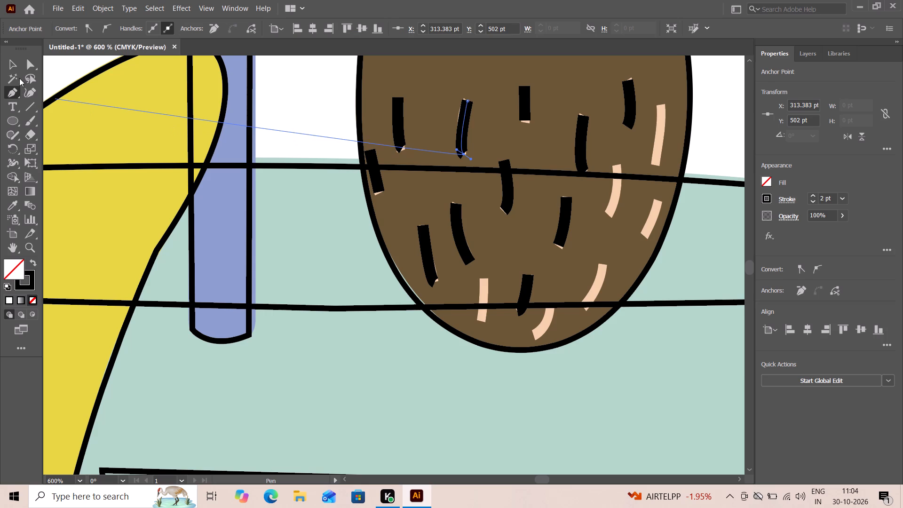
click(11, 62)
click(55, 69)
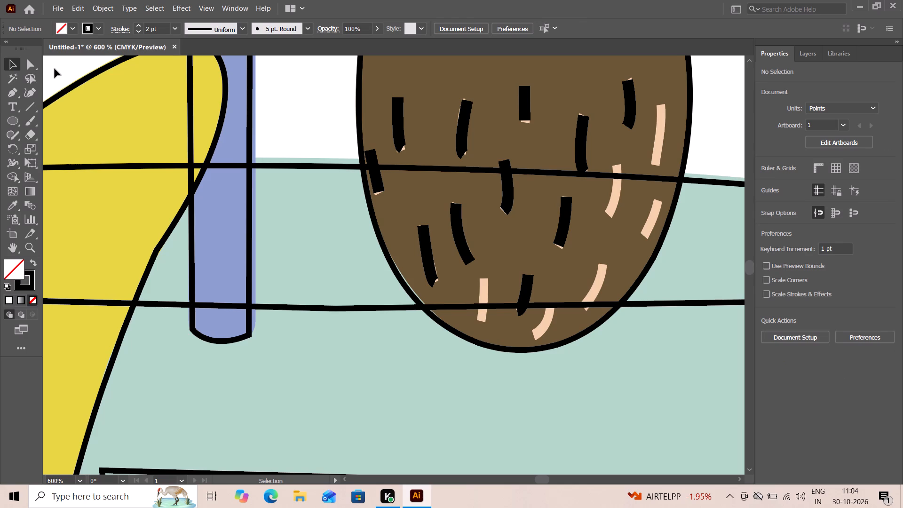
Trace the curved fibre mark that crosses the upper table line in the coconut's right half with a 2 pt Pen stroke, and deselect.
click(15, 91)
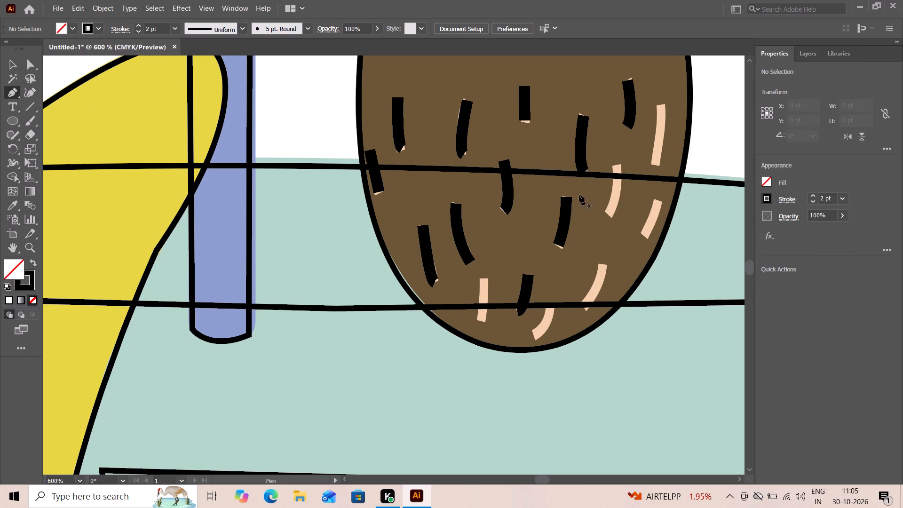
click(616, 166)
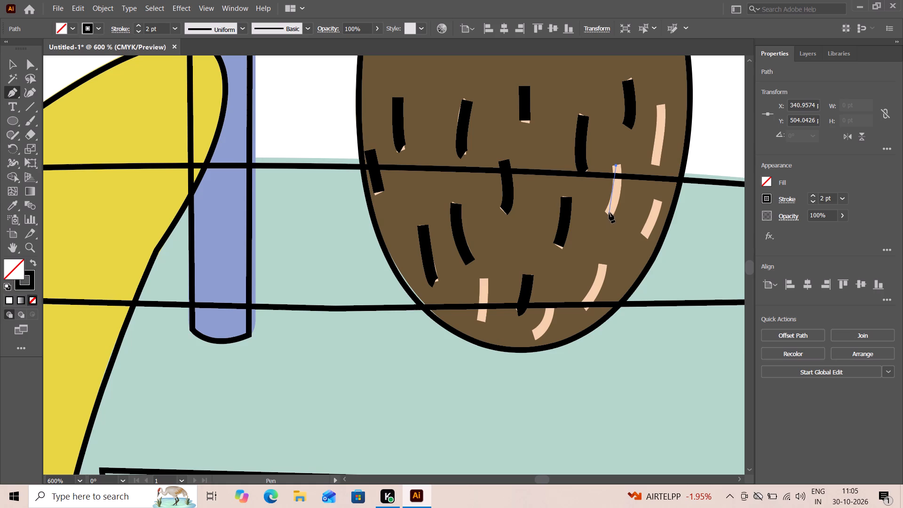
drag(609, 213, 598, 222)
drag(598, 222, 596, 230)
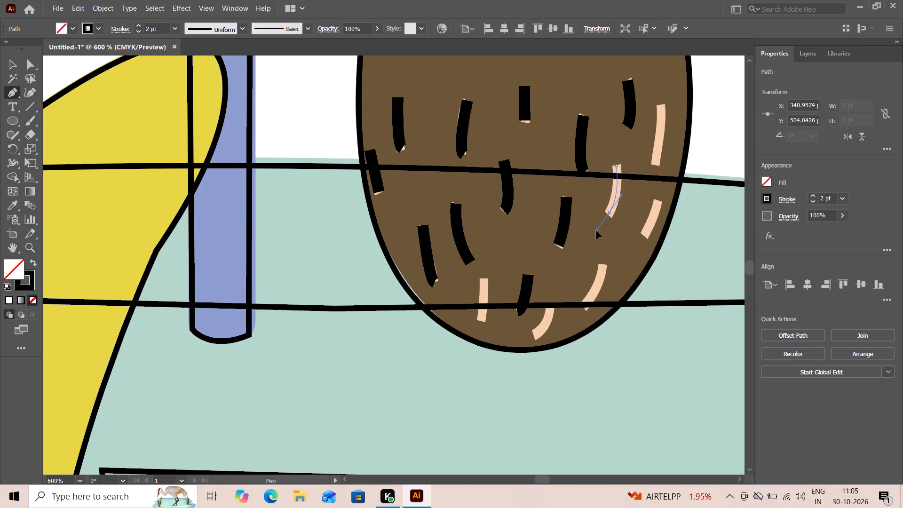
drag(596, 230, 596, 231)
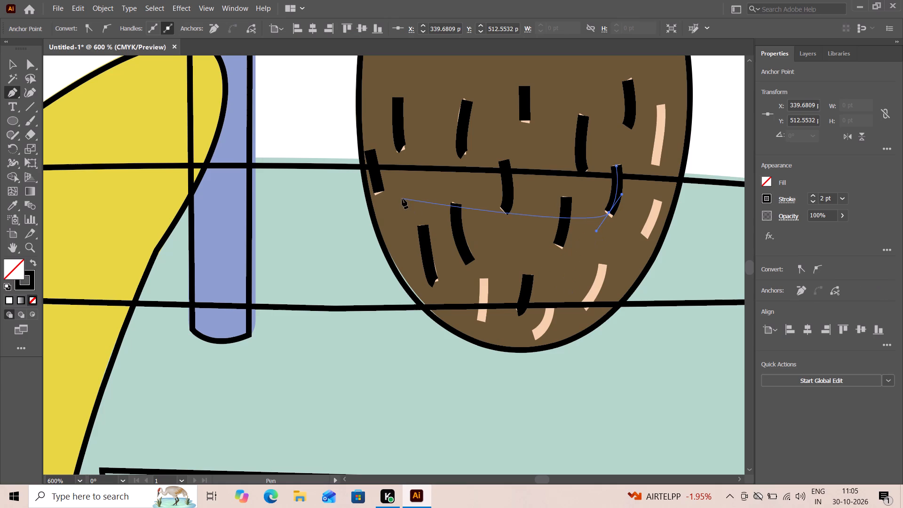
click(12, 63)
click(52, 70)
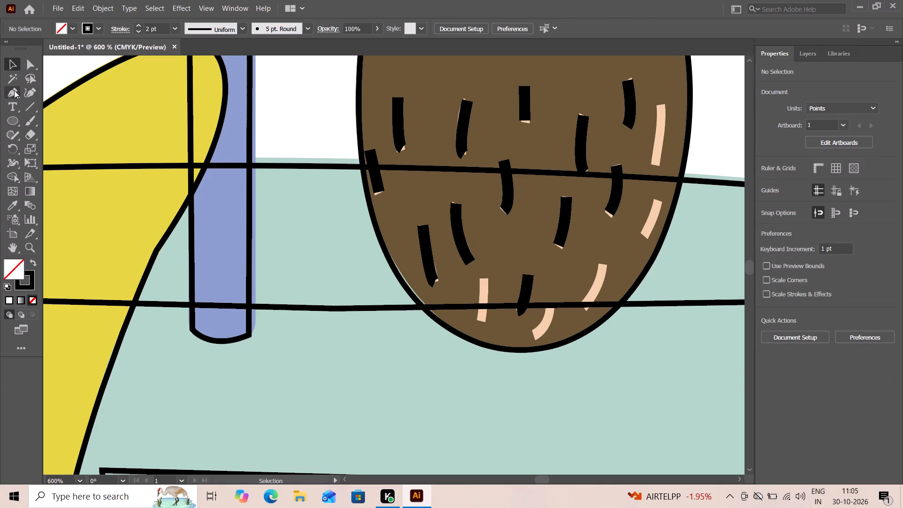
Trace the long fibre mark near the coconut's upper right edge and the short slanted mark below it with separate curved 2 pt Pen strokes.
click(14, 90)
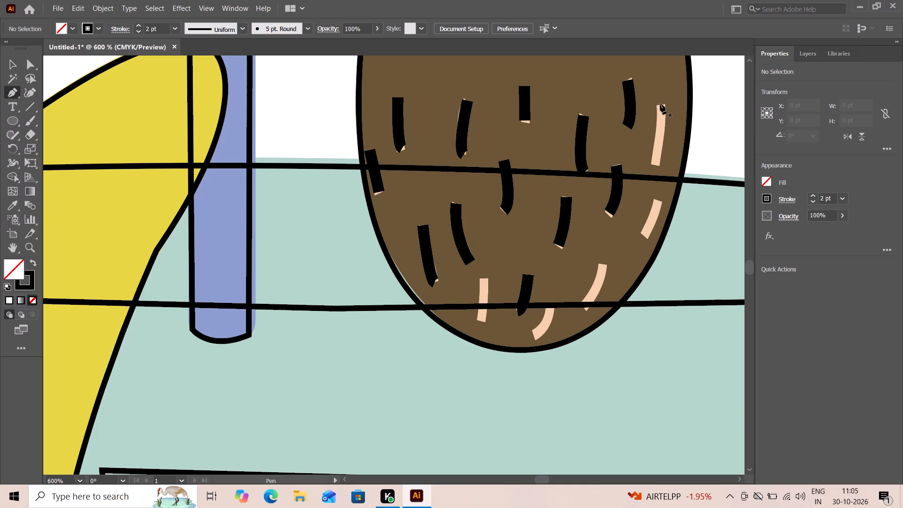
click(660, 105)
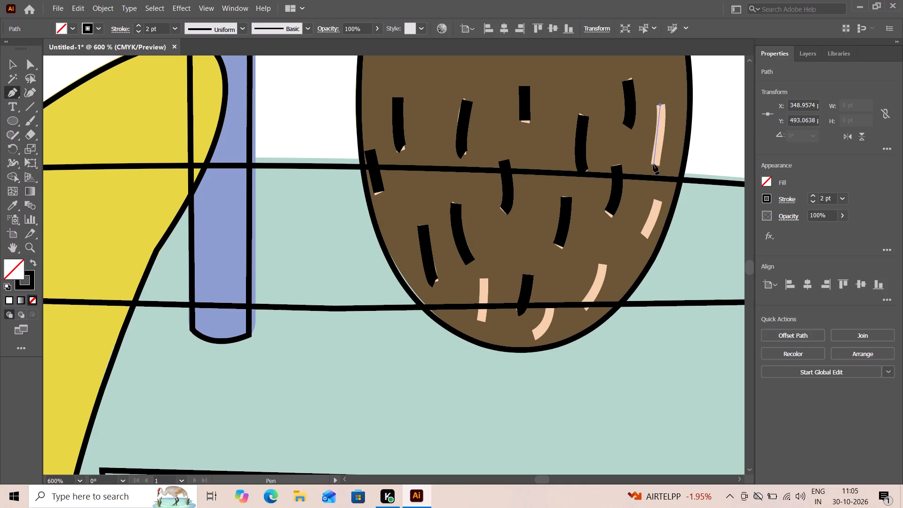
drag(656, 163, 656, 165)
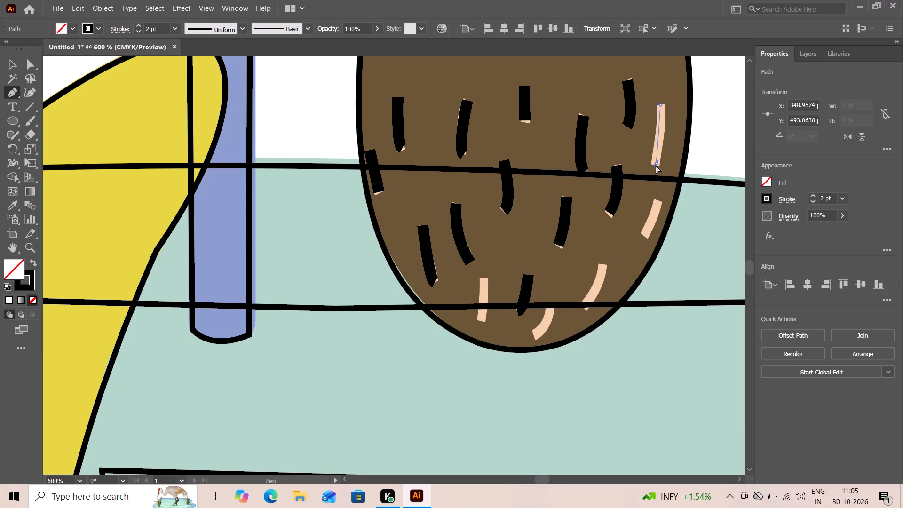
drag(656, 165, 652, 169)
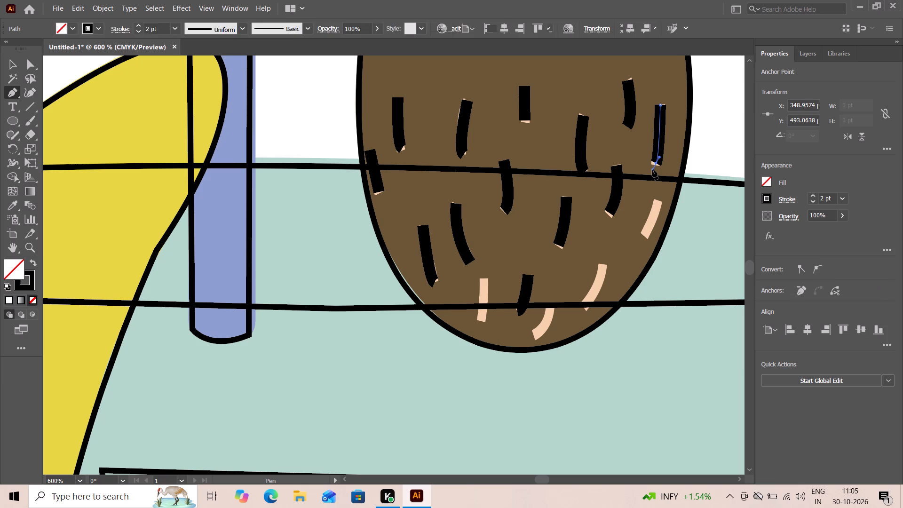
click(14, 66)
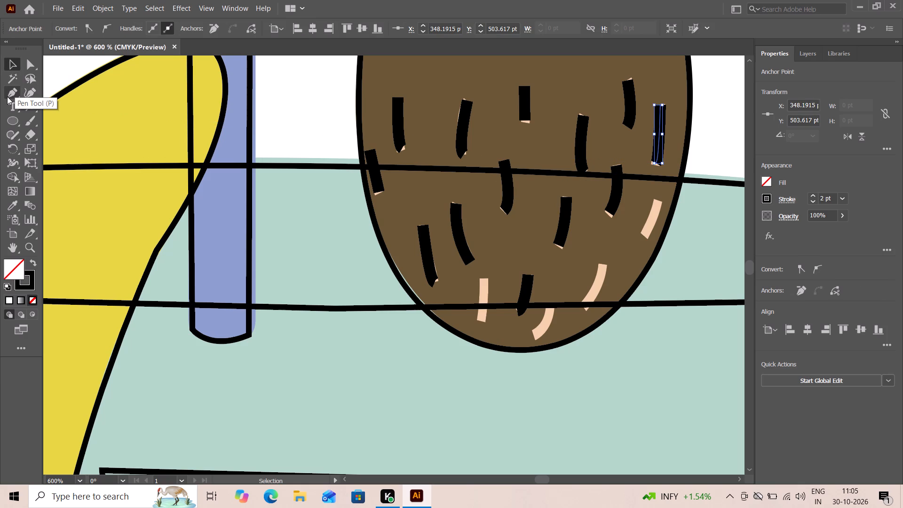
click(7, 96)
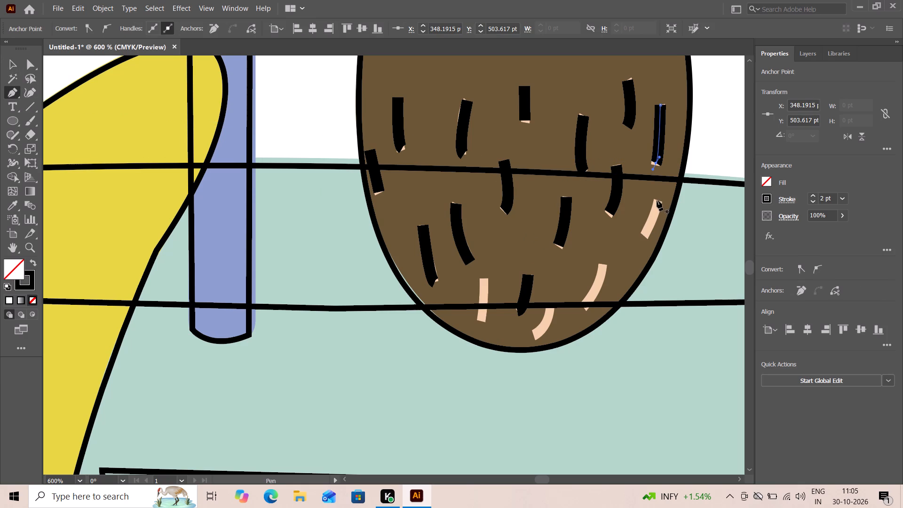
click(657, 200)
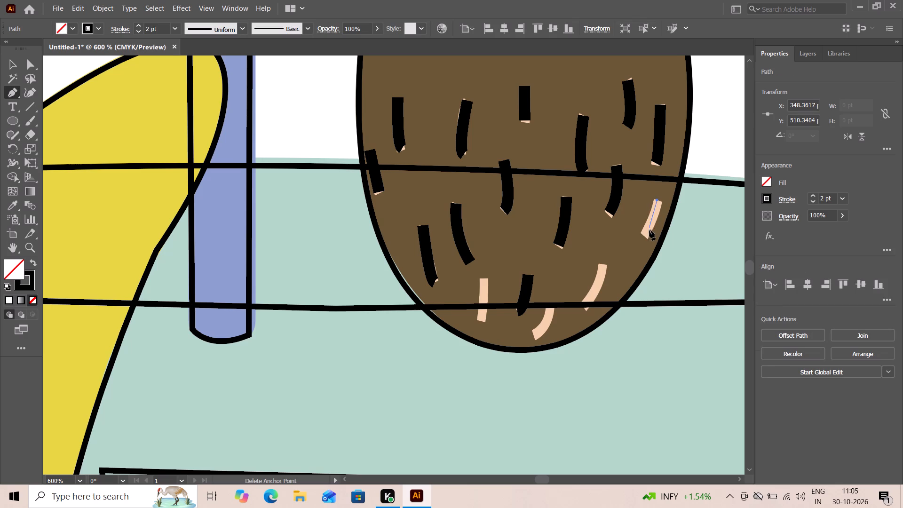
drag(644, 233, 642, 237)
drag(642, 237, 636, 241)
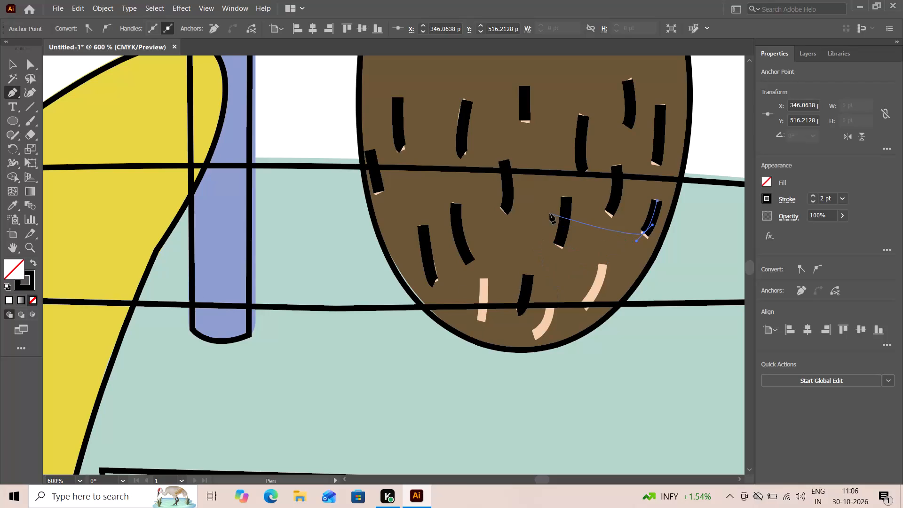
click(11, 68)
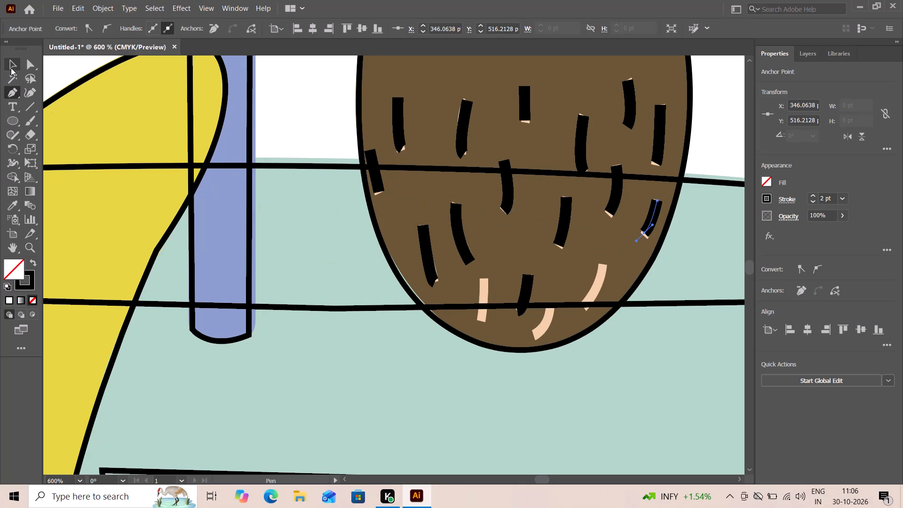
Trace the slanted fibre mark at the coconut's lower right, touching the lower table line, with a curved 2 pt Pen stroke, and deselect.
click(12, 96)
click(602, 264)
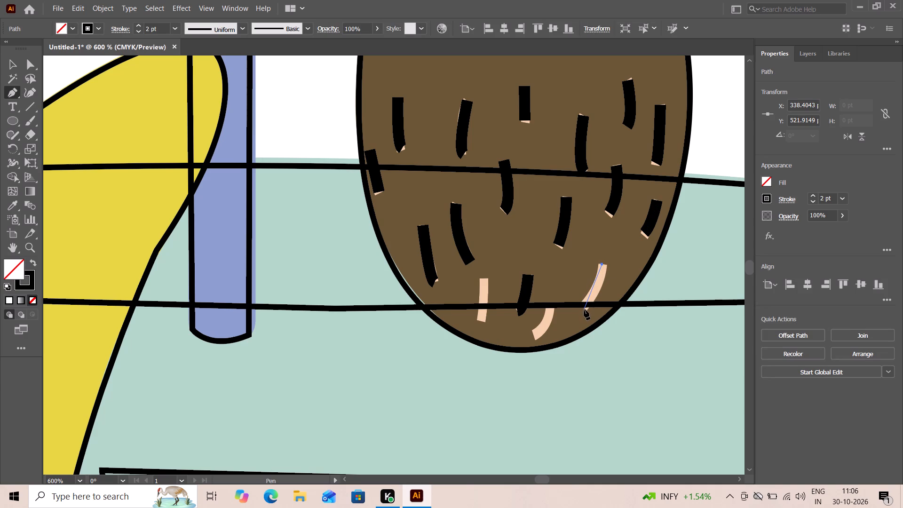
drag(585, 309, 575, 315)
drag(575, 315, 566, 332)
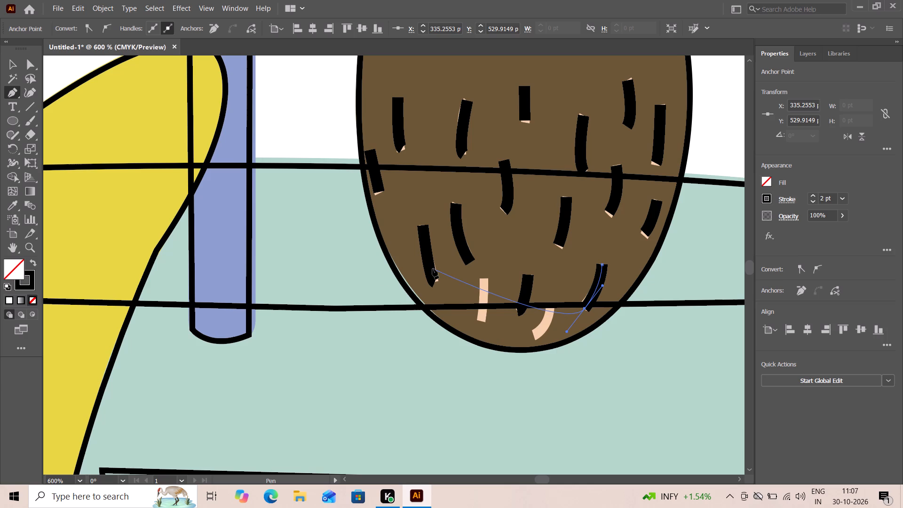
click(11, 62)
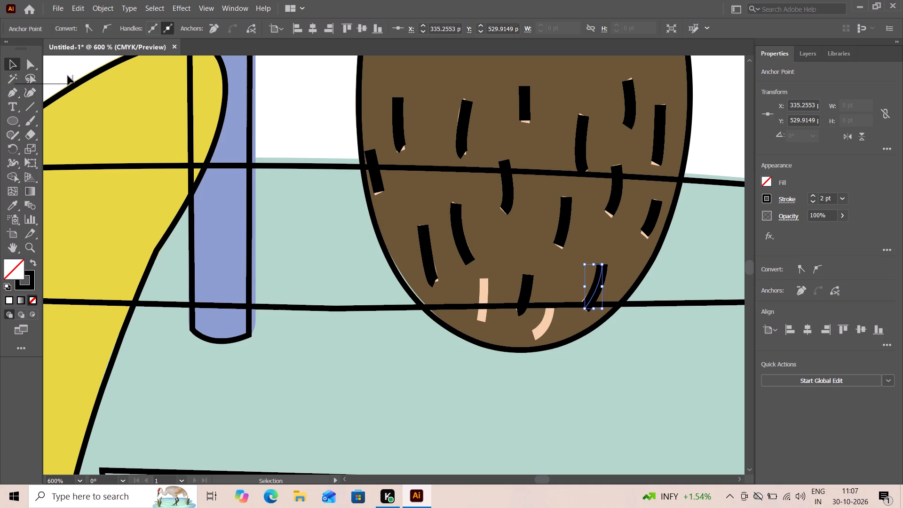
click(68, 76)
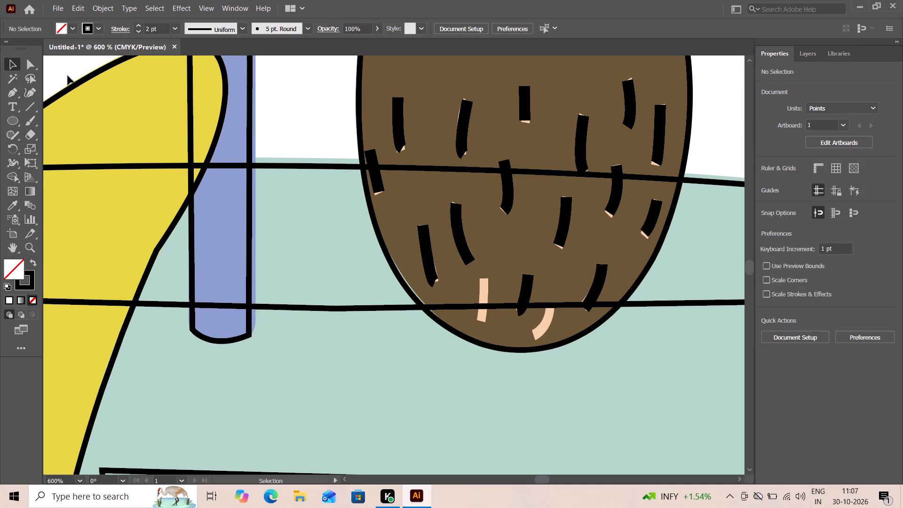
Trace the near-vertical fibre mark at the coconut's lower left and the curved bottommost mark with separate 2 pt Pen strokes, and deselect.
click(9, 91)
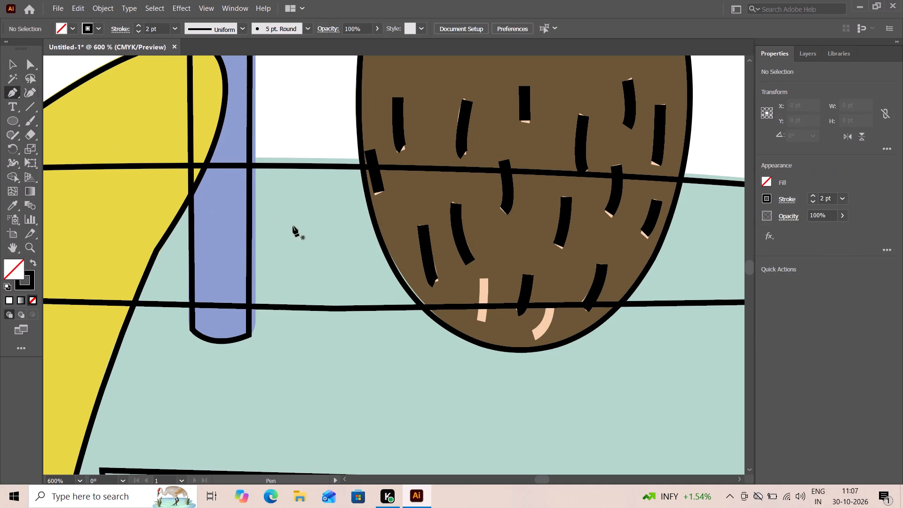
click(483, 278)
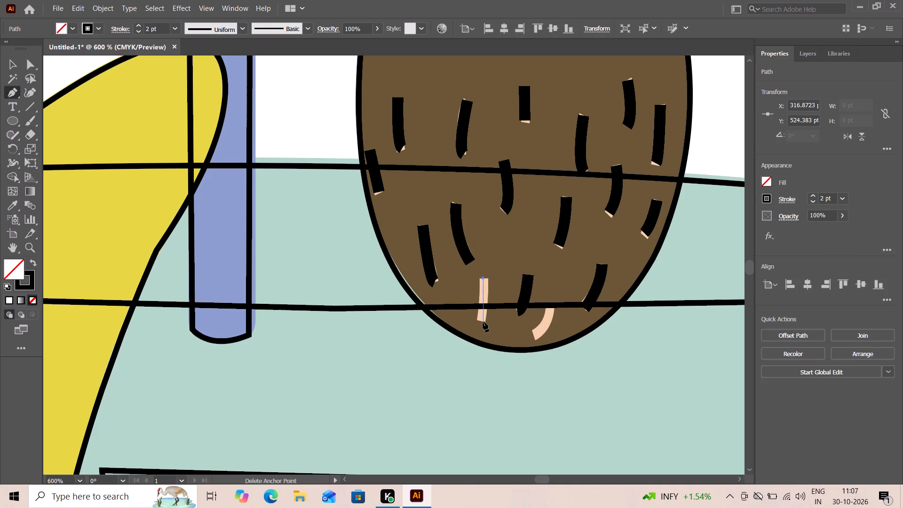
drag(481, 320, 480, 325)
drag(480, 325, 476, 328)
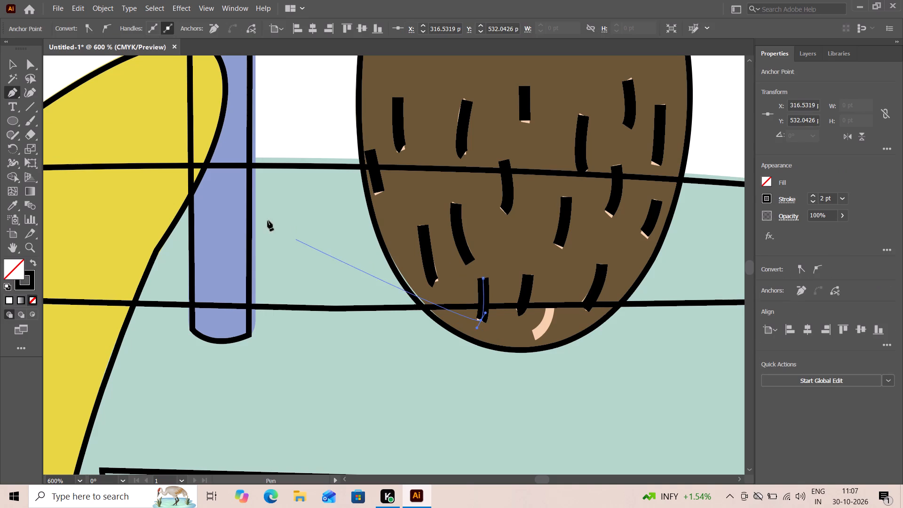
click(10, 65)
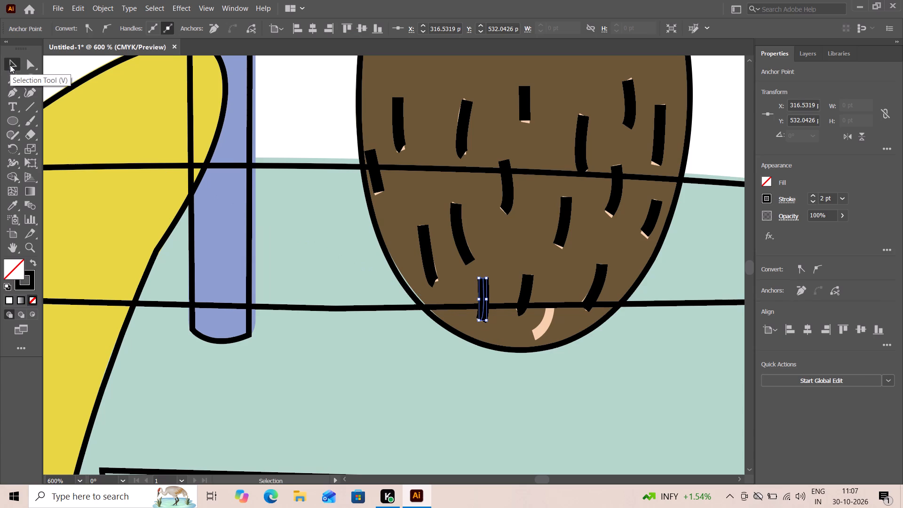
click(55, 65)
click(10, 95)
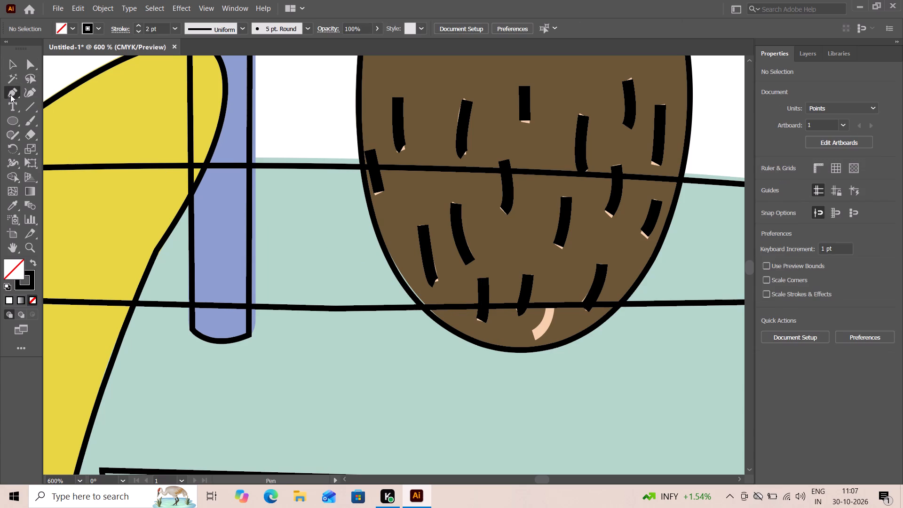
click(549, 307)
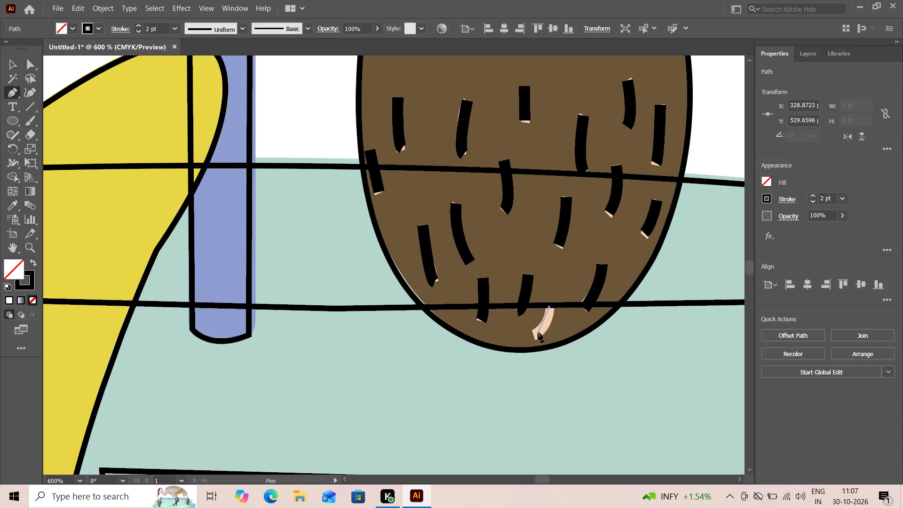
drag(535, 335, 526, 344)
drag(526, 344, 515, 352)
drag(515, 352, 515, 349)
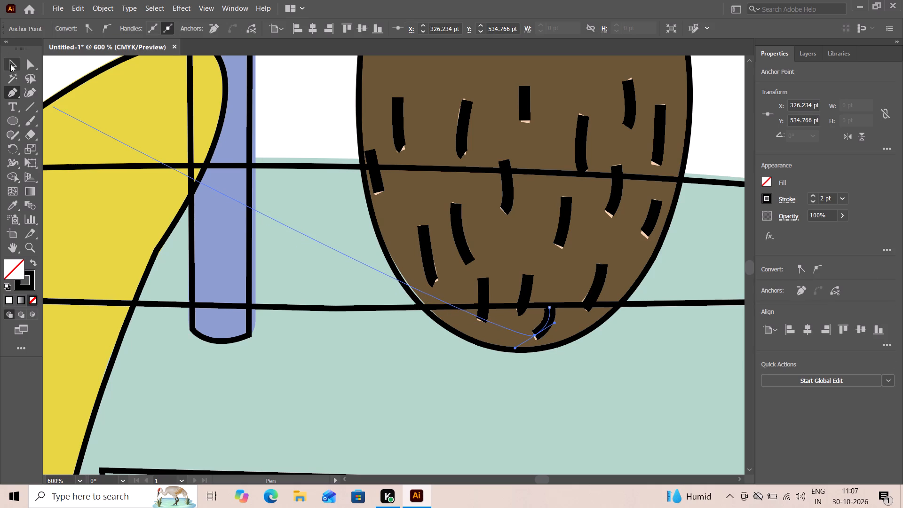
click(12, 64)
click(56, 69)
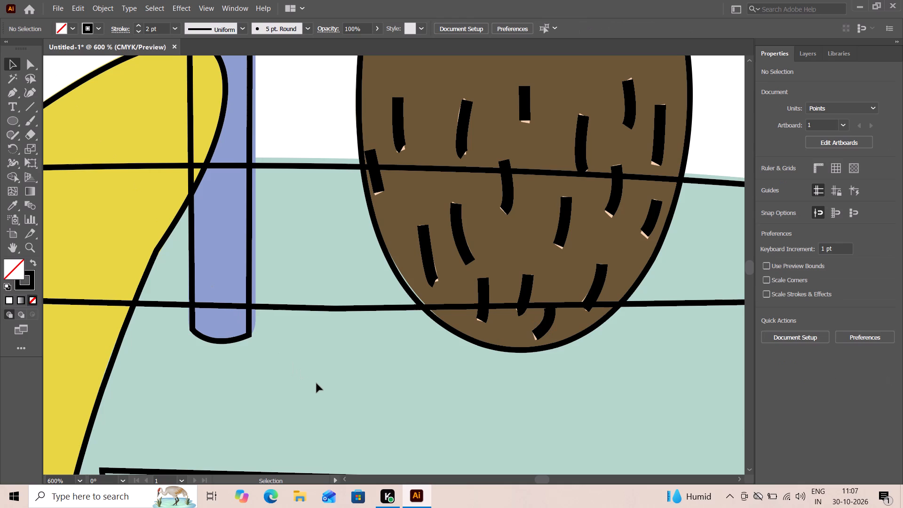
Go to the other coconut drink, the one with the red straw and untraced fibre marks.
click(15, 246)
drag(319, 244, 495, 254)
drag(398, 231, 556, 286)
drag(379, 237, 604, 264)
drag(465, 215, 608, 186)
drag(471, 169, 546, 185)
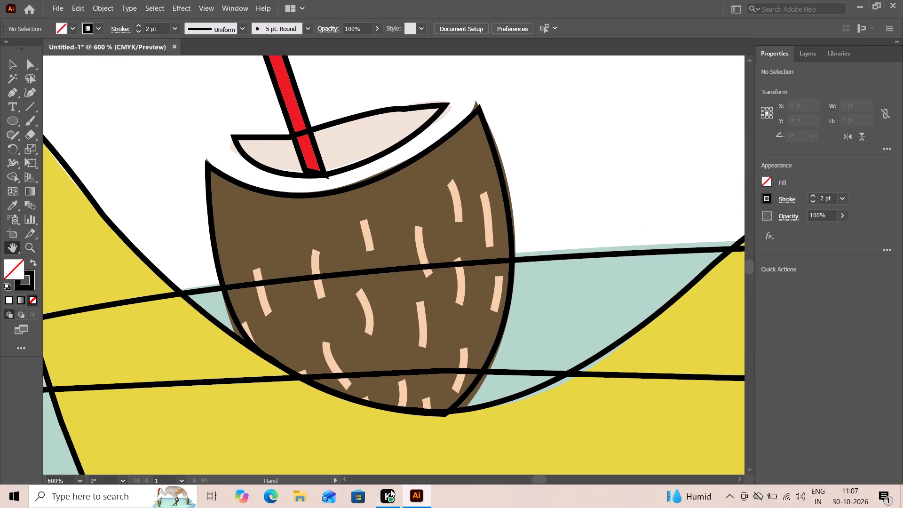
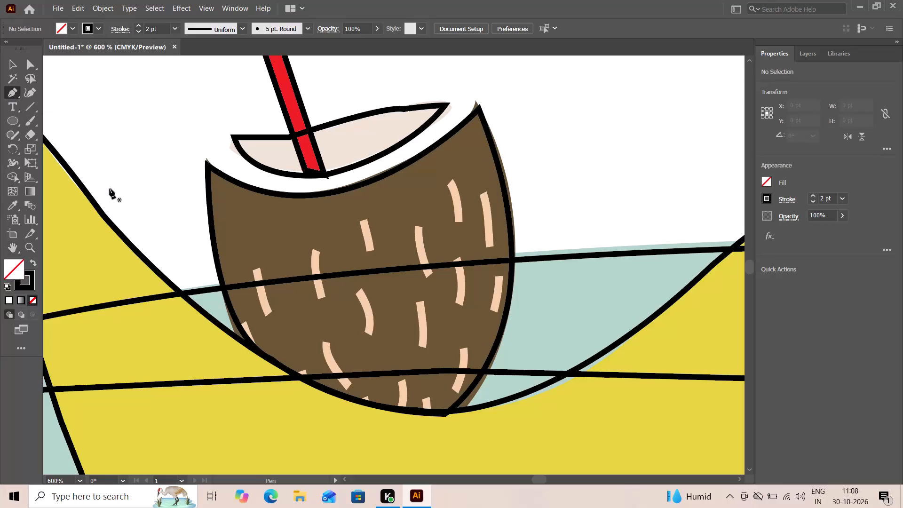
Trace the two leftmost fibre marks crossing the upper table line with separate 2 pt Pen strokes, the first straight and the second curved, and deselect.
click(256, 269)
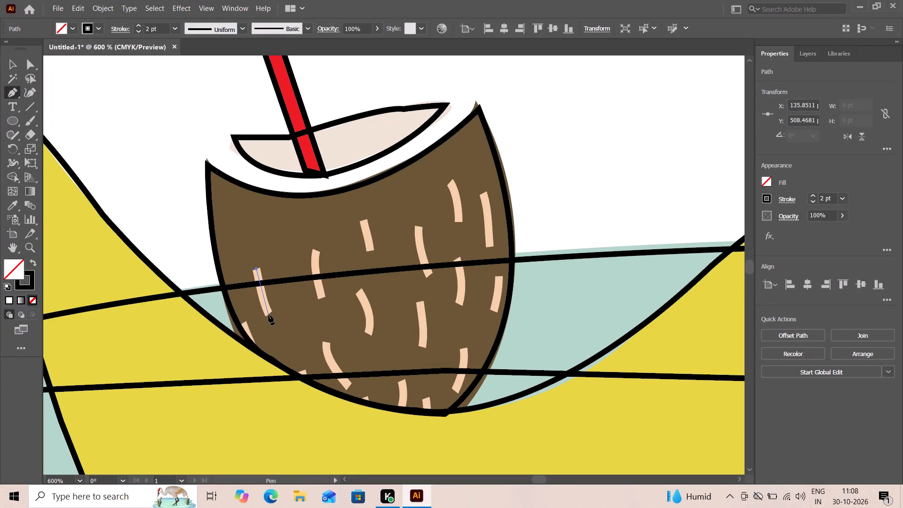
click(269, 315)
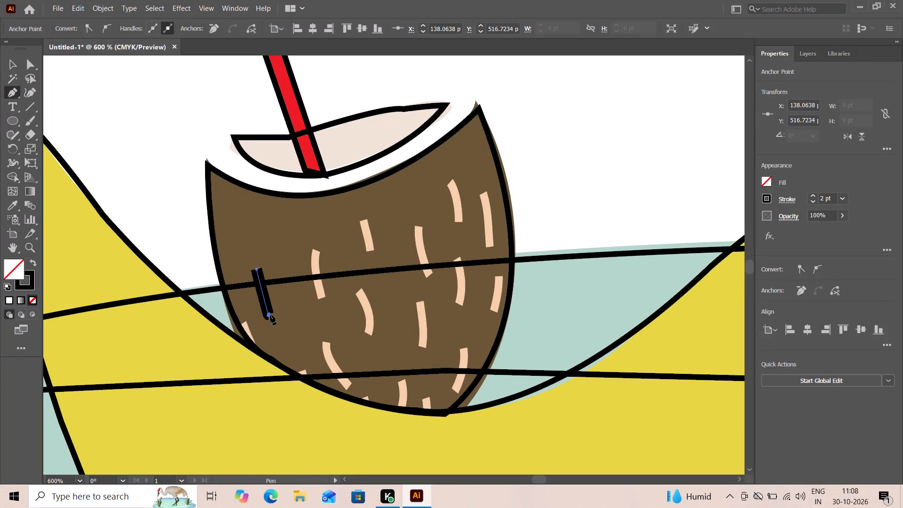
click(10, 61)
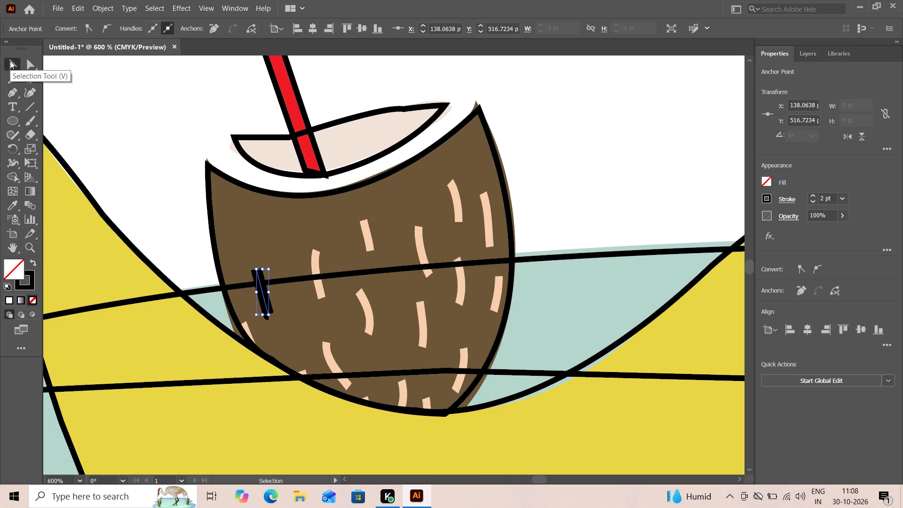
click(121, 92)
click(13, 94)
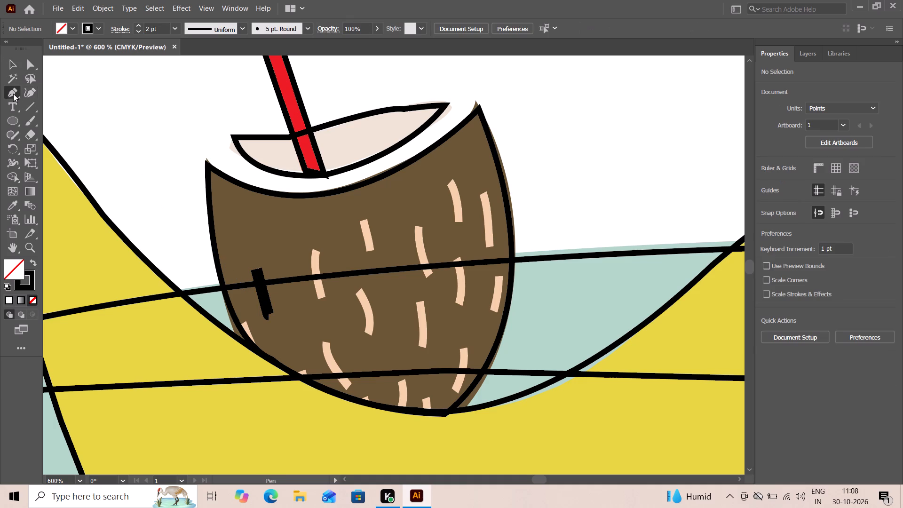
click(317, 251)
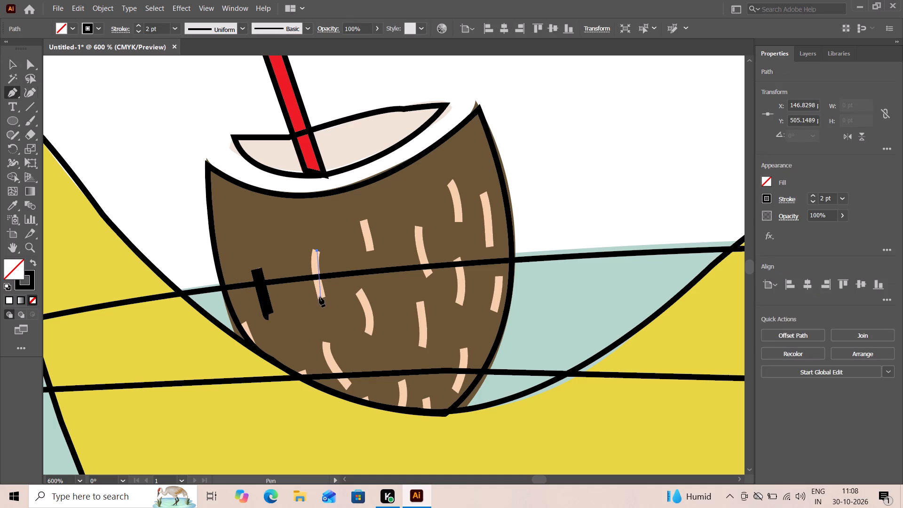
drag(321, 296, 325, 302)
drag(325, 302, 327, 302)
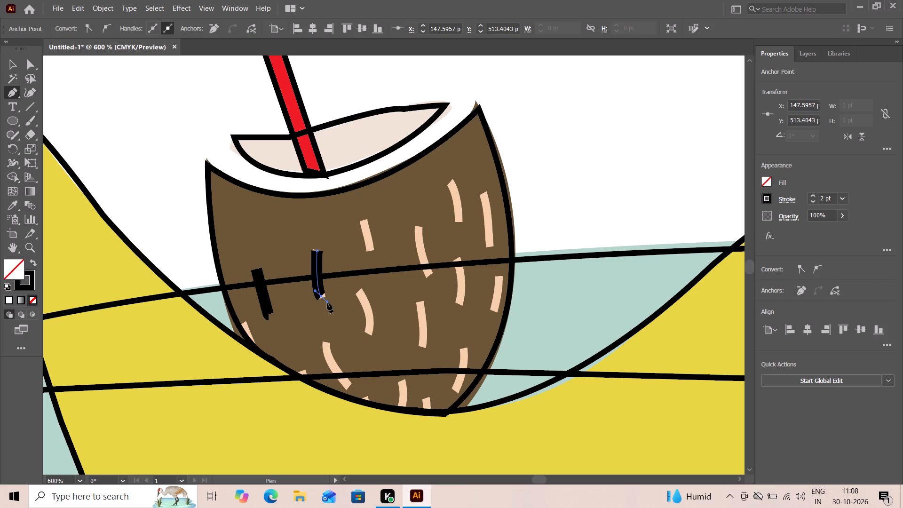
click(14, 69)
click(114, 150)
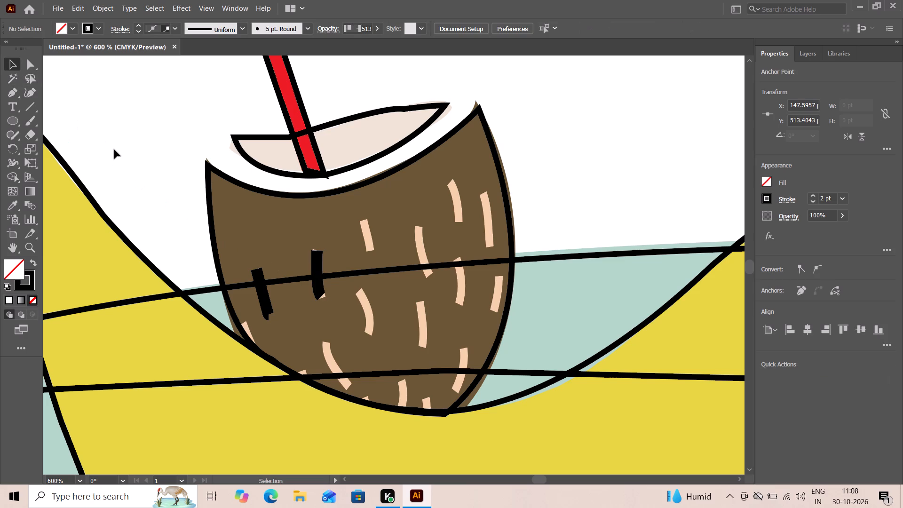
Trace the curved fibre mark at the coconut's centre, just below the upper table line, with a curved 2 pt Pen stroke, and deselect.
click(16, 94)
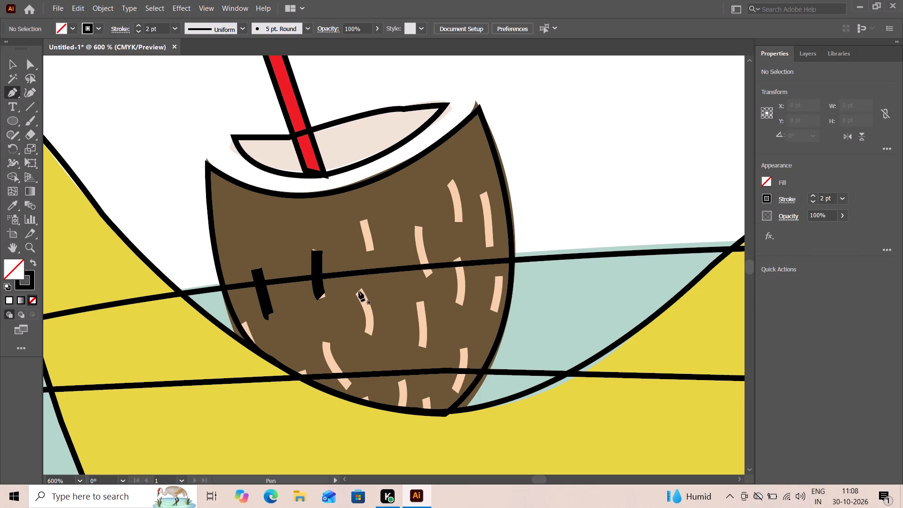
click(359, 291)
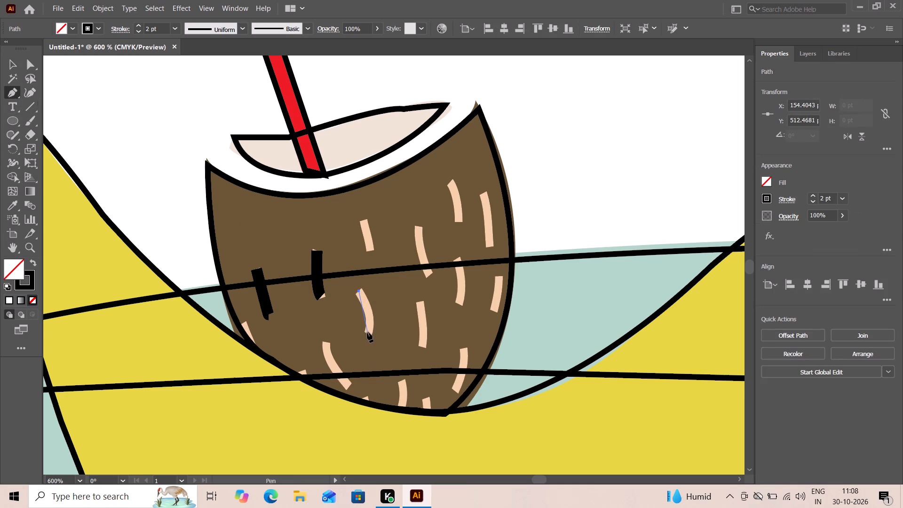
drag(369, 332, 367, 348)
drag(367, 348, 367, 351)
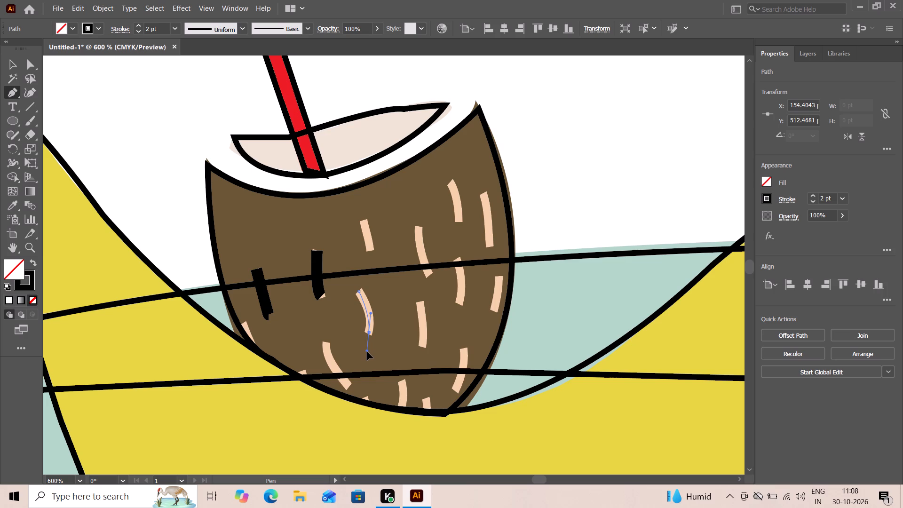
drag(367, 351, 360, 357)
drag(360, 357, 359, 359)
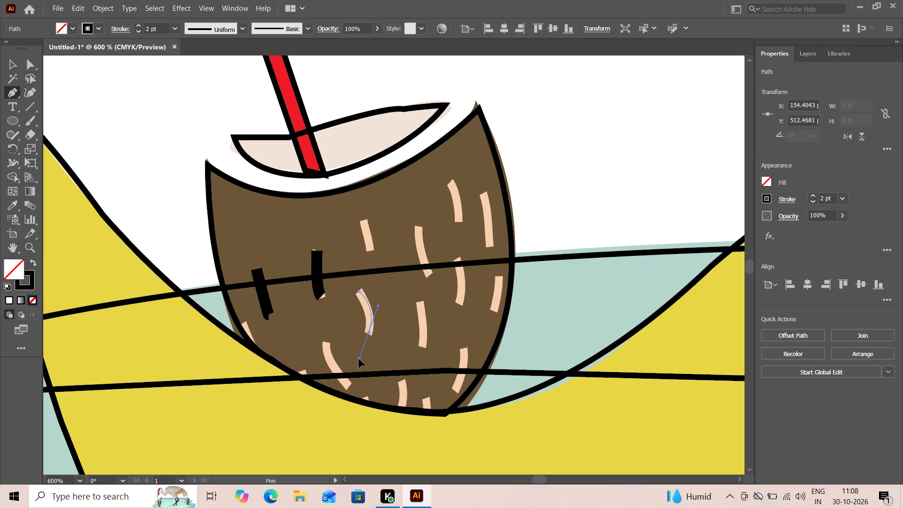
drag(359, 359, 357, 360)
drag(357, 360, 357, 361)
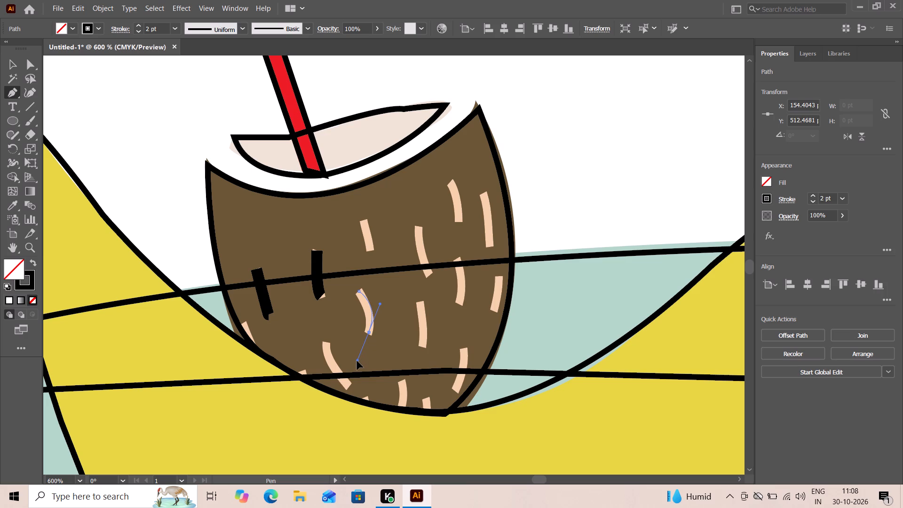
drag(357, 361, 366, 352)
drag(366, 352, 366, 356)
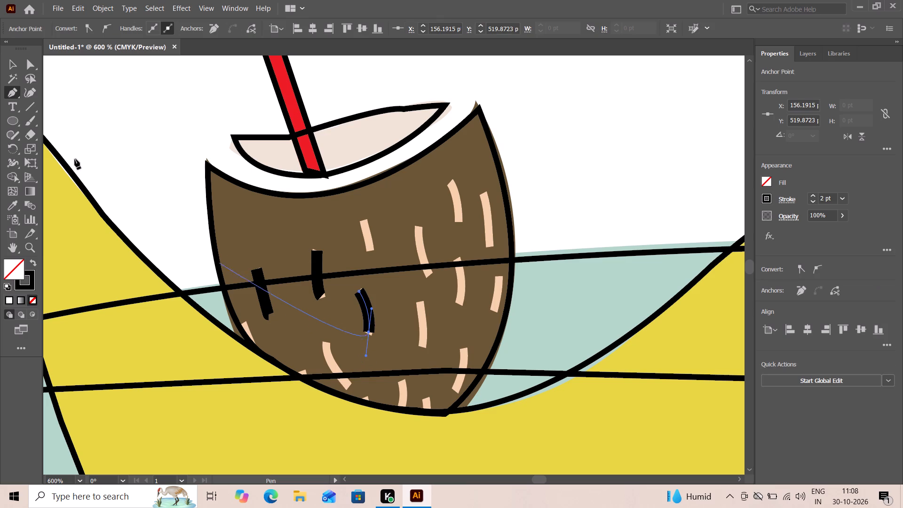
click(13, 59)
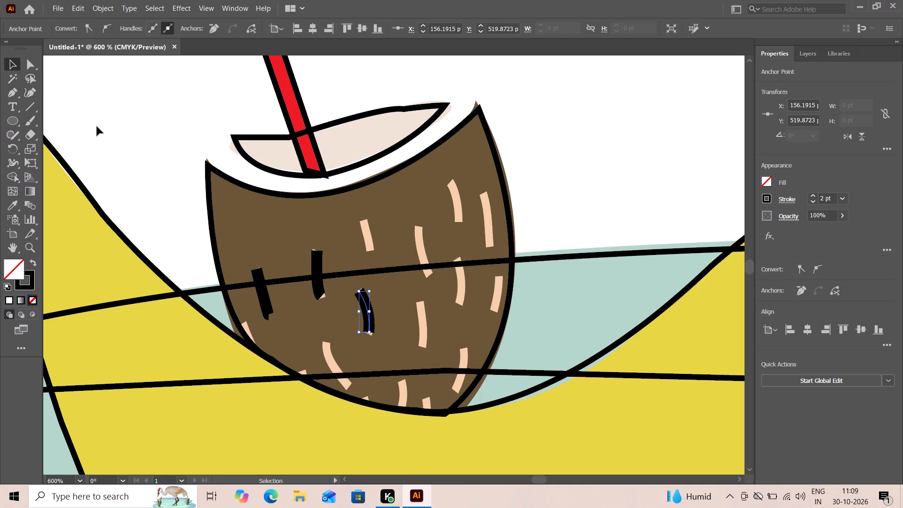
click(97, 127)
Trace the near-vertical fibre mark right of the coconut's centre, between the two table lines, with a slightly curved 2 pt Pen stroke, and deselect.
click(10, 94)
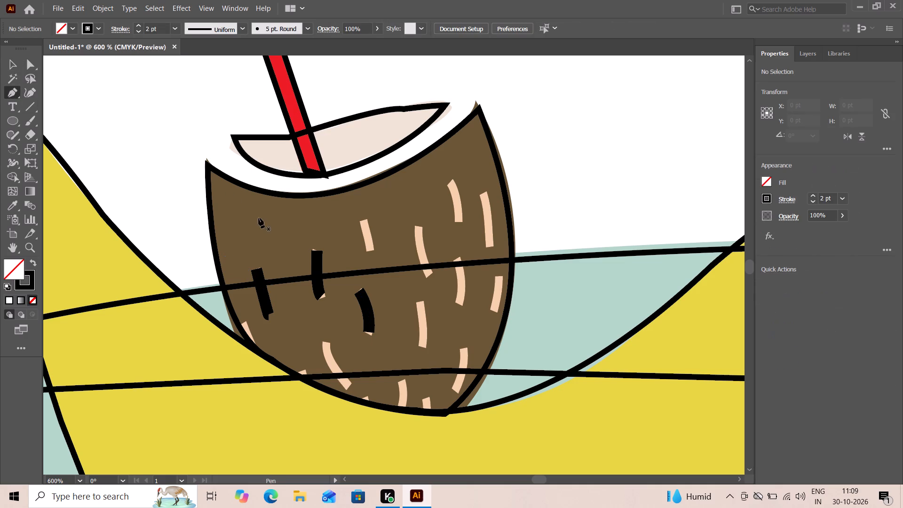
click(420, 302)
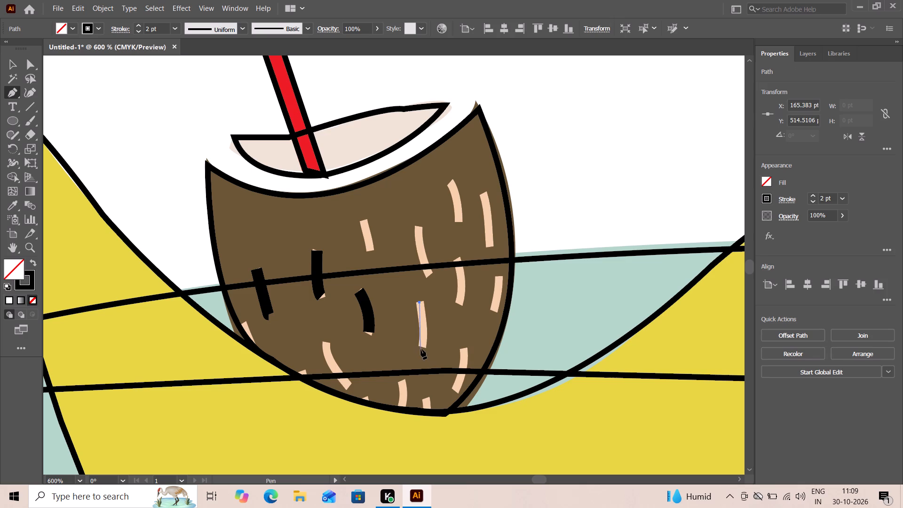
drag(423, 344, 422, 347)
drag(422, 347, 420, 357)
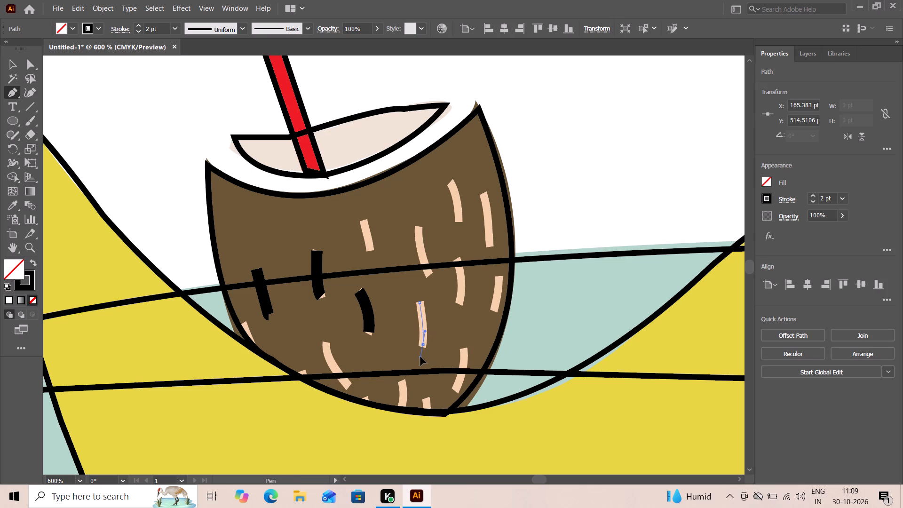
drag(420, 357, 420, 356)
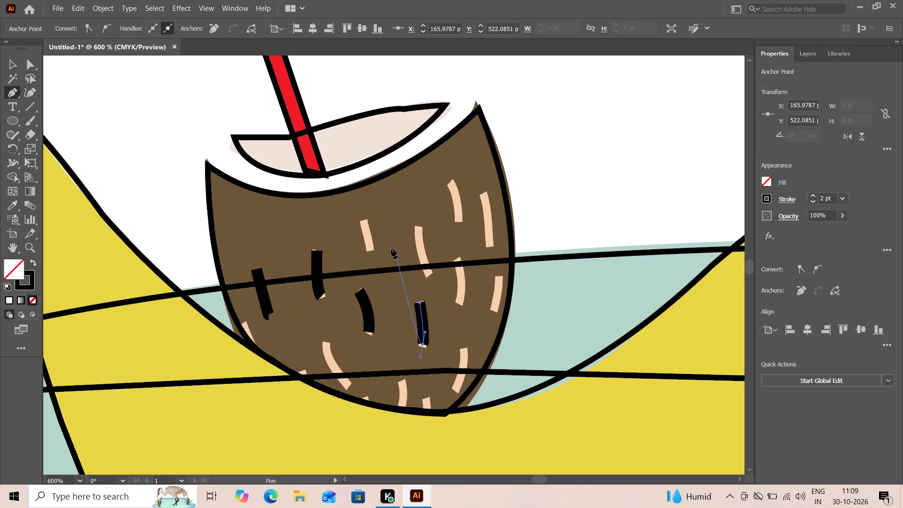
click(13, 63)
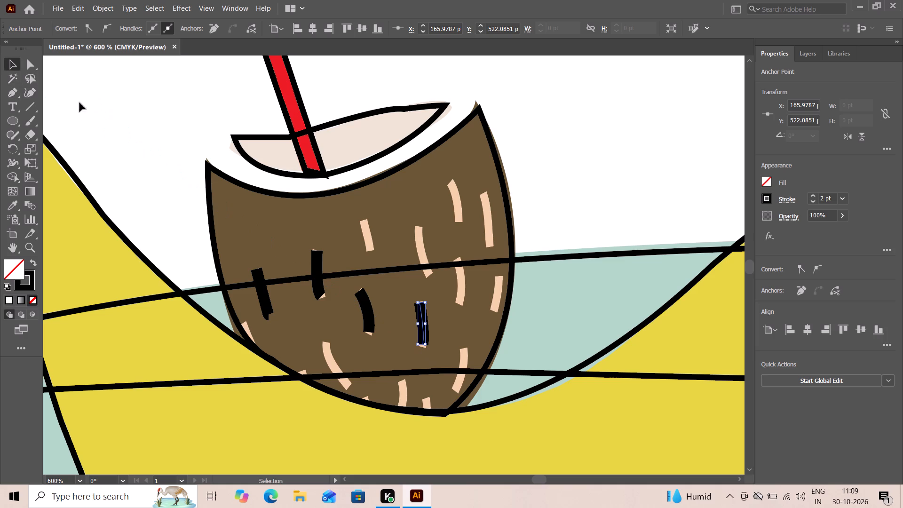
click(105, 119)
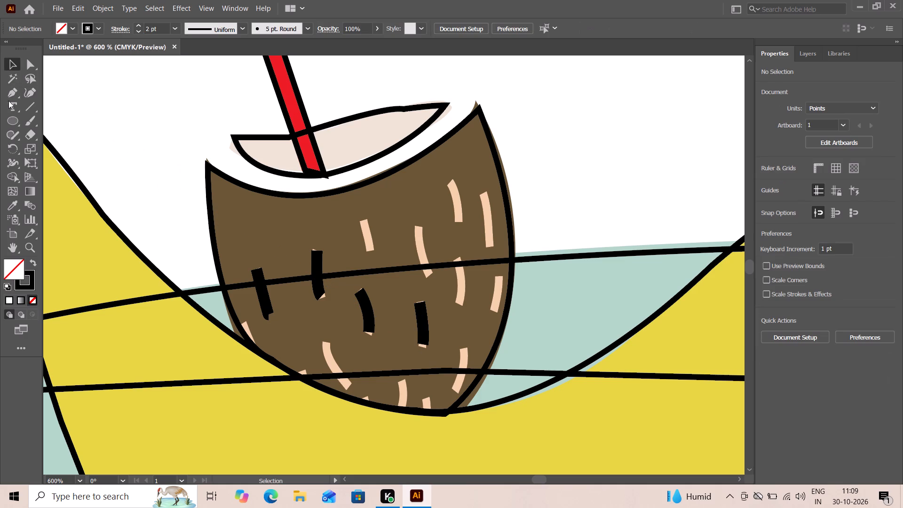
Trace the long fibre mark near the coconut's upper right edge, above the upper table line, with a curved 2 pt Pen stroke, and deselect.
click(12, 94)
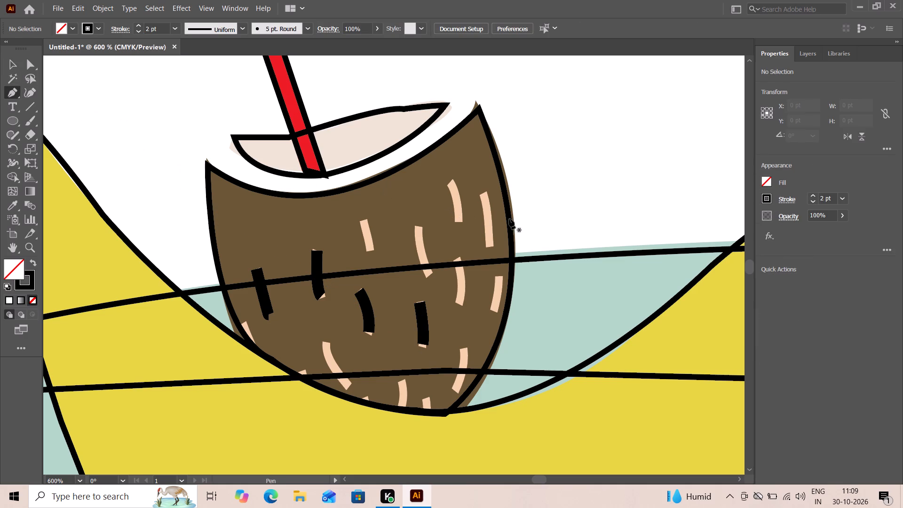
click(483, 193)
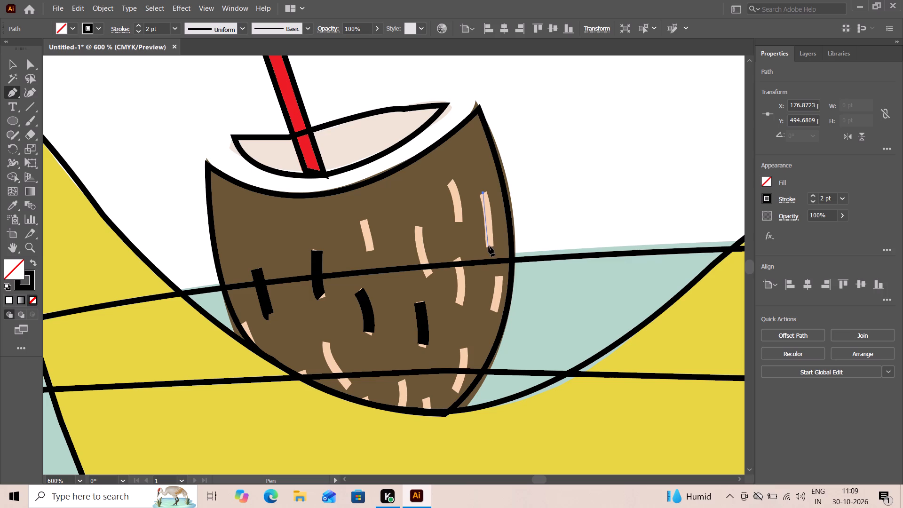
drag(489, 246, 483, 261)
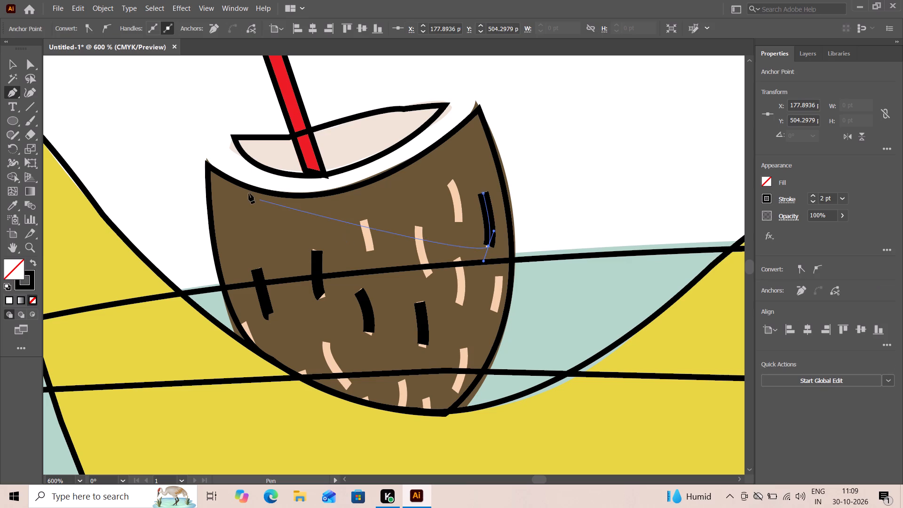
click(11, 67)
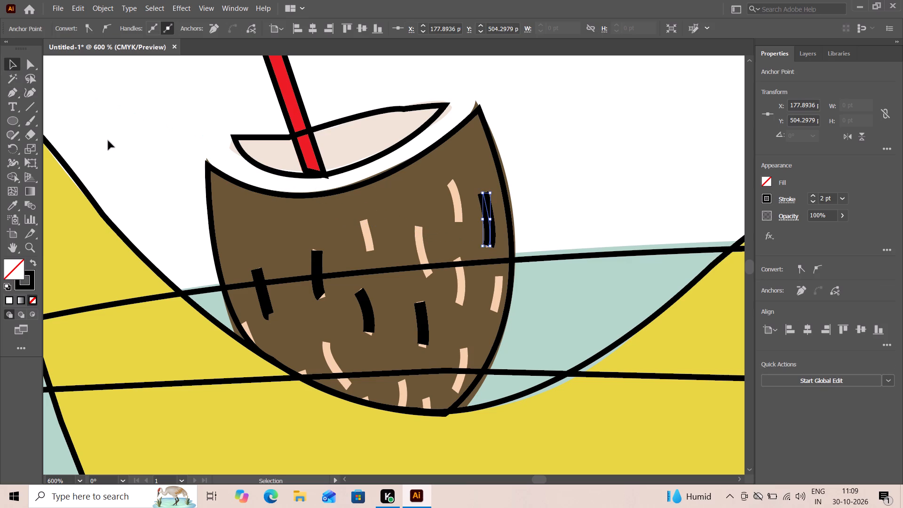
click(108, 141)
Trace the right-hand fibre mark that starts at the upper table line and runs down with a curved 2 pt Pen stroke, and deselect.
click(13, 95)
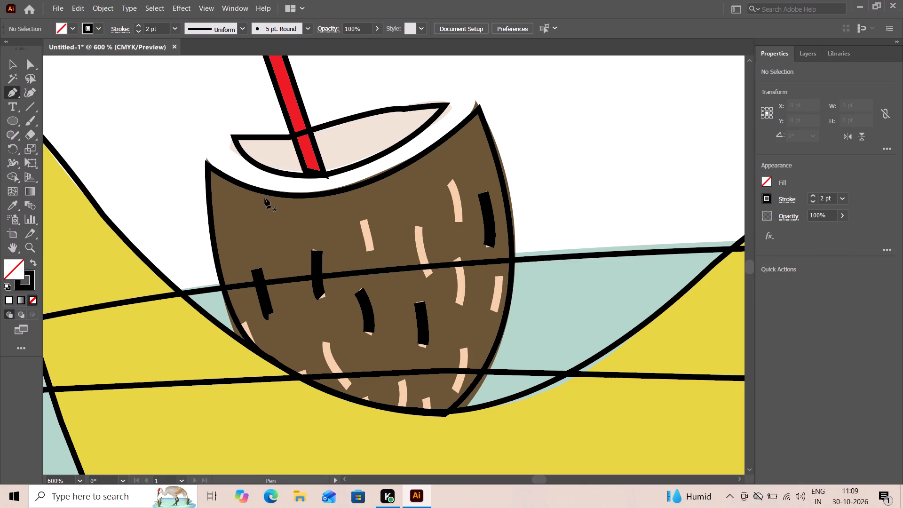
click(457, 258)
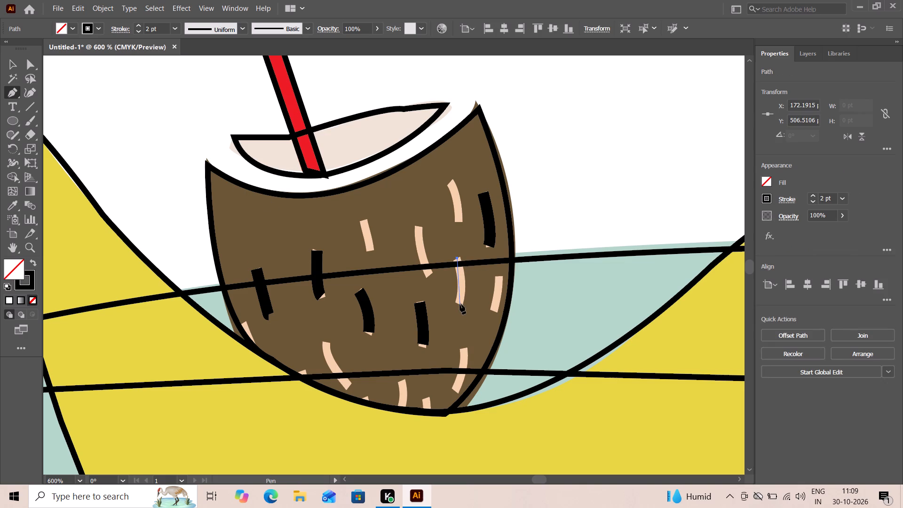
drag(460, 304, 451, 322)
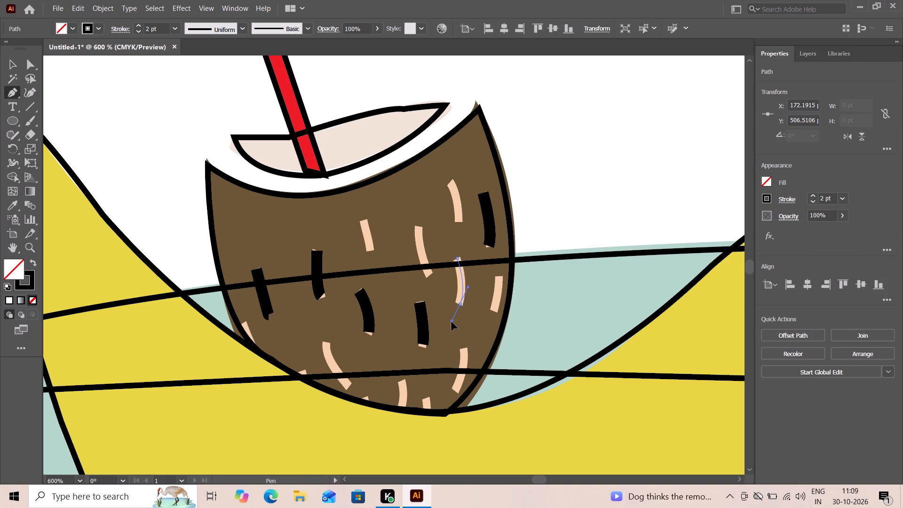
drag(451, 322, 455, 331)
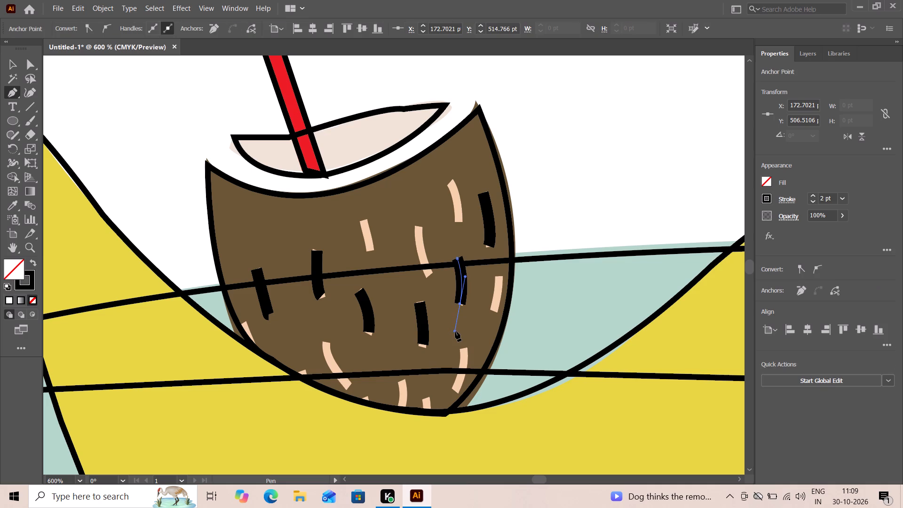
click(12, 62)
click(127, 110)
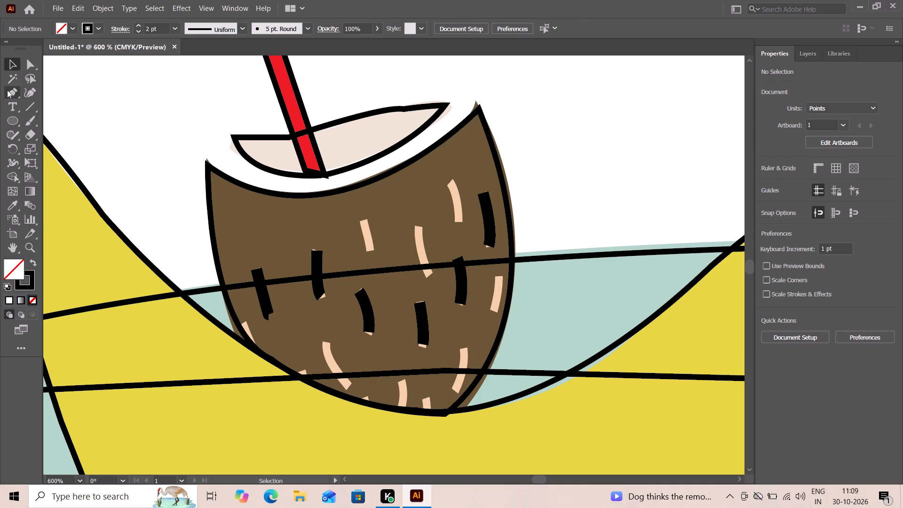
Trace the fibre mark crossing the upper table line right of the coconut's centre with a curved 2 pt Pen stroke, and deselect.
click(10, 91)
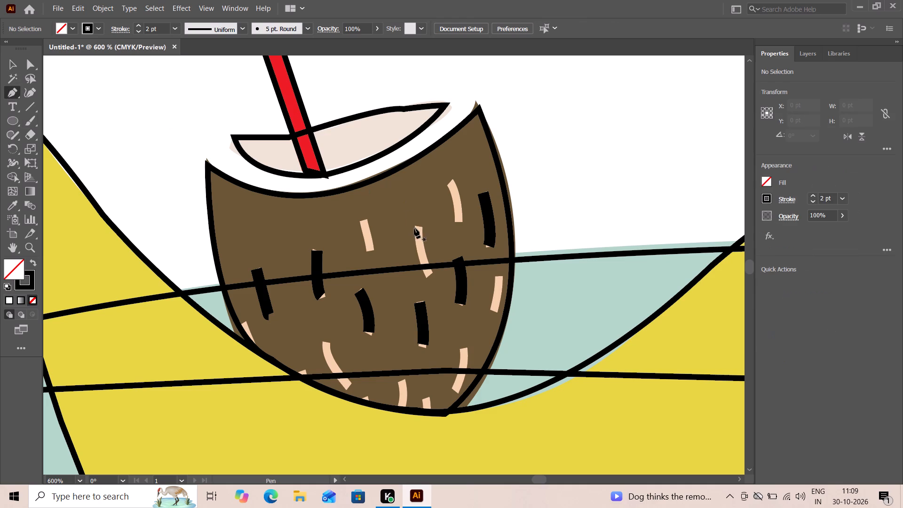
click(418, 227)
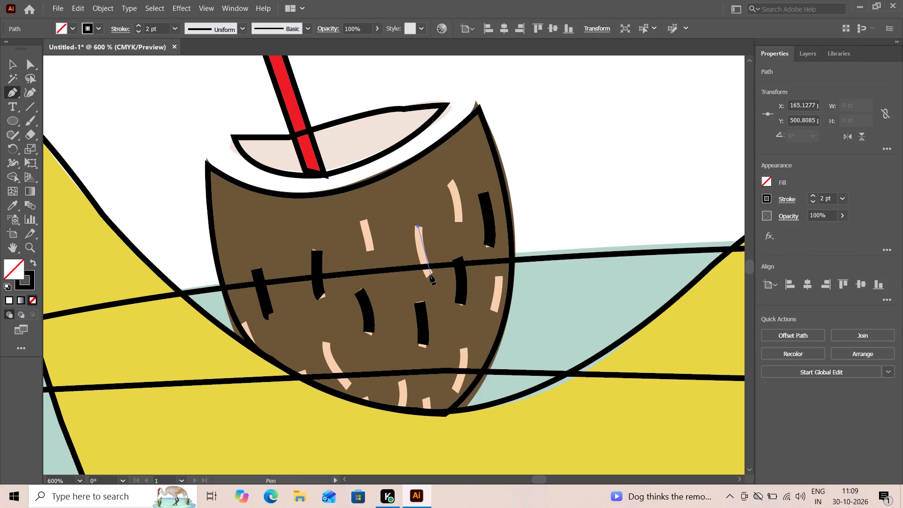
drag(428, 275, 440, 281)
drag(440, 281, 436, 289)
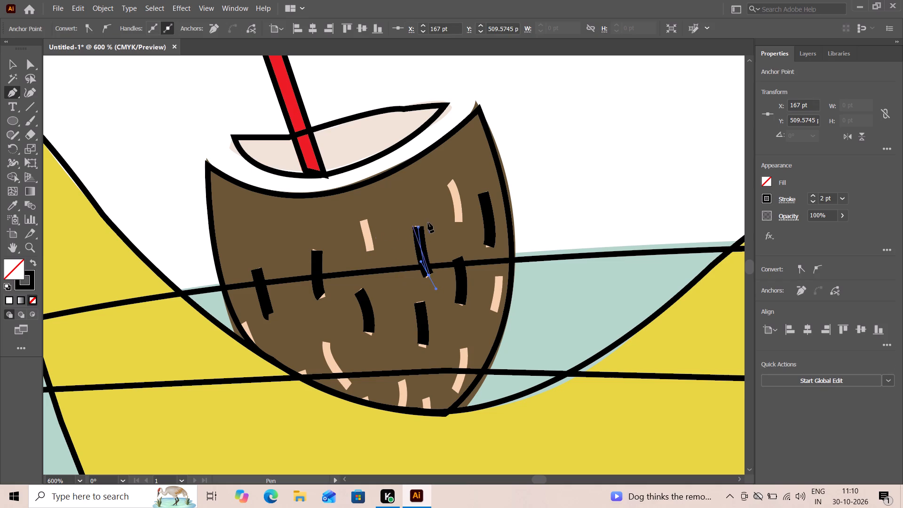
click(16, 67)
click(153, 114)
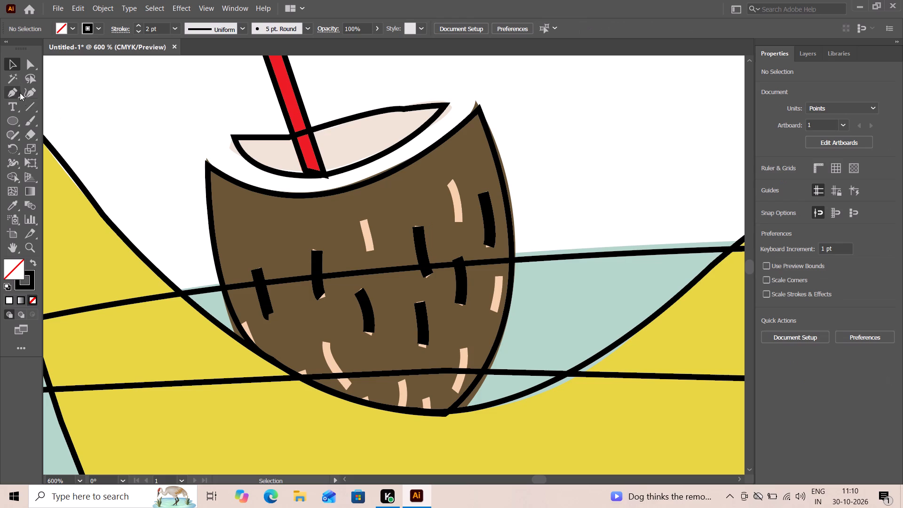
Trace the topmost fibre mark near the coconut's upper right with a slightly curved 2 pt Pen stroke, and deselect.
click(11, 94)
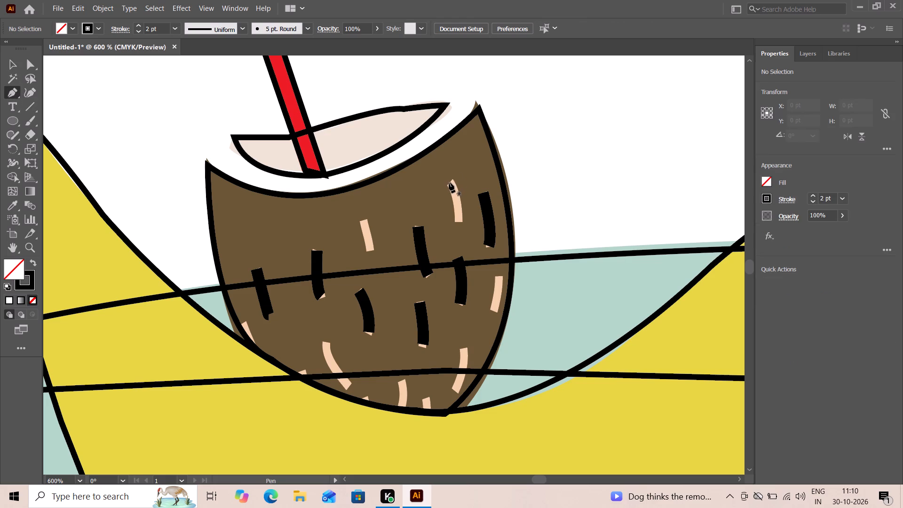
click(449, 180)
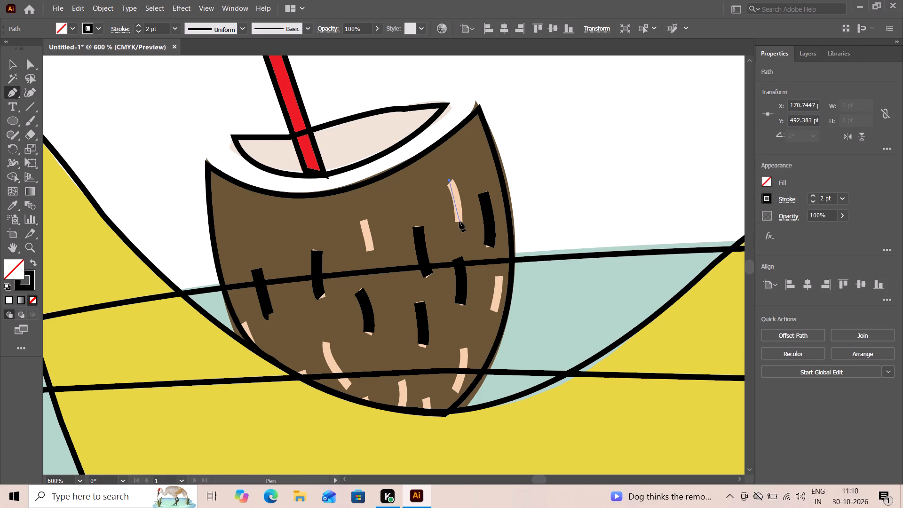
drag(459, 222, 457, 229)
drag(457, 229, 460, 232)
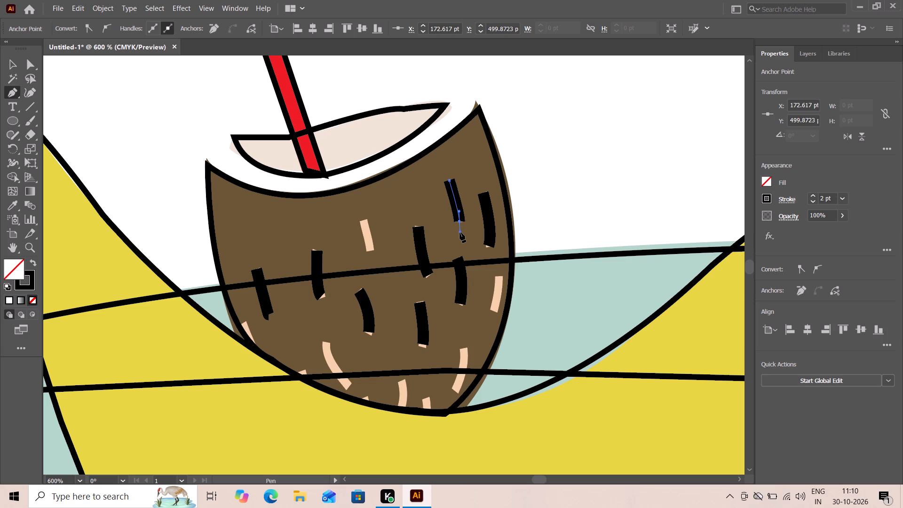
click(8, 66)
click(115, 114)
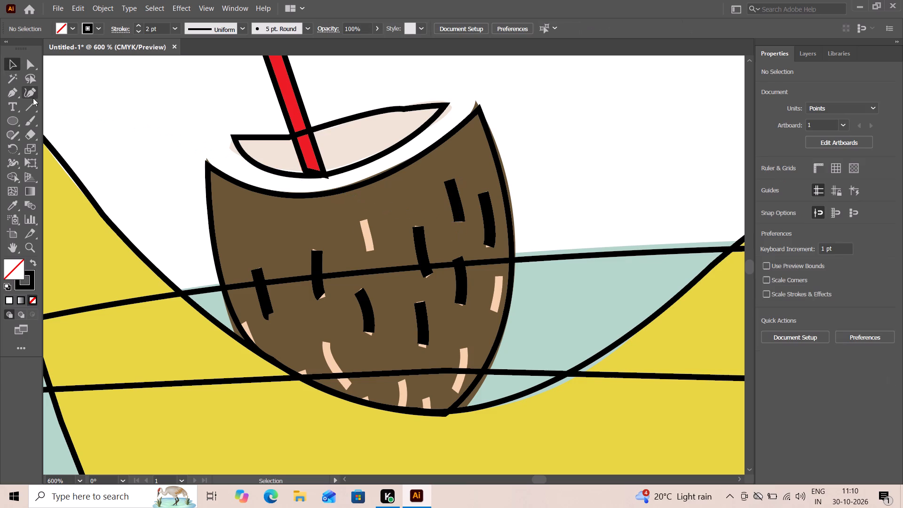
Trace the short slanted fibre mark above the upper table line, near the coconut's centre, with a straight 2 pt Pen stroke, and deselect.
click(12, 91)
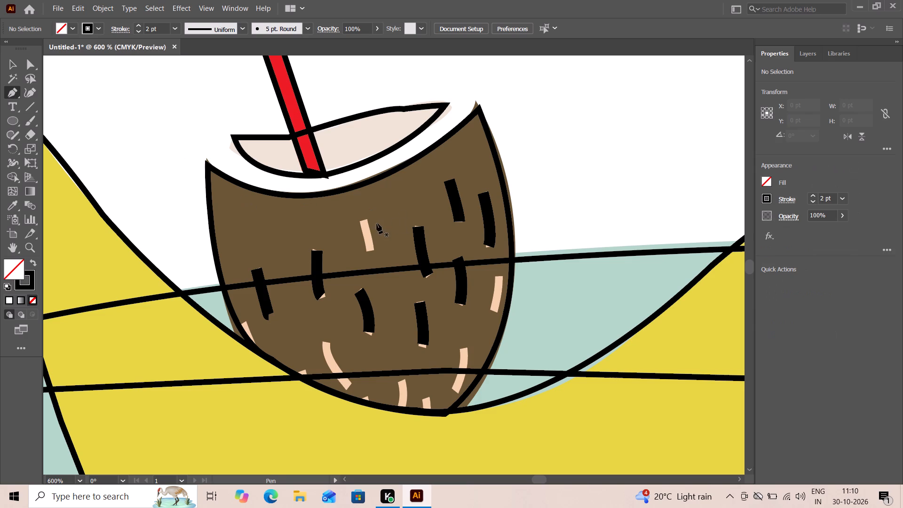
click(362, 220)
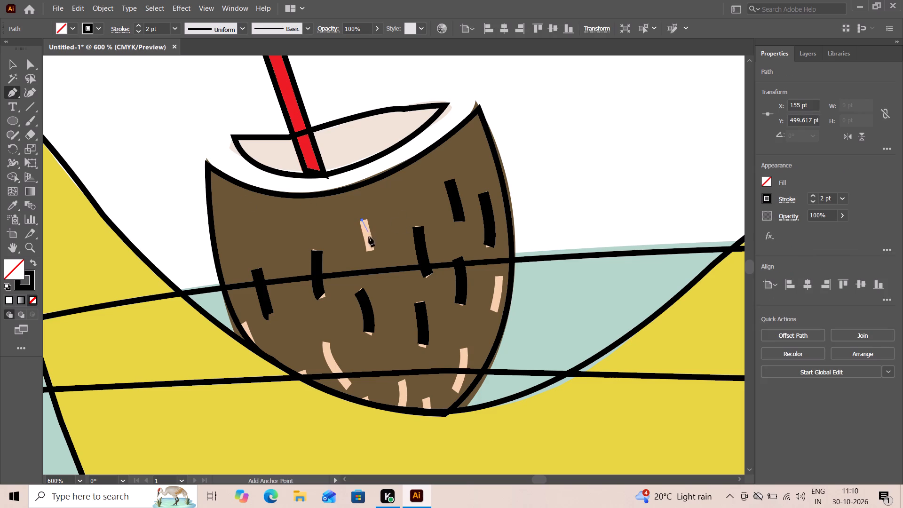
click(371, 249)
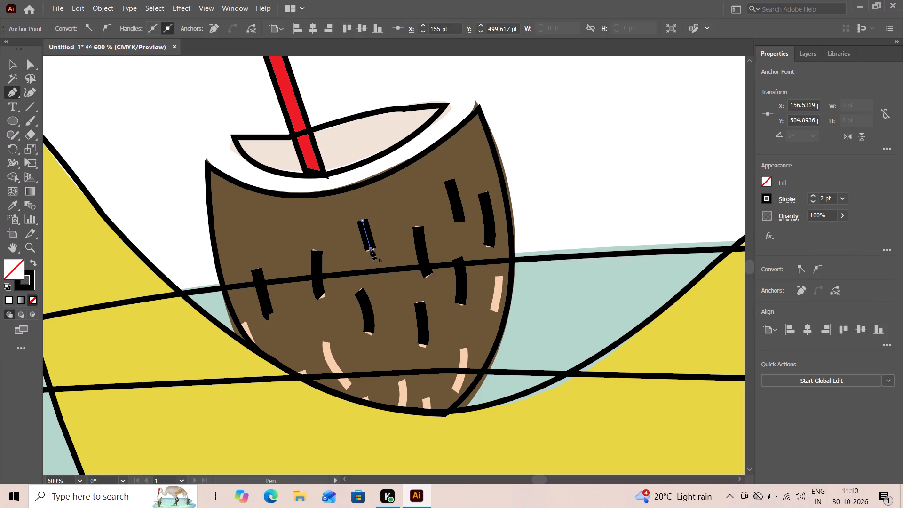
click(13, 67)
click(85, 107)
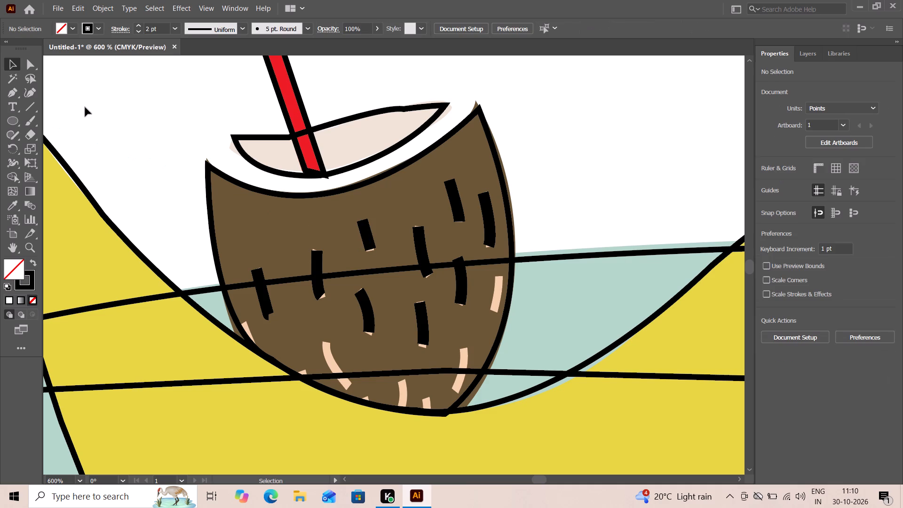
Trace the long fibre mark crossing the lower table line on the coconut's lower left with a curved 2 pt Pen stroke, and deselect.
click(13, 92)
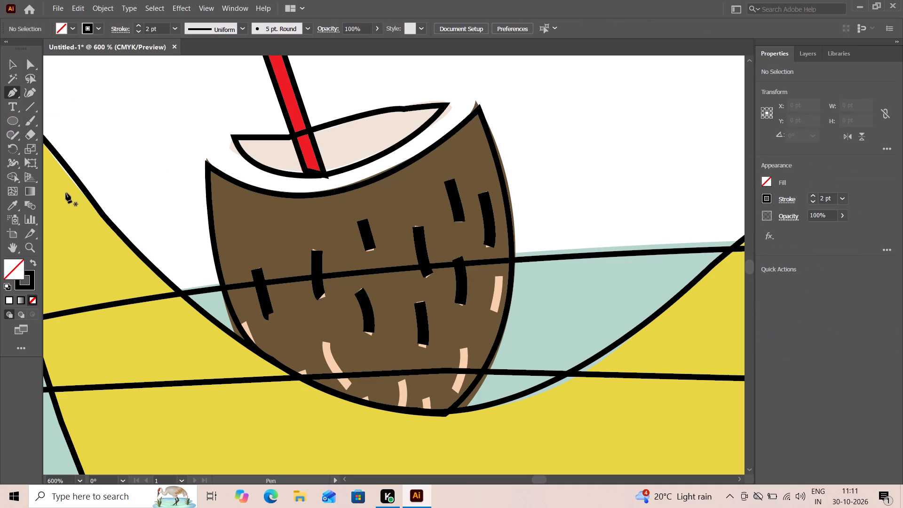
click(326, 341)
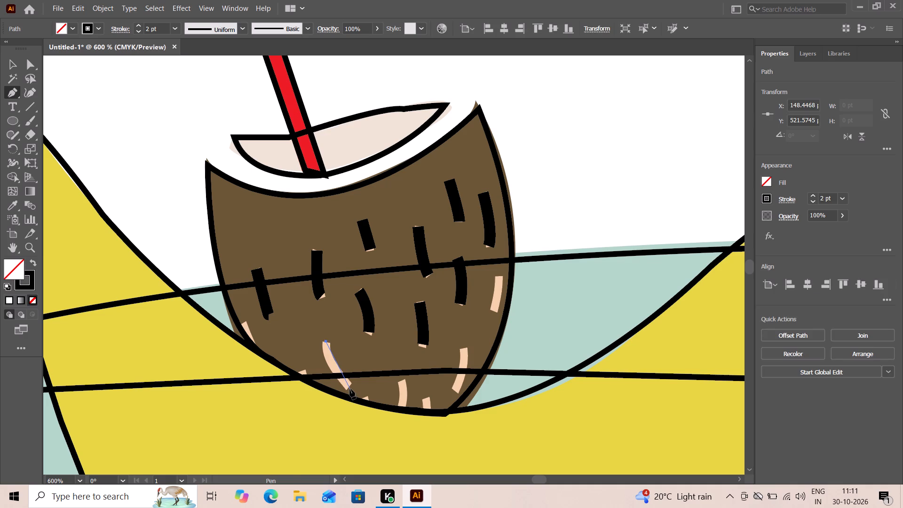
drag(350, 389, 372, 388)
drag(372, 388, 369, 409)
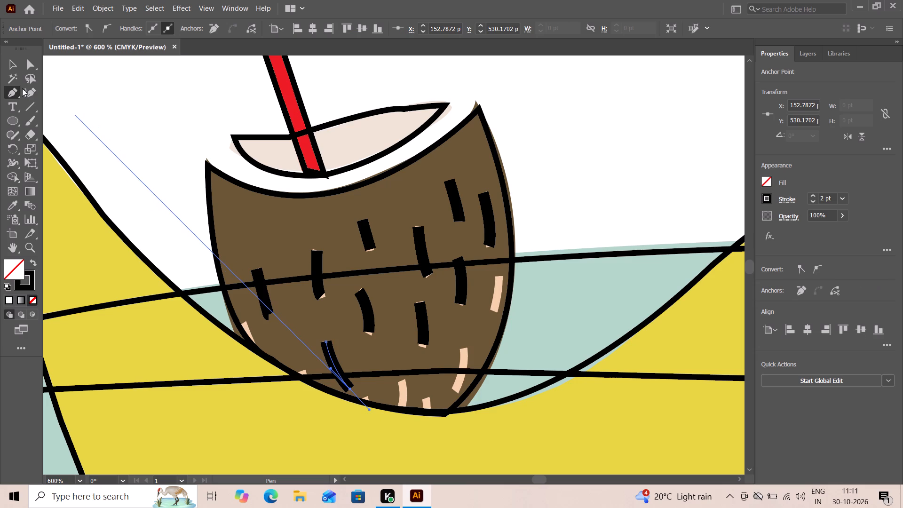
click(8, 66)
click(90, 130)
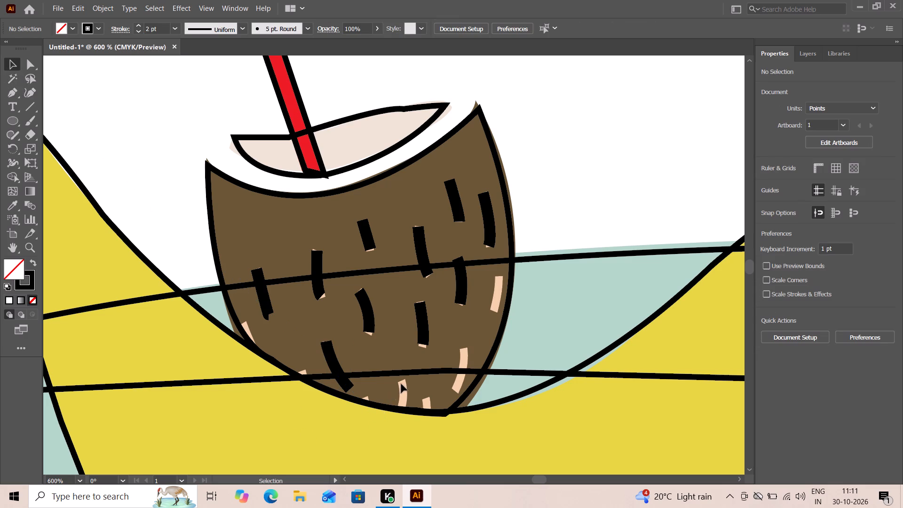
Trace the short fibre mark below the lower table line, near the coconut's bottom, with a curved 2 pt Pen stroke.
click(10, 94)
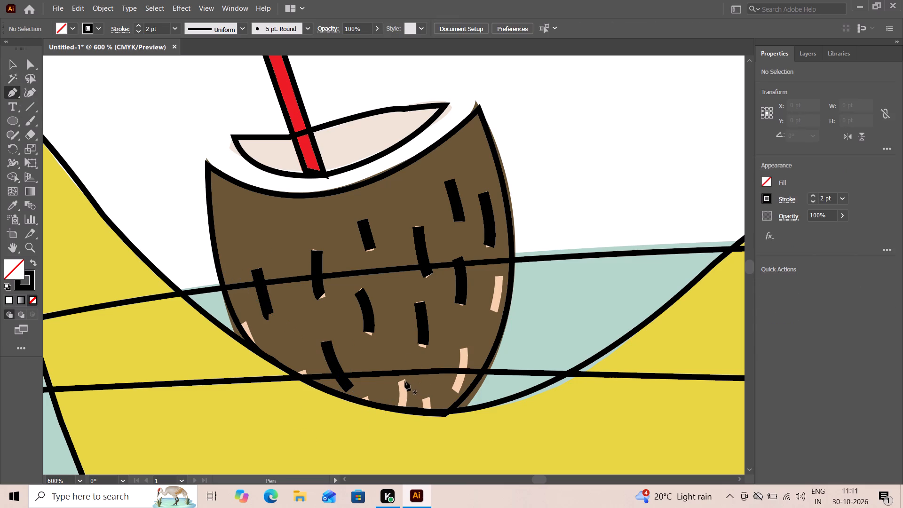
click(401, 380)
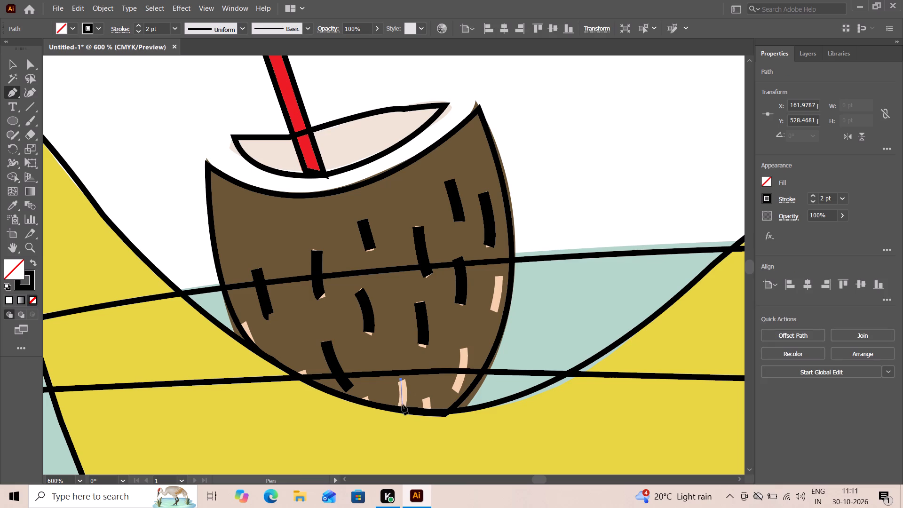
drag(402, 405, 397, 410)
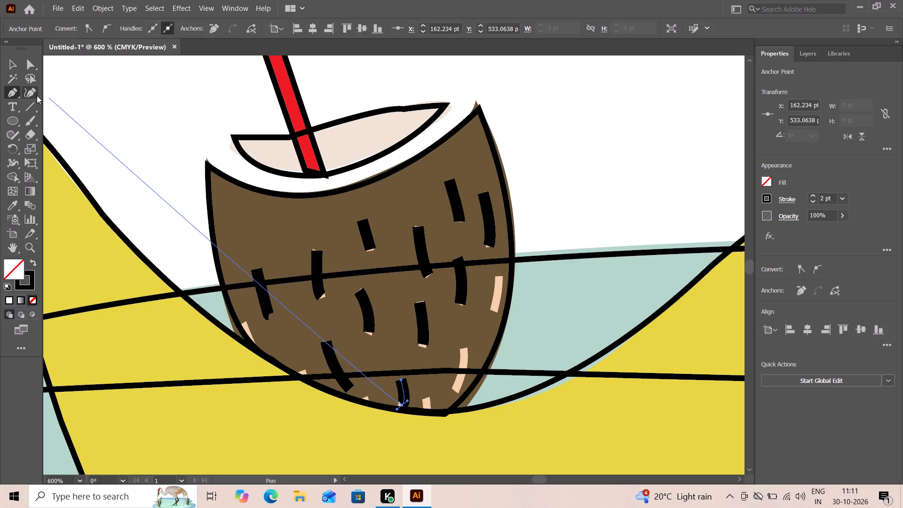
click(9, 66)
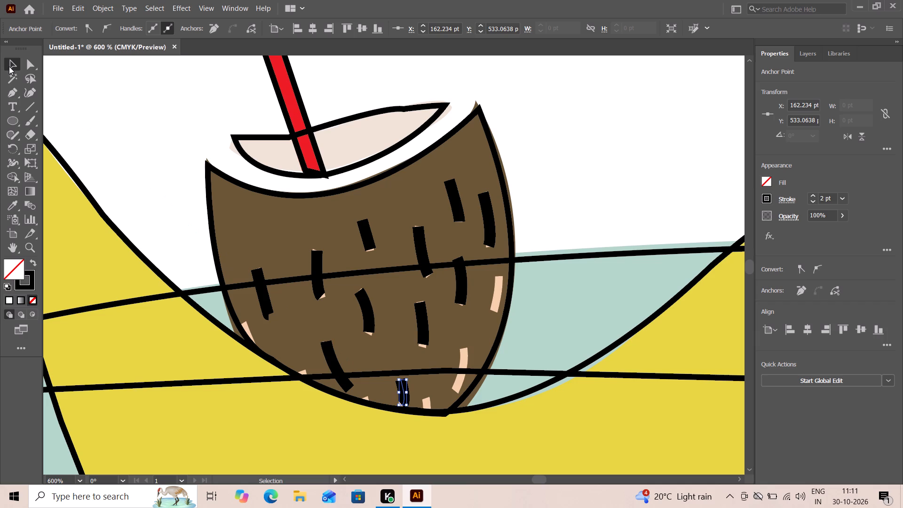
Trace the fibre mark beside the coconut's right edge, just below the upper table line, with a slightly curved 2 pt Pen stroke, and deselect.
key(space)
key(space)
key(space)
key(space)
key(space)
key(space)
key(space)
key(space)
key(space)
key(space)
key(space)
key(space)
key(space)
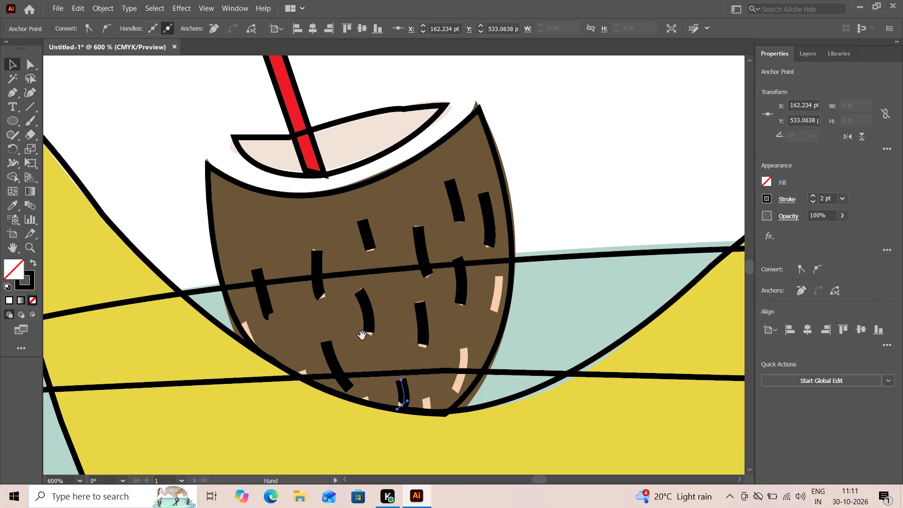
drag(362, 335, 315, 246)
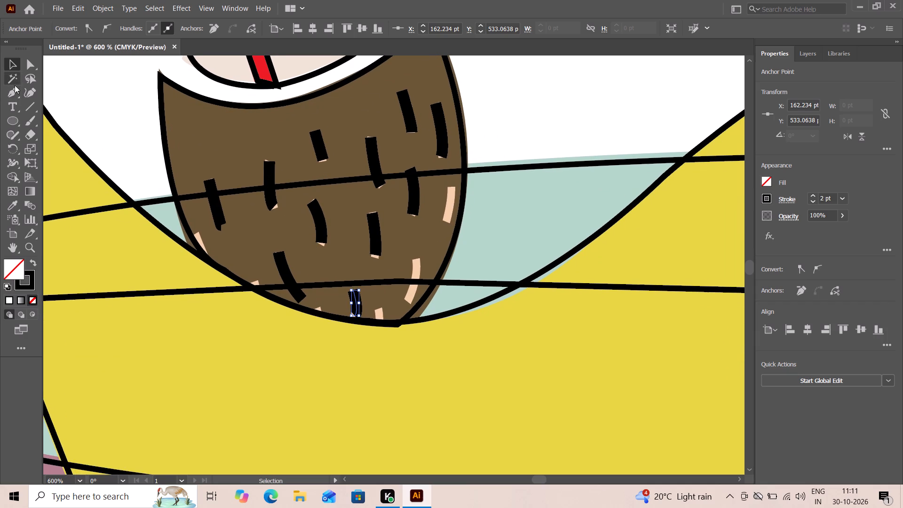
click(13, 90)
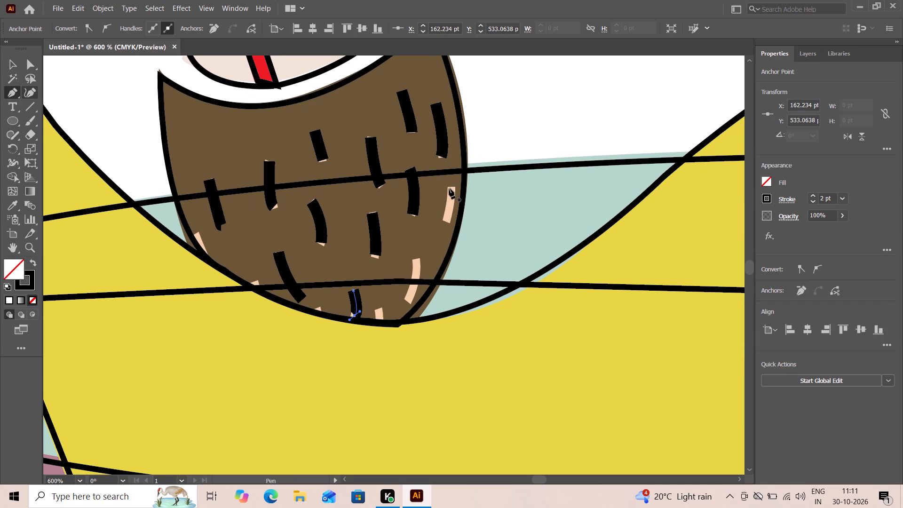
click(451, 186)
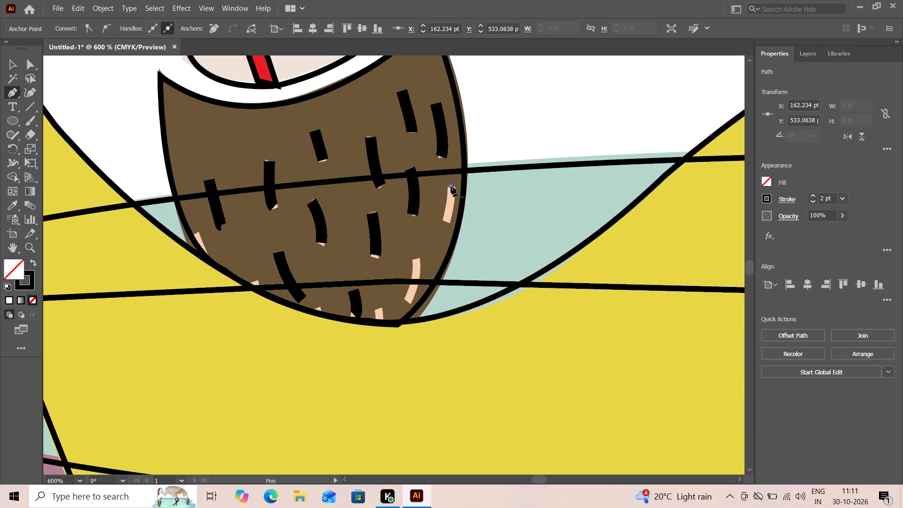
drag(446, 221, 444, 225)
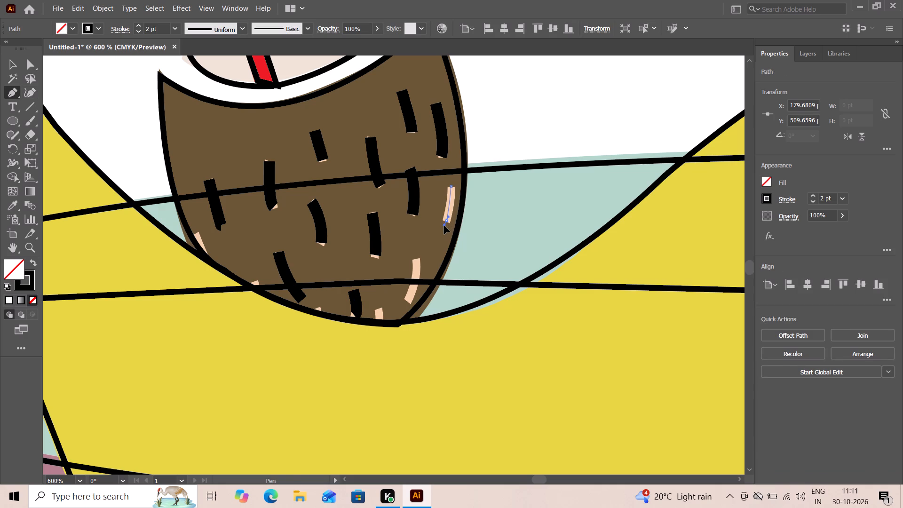
drag(444, 225, 443, 227)
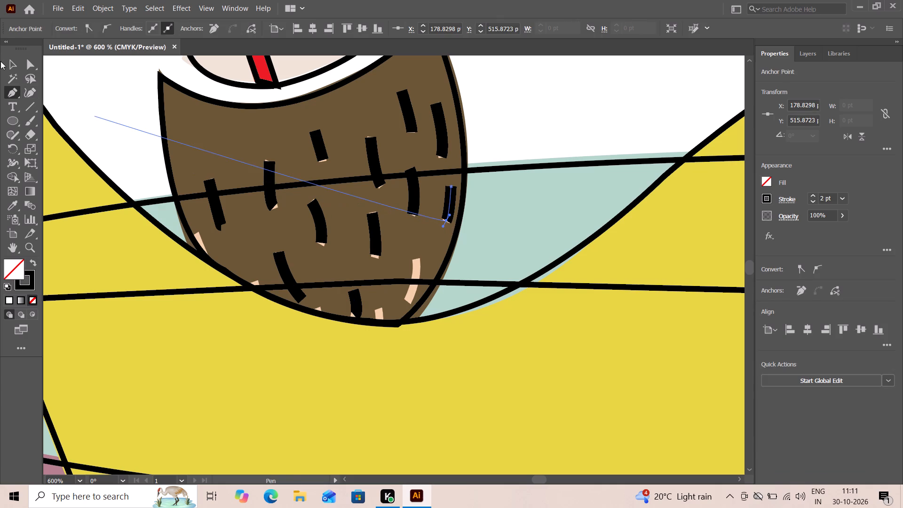
click(12, 64)
click(88, 101)
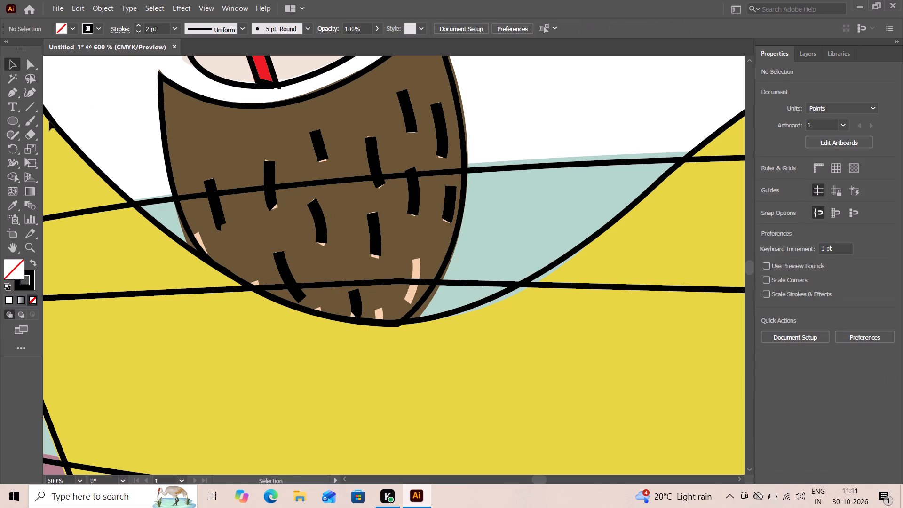
Trace the fibre mark crossing the lower table line on the coconut's lower right with a curved 2 pt Pen stroke, and deselect.
click(11, 95)
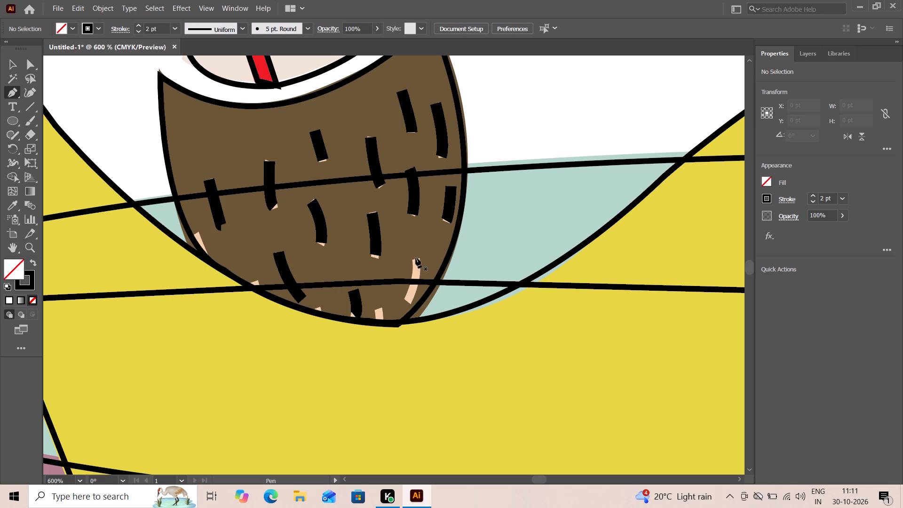
click(416, 258)
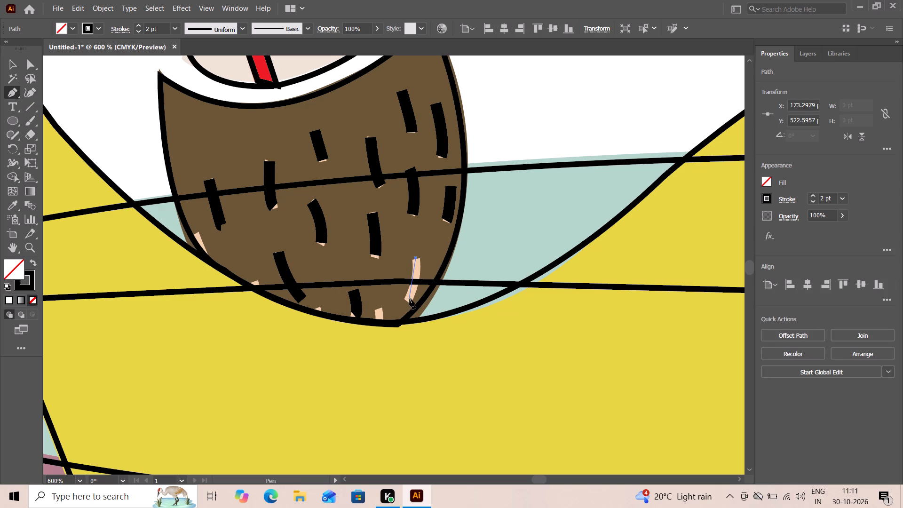
drag(408, 298, 396, 306)
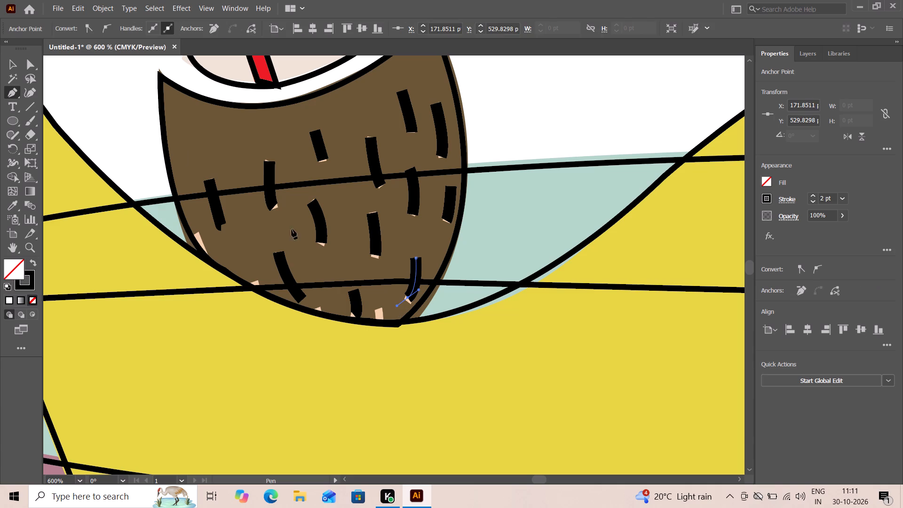
click(10, 66)
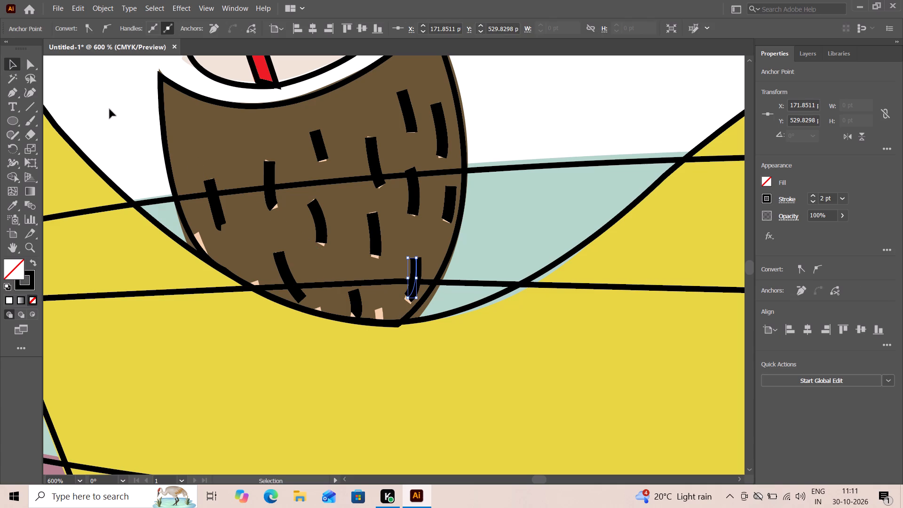
click(110, 109)
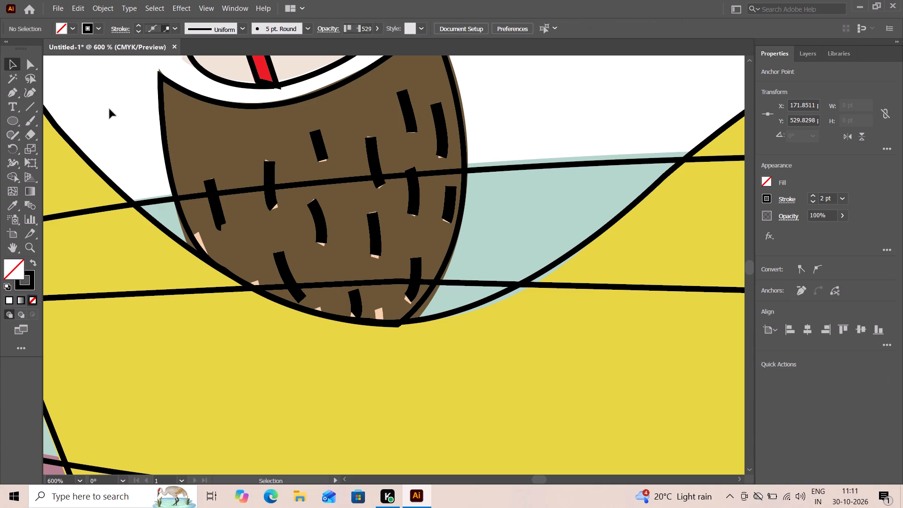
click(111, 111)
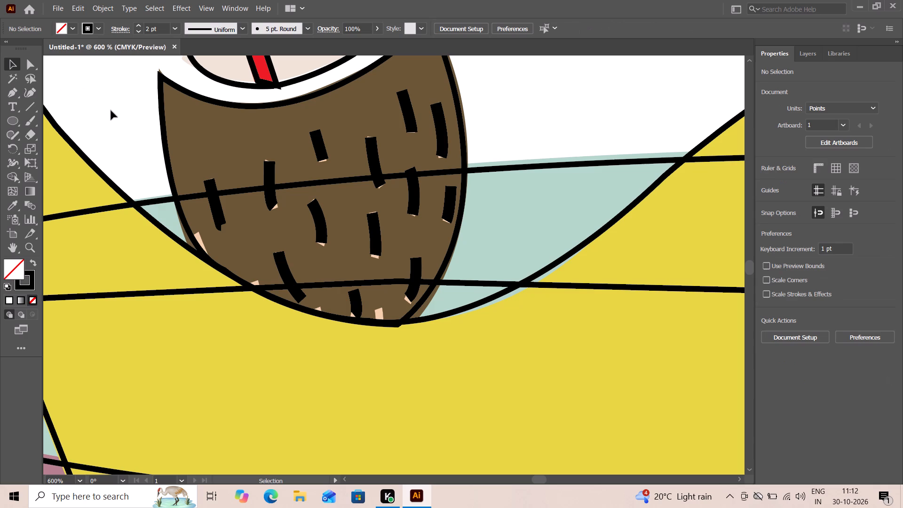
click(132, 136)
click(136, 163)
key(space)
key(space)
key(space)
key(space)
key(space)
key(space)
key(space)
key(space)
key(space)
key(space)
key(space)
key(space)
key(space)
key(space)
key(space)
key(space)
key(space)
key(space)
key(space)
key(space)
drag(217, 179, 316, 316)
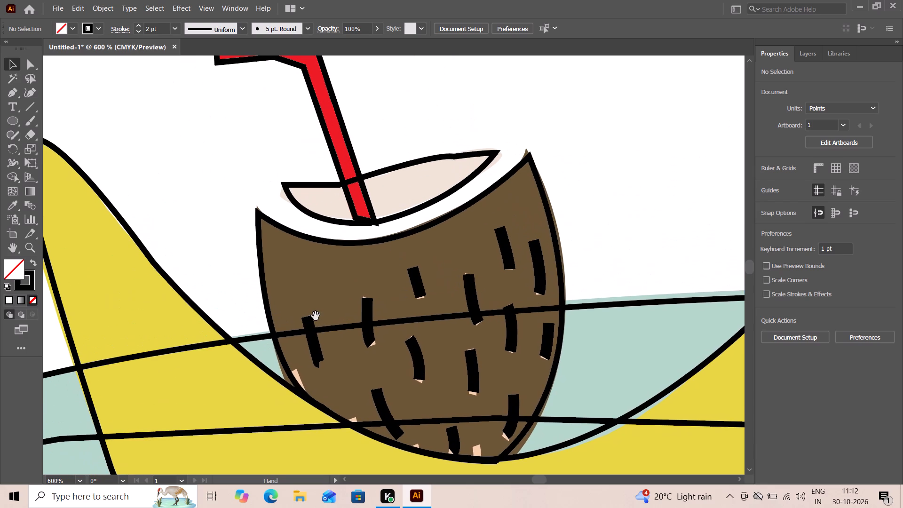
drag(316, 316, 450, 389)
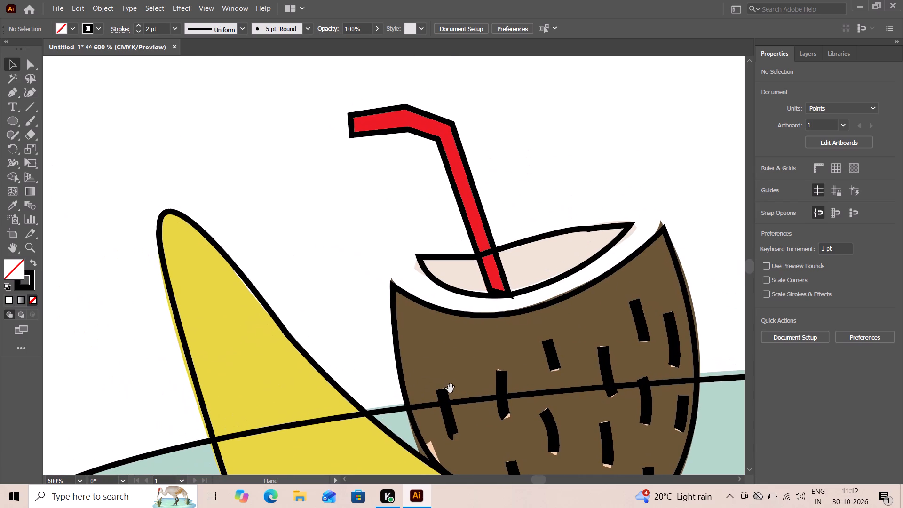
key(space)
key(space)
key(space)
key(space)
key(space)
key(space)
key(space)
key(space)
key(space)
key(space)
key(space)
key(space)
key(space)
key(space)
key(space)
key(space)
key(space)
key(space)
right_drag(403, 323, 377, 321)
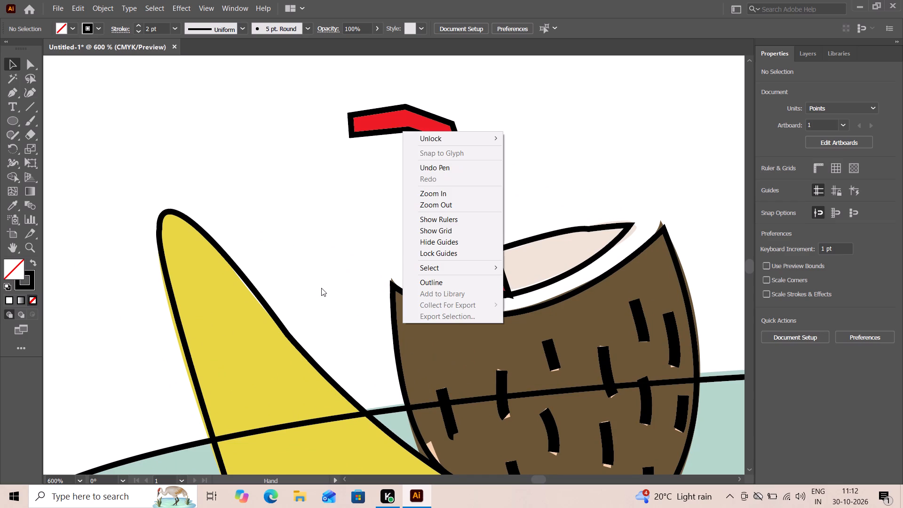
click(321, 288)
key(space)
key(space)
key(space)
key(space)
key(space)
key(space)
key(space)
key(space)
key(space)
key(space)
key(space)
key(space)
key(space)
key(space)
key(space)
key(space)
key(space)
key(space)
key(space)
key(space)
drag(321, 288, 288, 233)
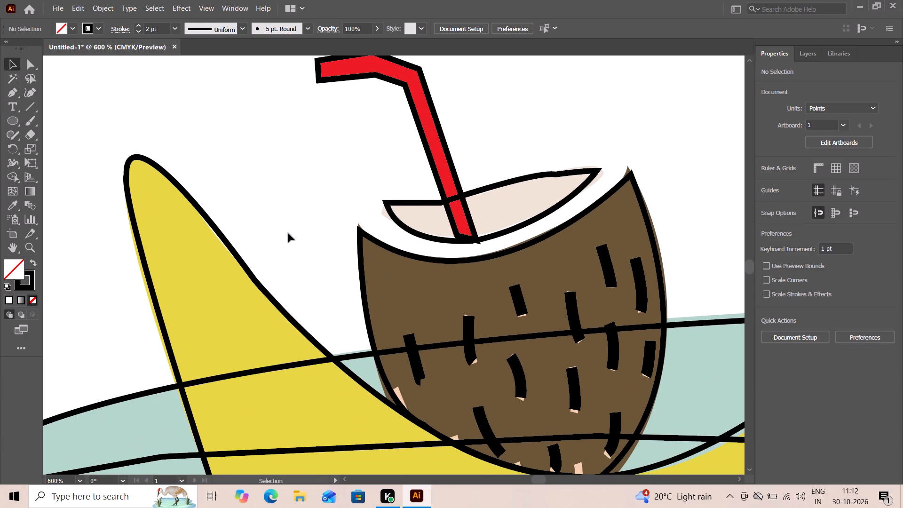
Widen the artboard to about 1414 pt by extending its right edge, making blank space beside the traced artwork.
key(ctrl+minus)
key(ctrl+minus)
key(ctrl+minus)
key(ctrl+minus)
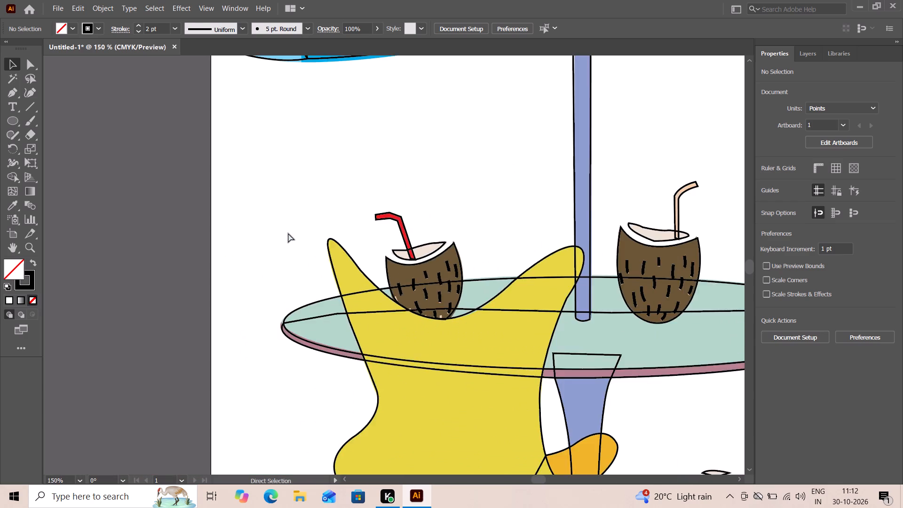
key(ctrl+minus)
key(ctrl+minus)
key(ctrl+minus)
key(ctrl+minus)
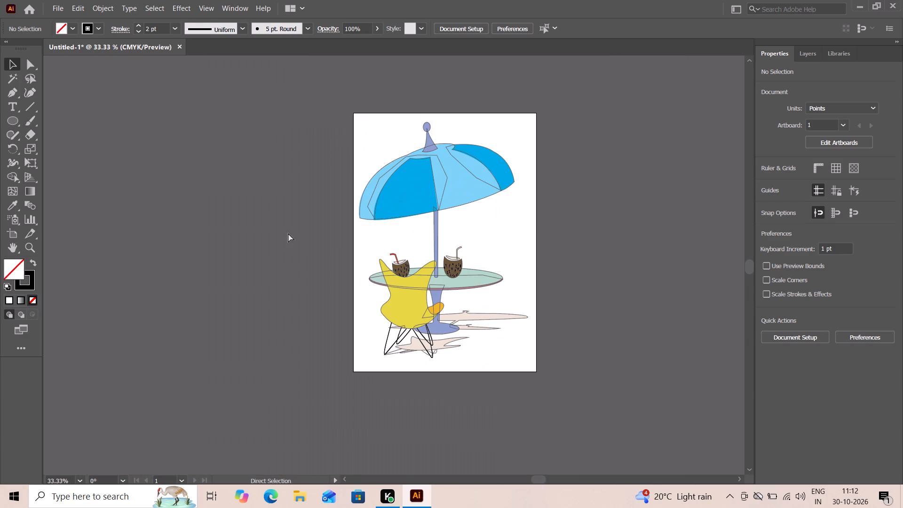
key(ctrl+equal)
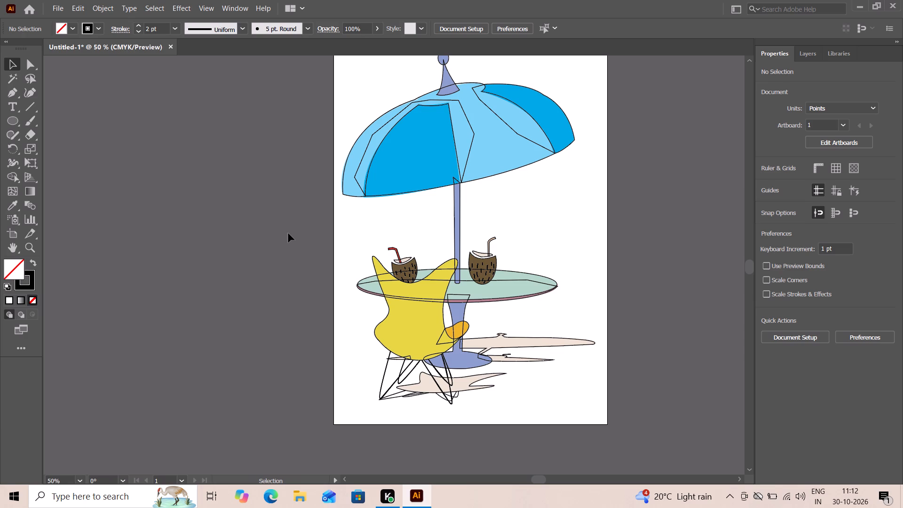
click(7, 234)
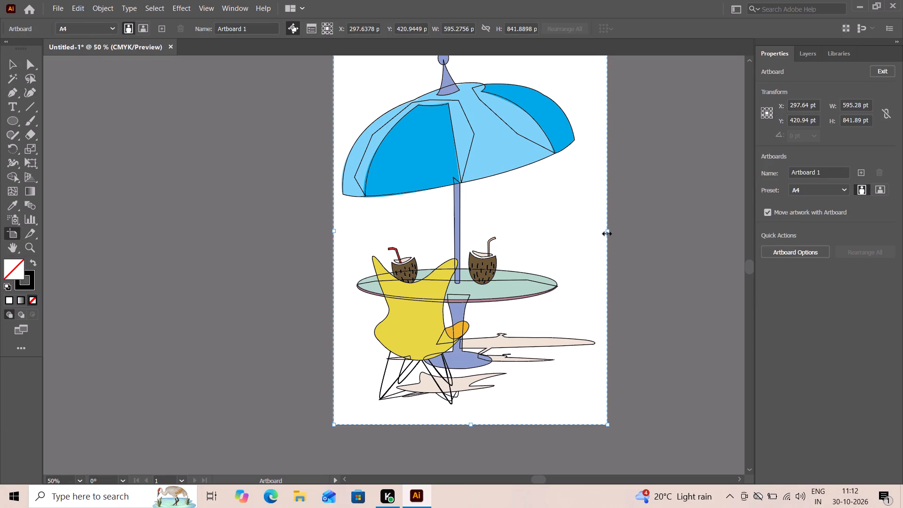
drag(608, 231, 781, 257)
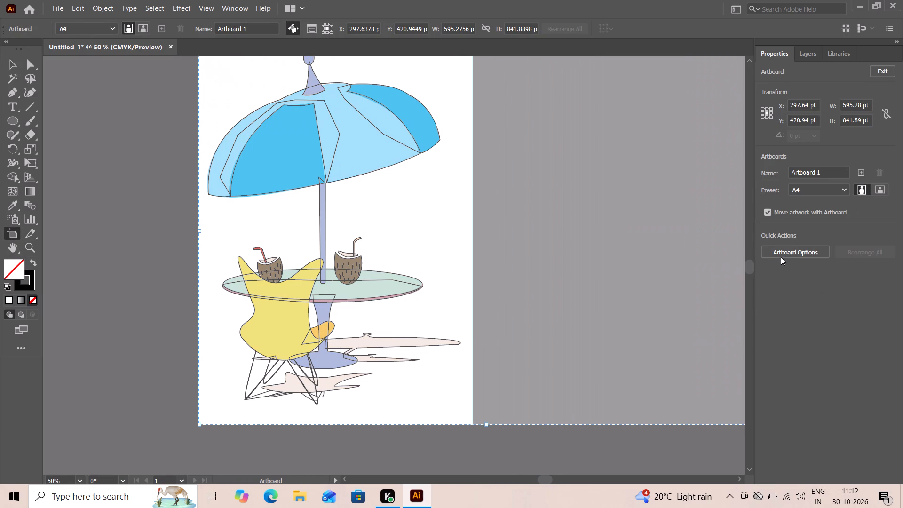
drag(781, 257, 677, 273)
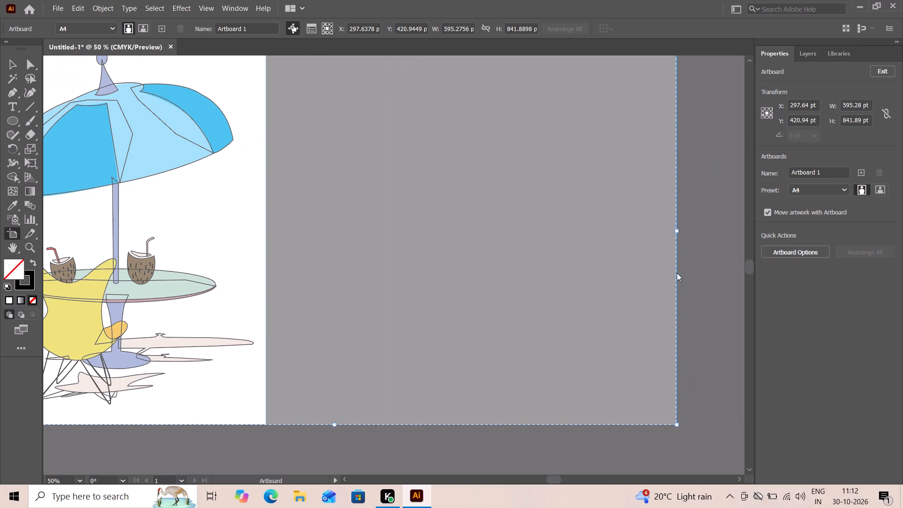
drag(677, 273, 643, 292)
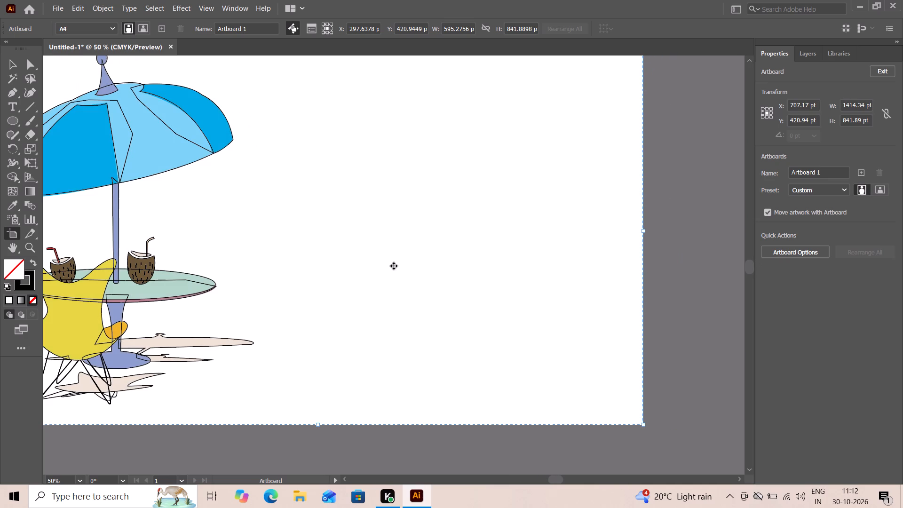
click(13, 58)
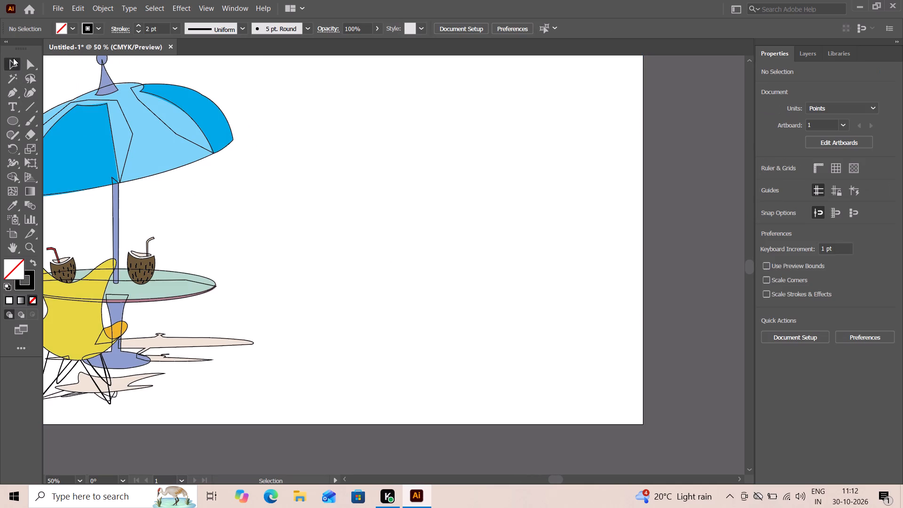
Copy all the traced outlines, paste them into the blank area beside the coloured original, and deselect.
key(ctrl+a)
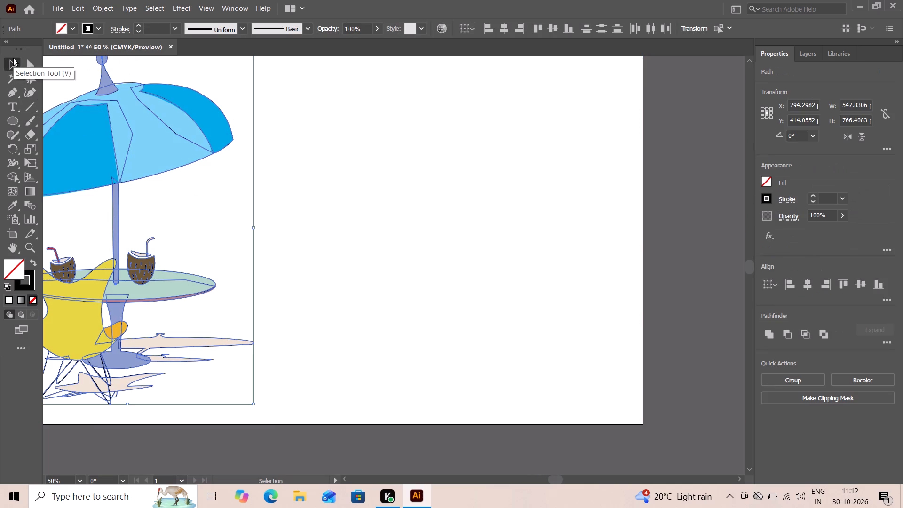
key(ctrl+c)
key(ctrl+v)
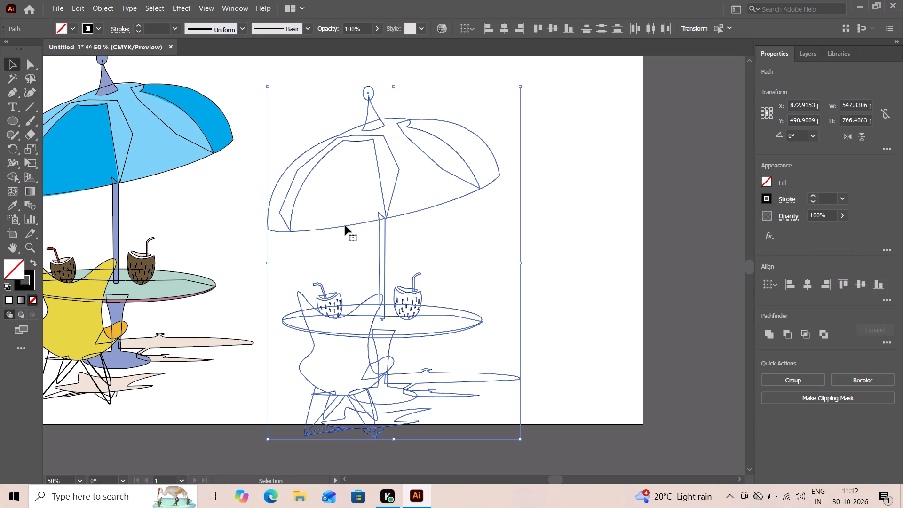
drag(345, 226, 383, 204)
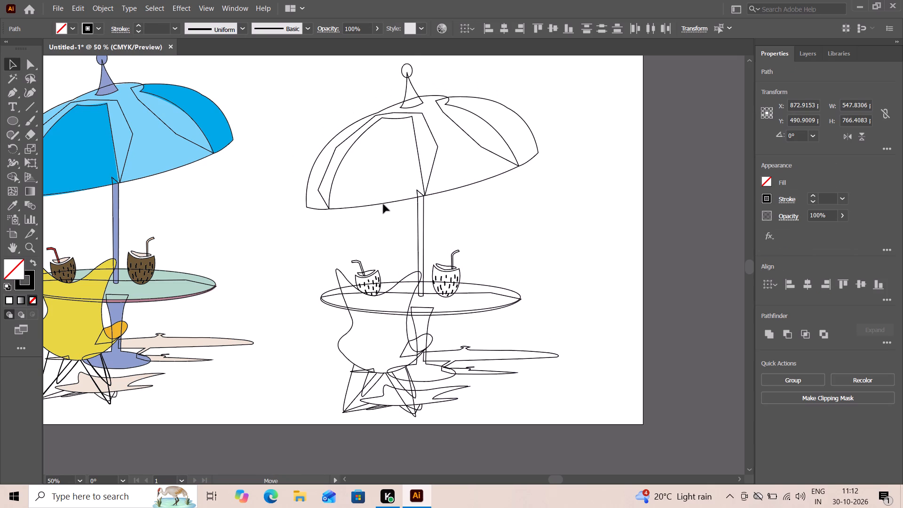
drag(383, 204, 404, 197)
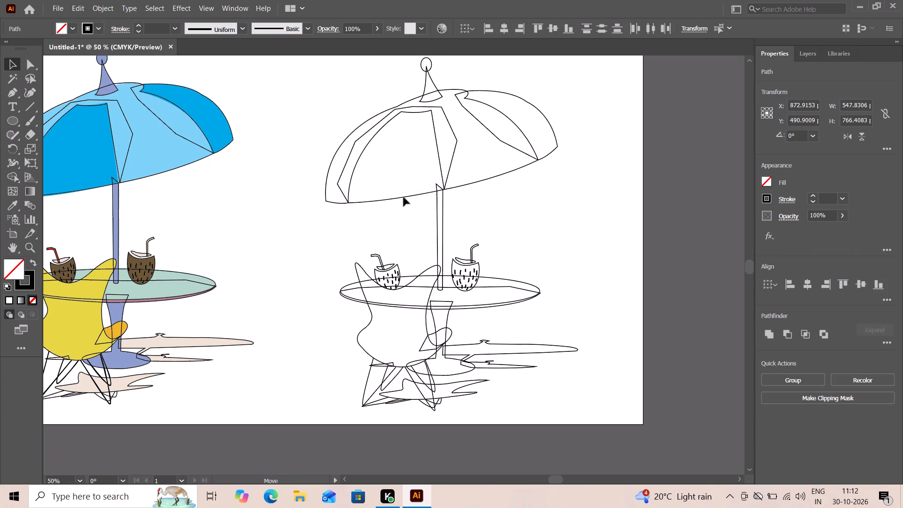
drag(404, 197, 413, 198)
click(297, 168)
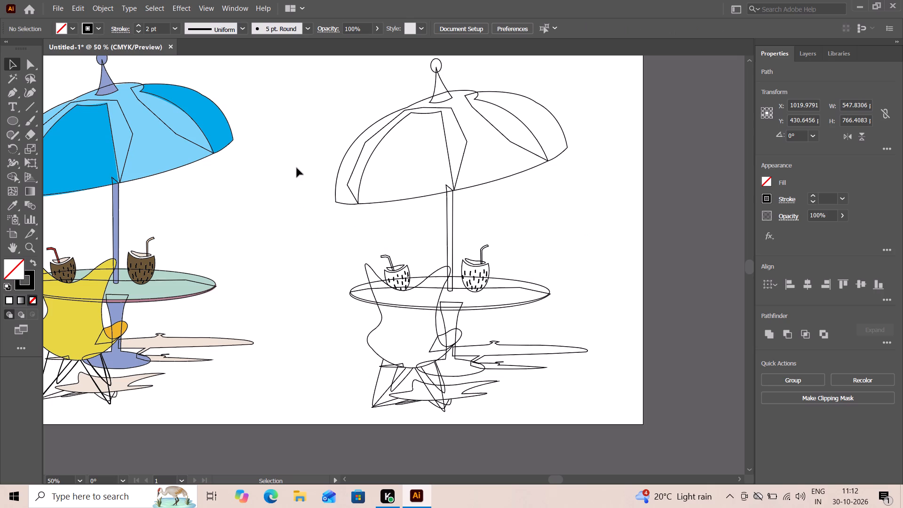
Colour the ball and cone atop the copied umbrella with the original's periwinkle fill using the Eyedropper, and deselect.
drag(419, 58, 449, 80)
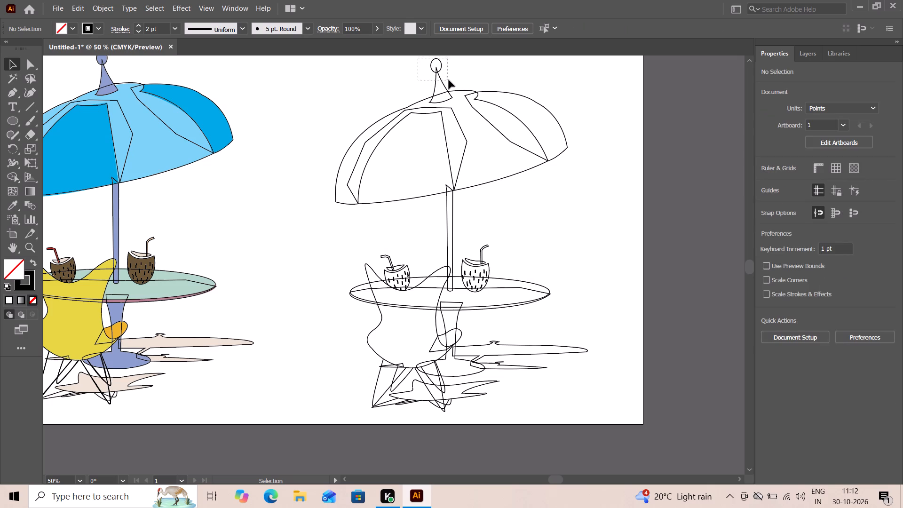
drag(449, 80, 450, 79)
click(12, 202)
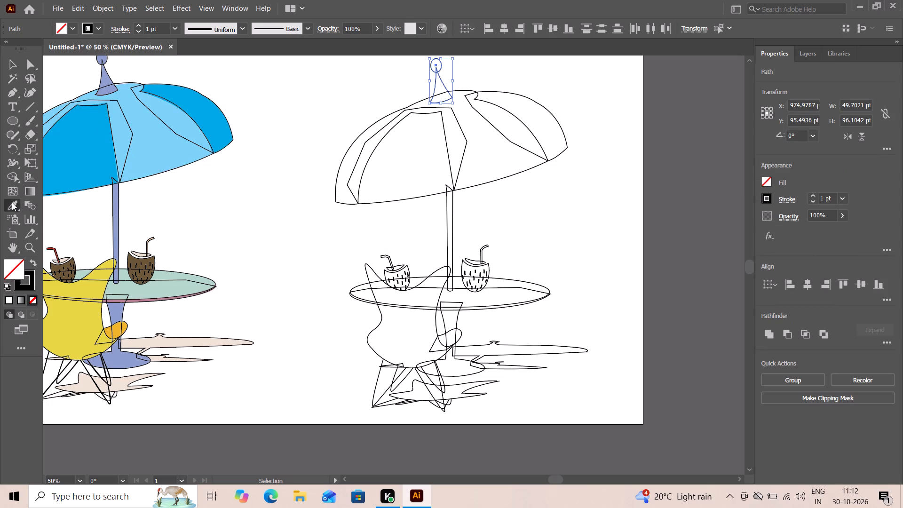
click(107, 80)
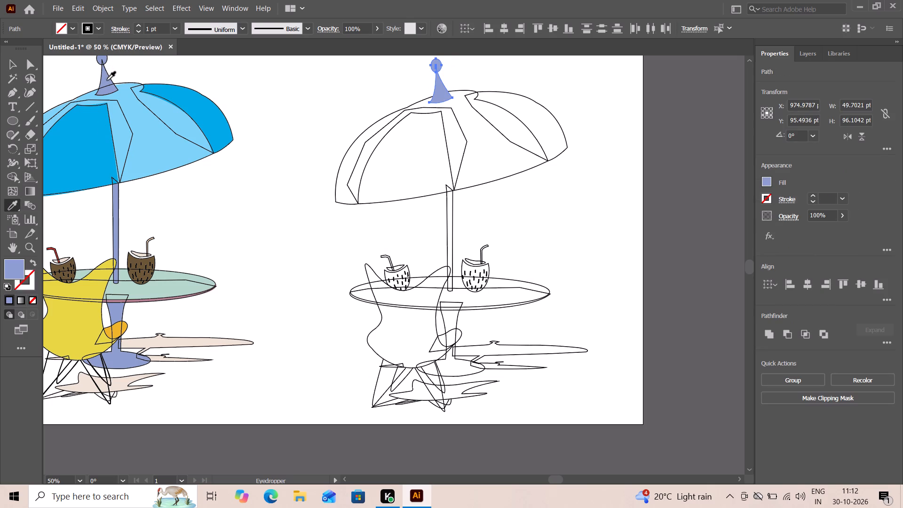
click(12, 63)
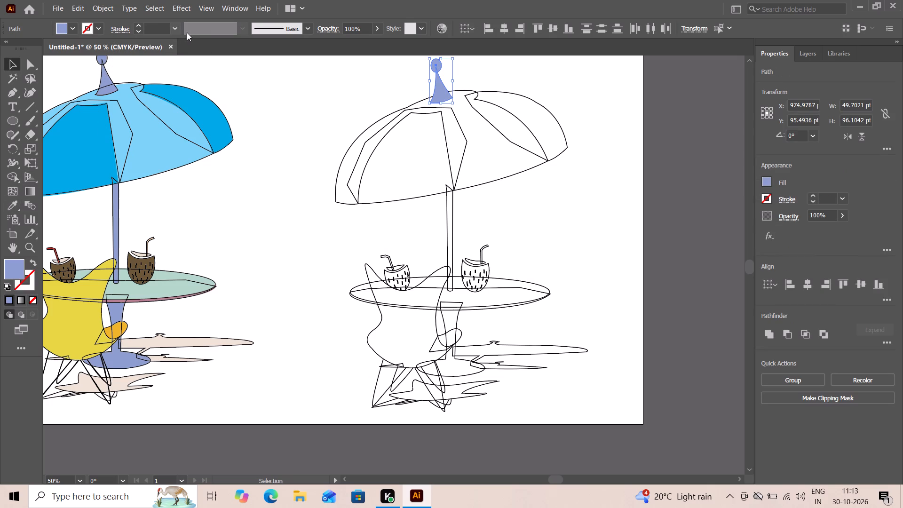
click(214, 63)
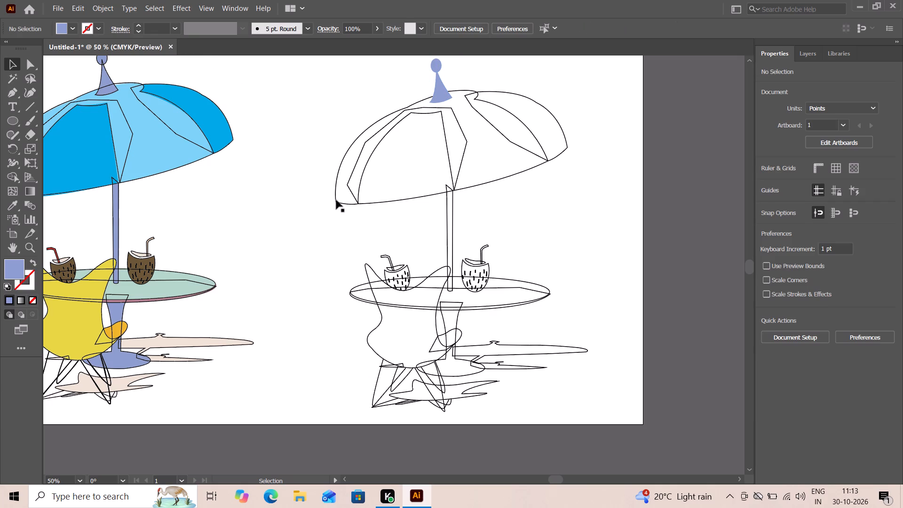
Colour the copied umbrella's main canopy shape with the original's light blue fill using the Eyedropper.
click(337, 203)
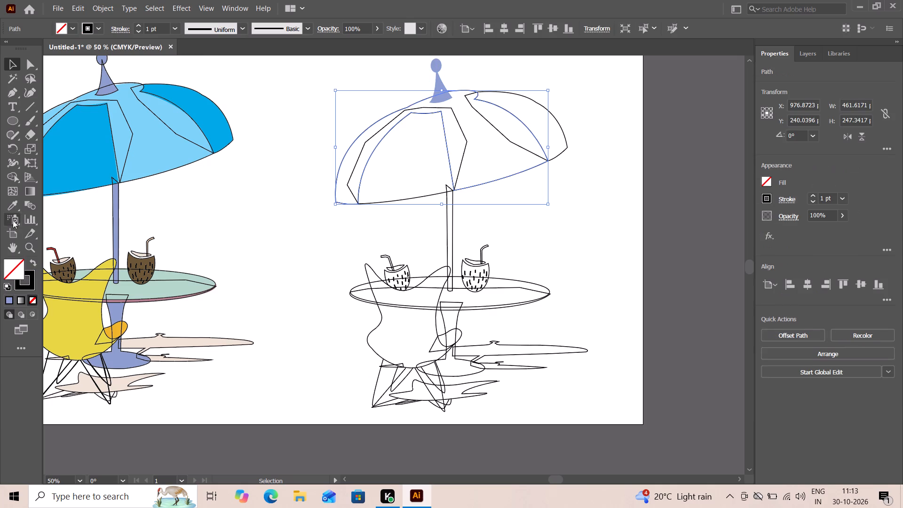
click(12, 205)
click(158, 159)
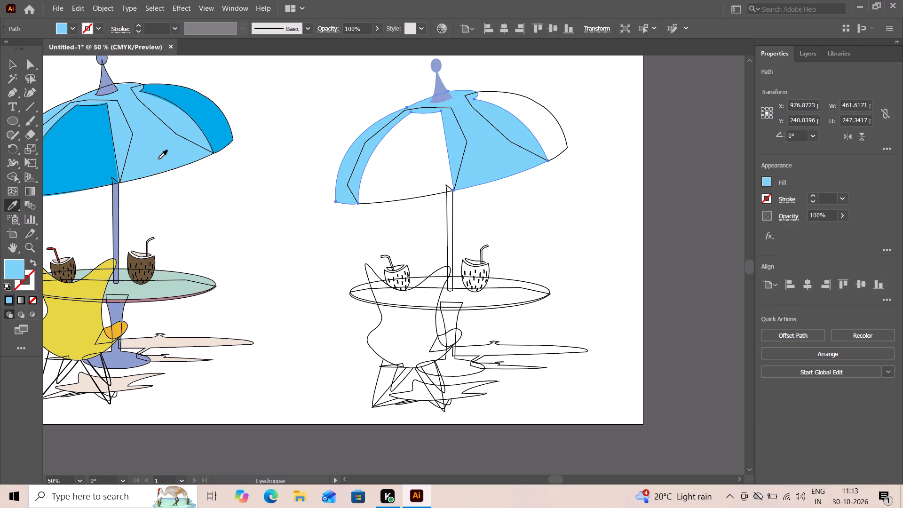
click(11, 60)
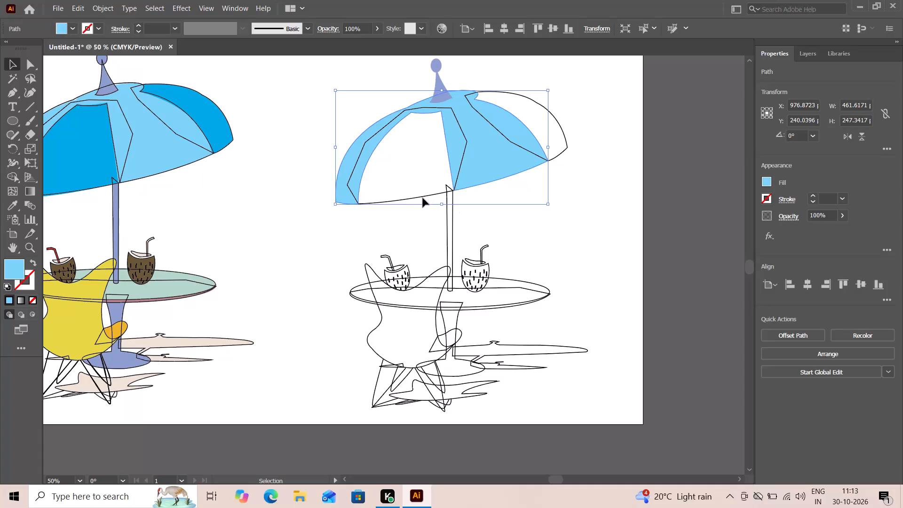
Colour the copied umbrella's large front panel with the original's darker blue, arrange it behind the light blue canopy, and deselect.
click(423, 198)
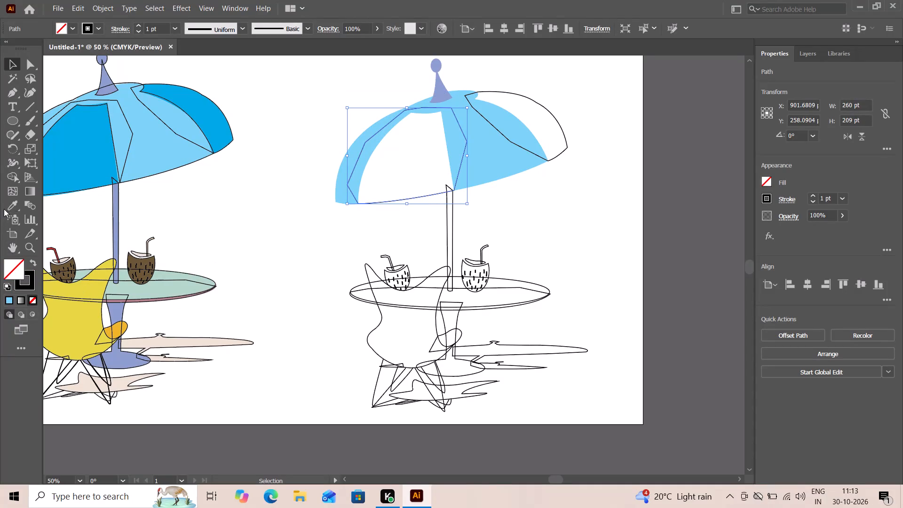
click(10, 207)
click(86, 156)
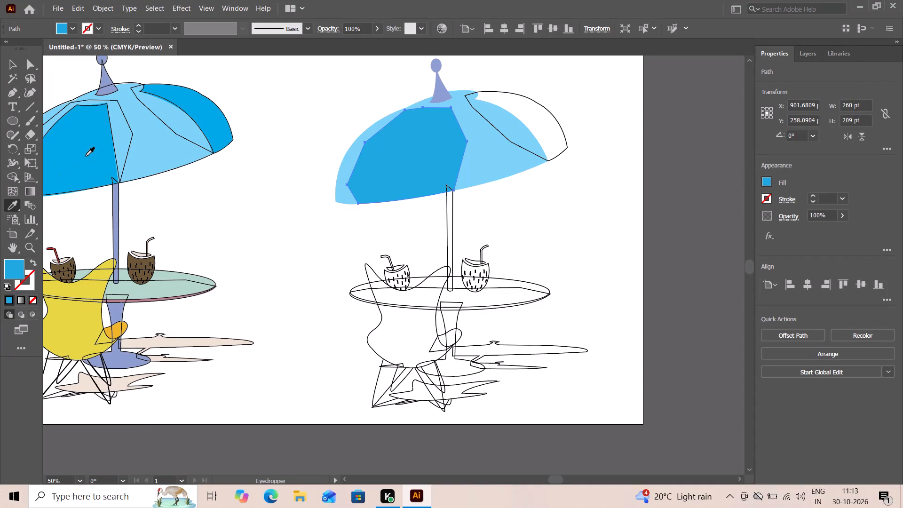
right_click(349, 158)
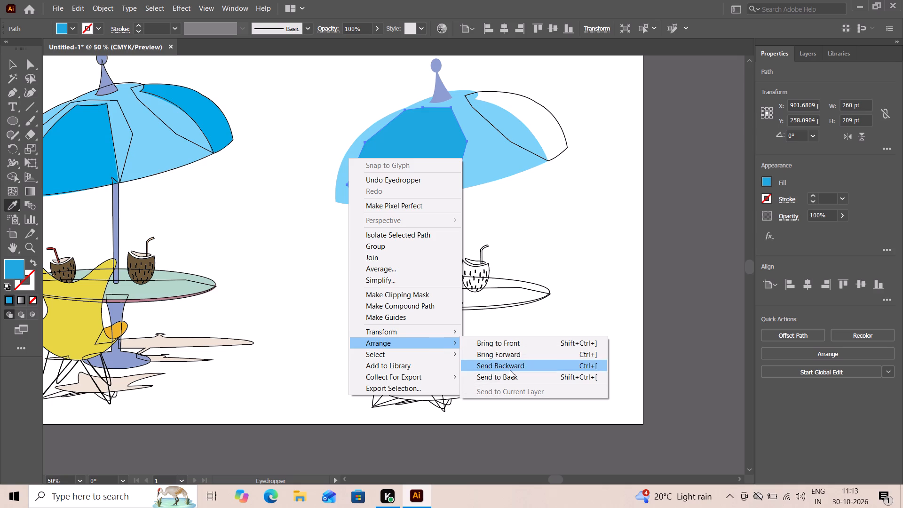
click(510, 373)
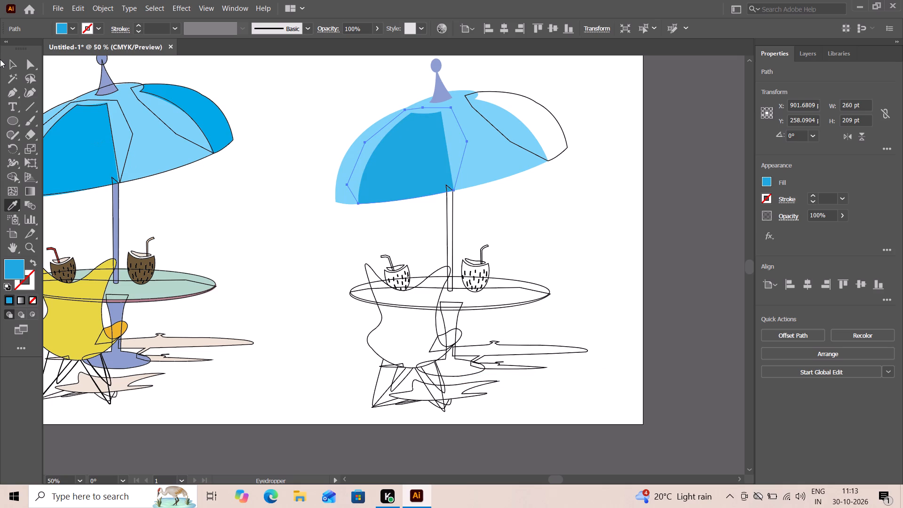
click(9, 62)
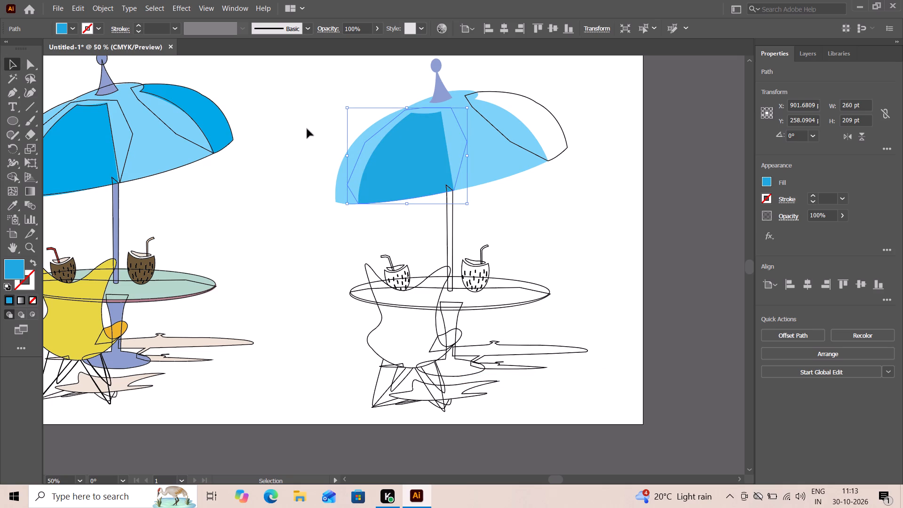
click(307, 129)
Colour the copied umbrella's outlined end panel with the original's darker blue using the Eyedropper, send it to the back, and deselect.
click(561, 127)
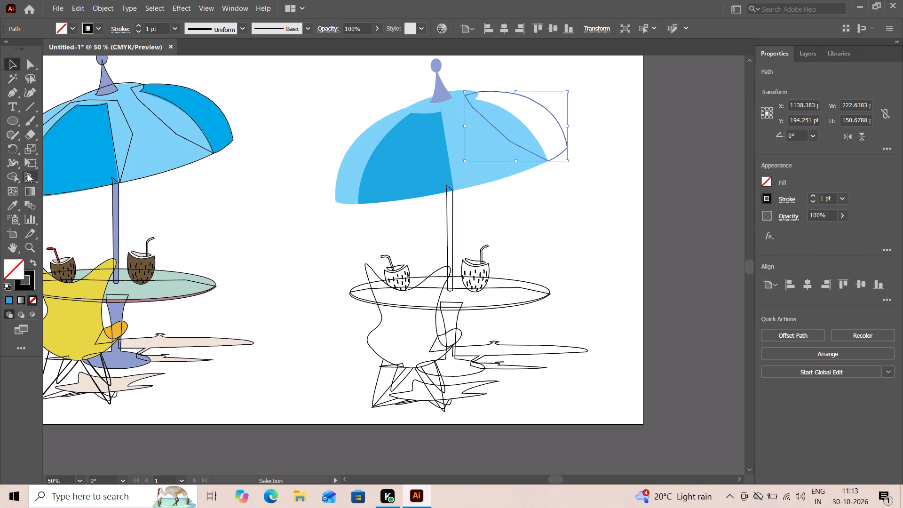
click(12, 207)
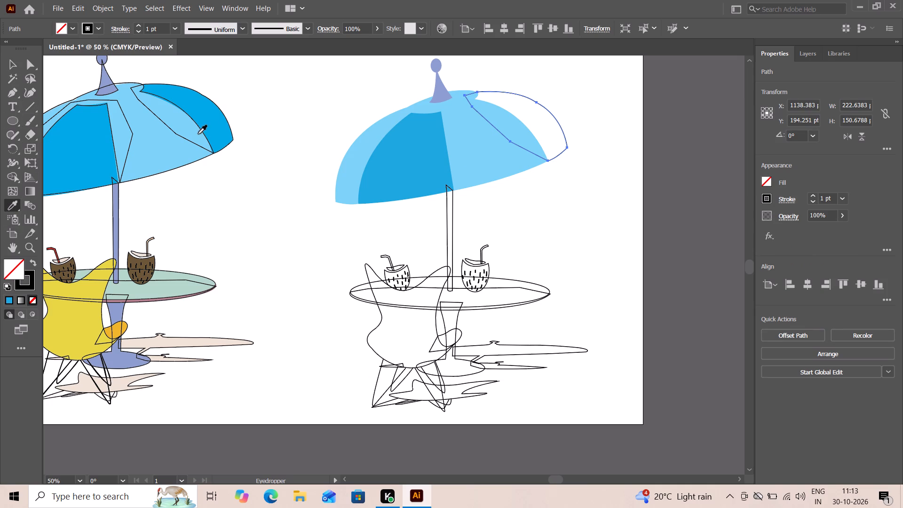
click(208, 130)
right_click(208, 130)
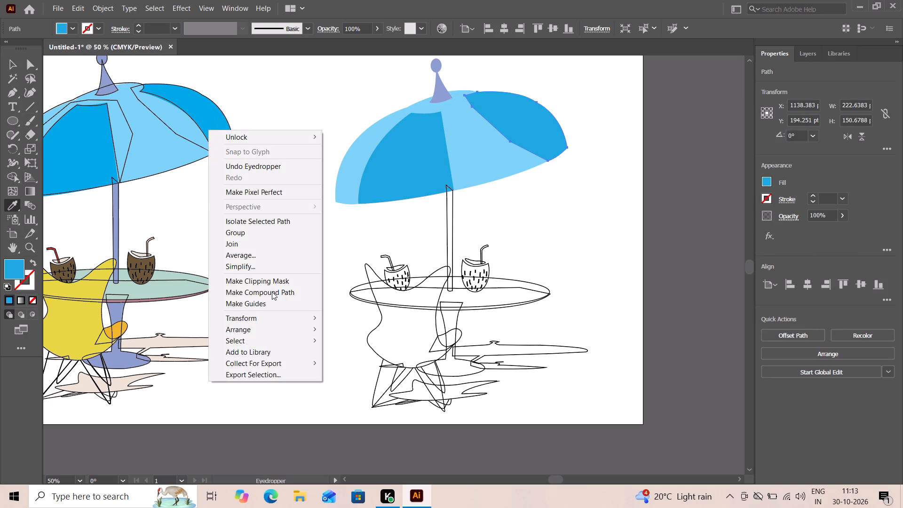
click(277, 325)
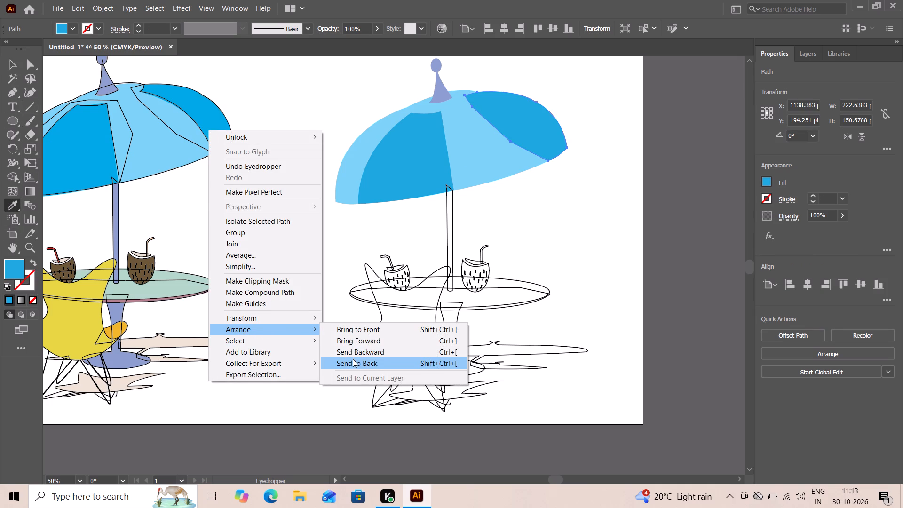
click(353, 359)
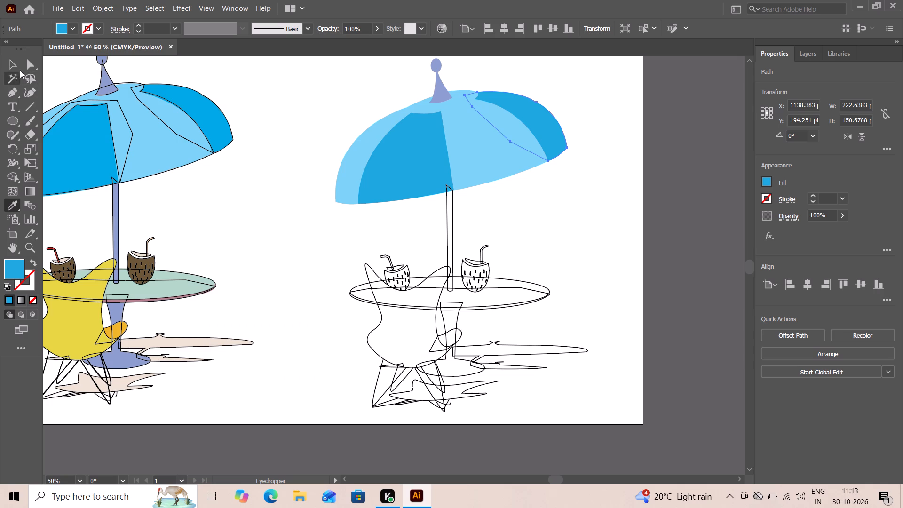
click(13, 65)
click(267, 194)
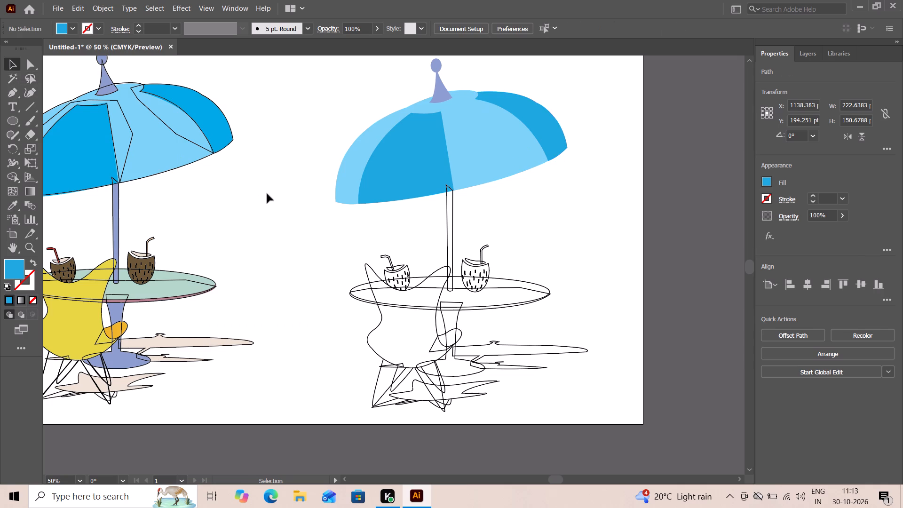
Colour the copied umbrella pole with the original's periwinkle fill using the Eyedropper, send it to the back behind the canopy, and deselect.
click(448, 238)
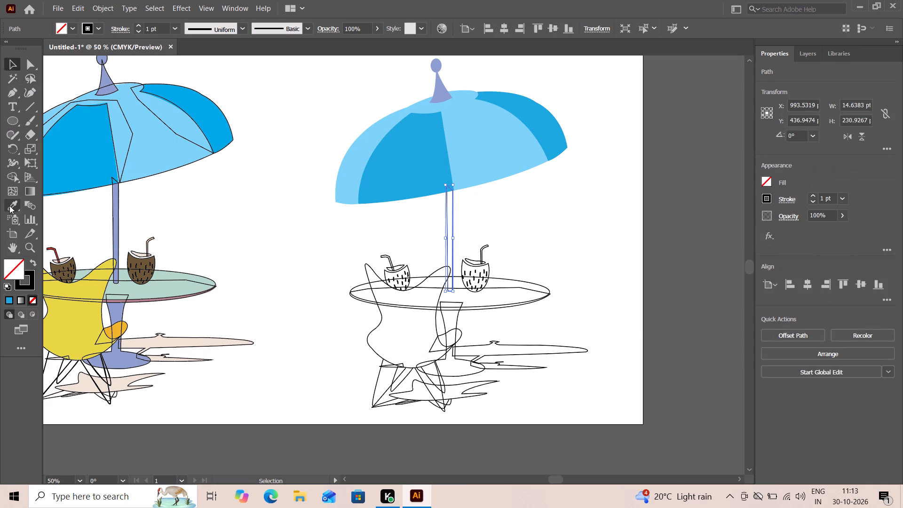
click(9, 205)
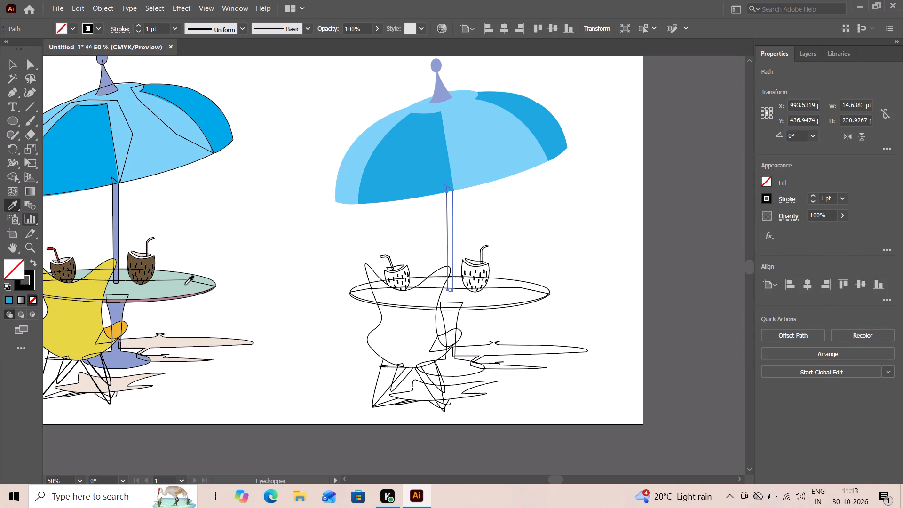
click(116, 225)
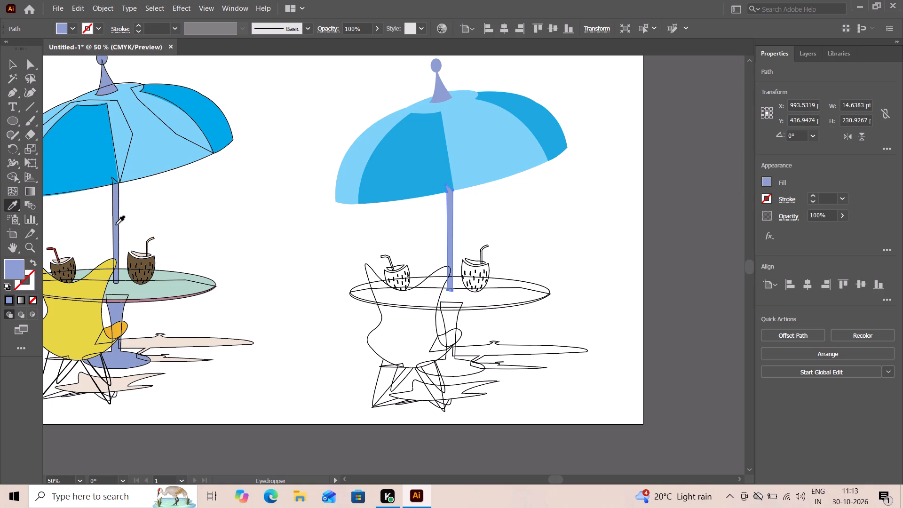
click(14, 63)
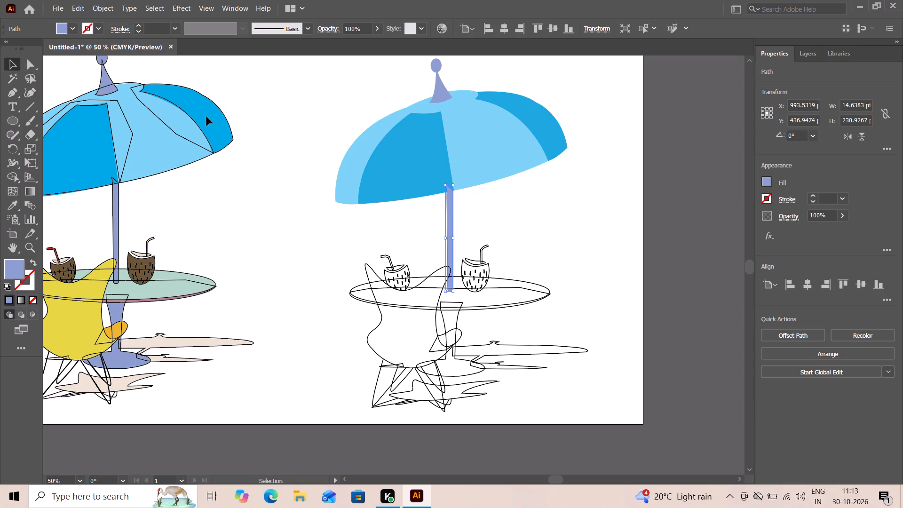
click(310, 151)
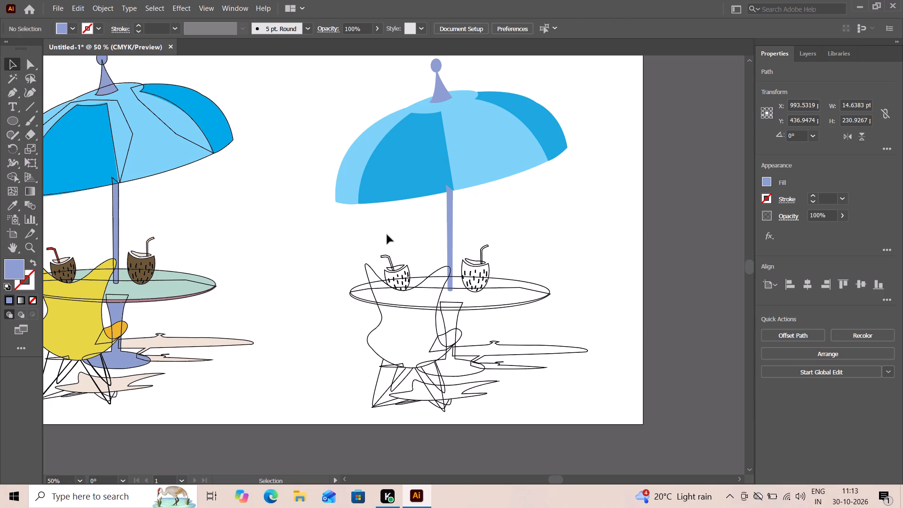
click(451, 223)
right_click(451, 223)
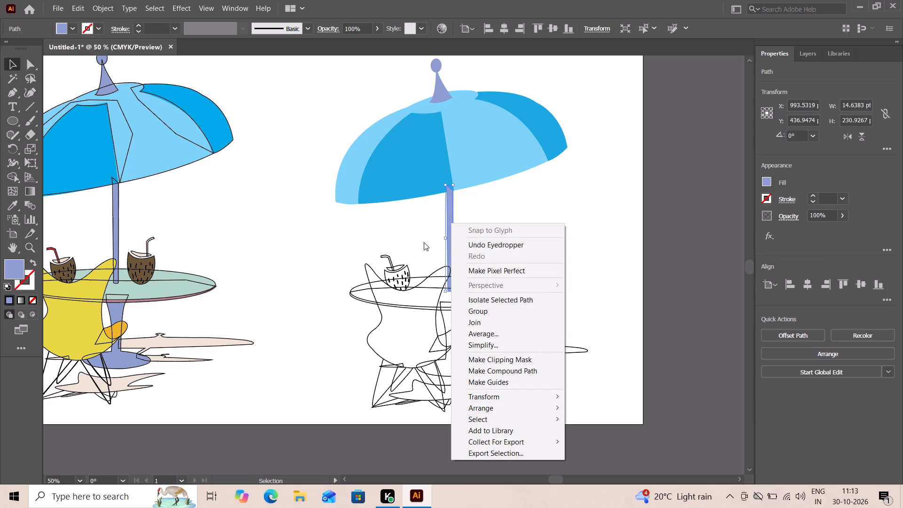
click(482, 406)
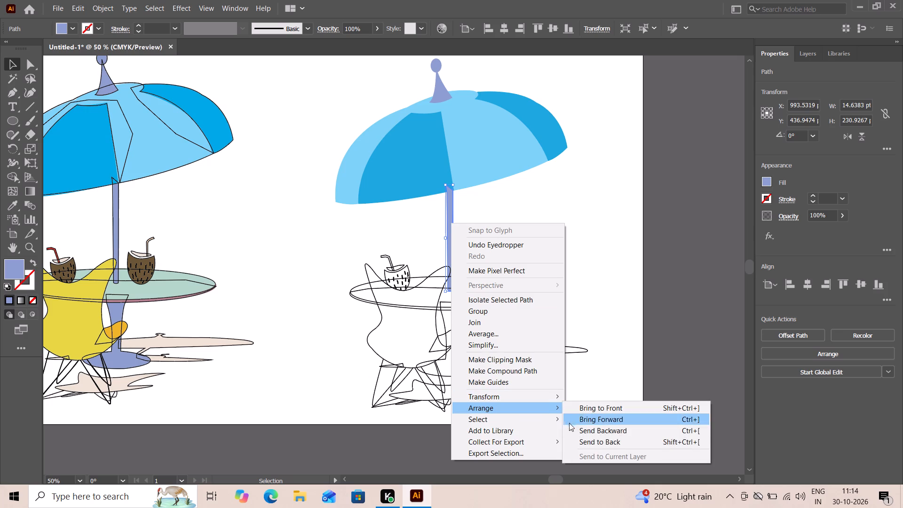
click(580, 439)
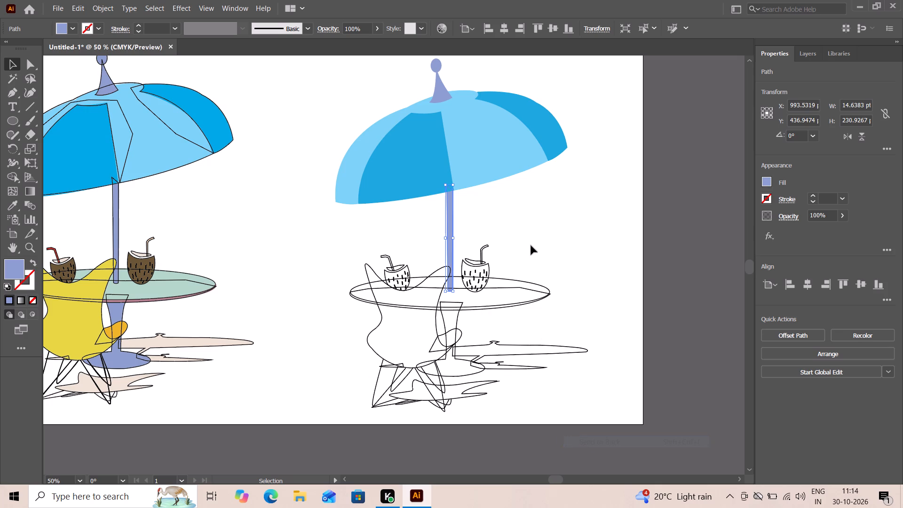
click(531, 246)
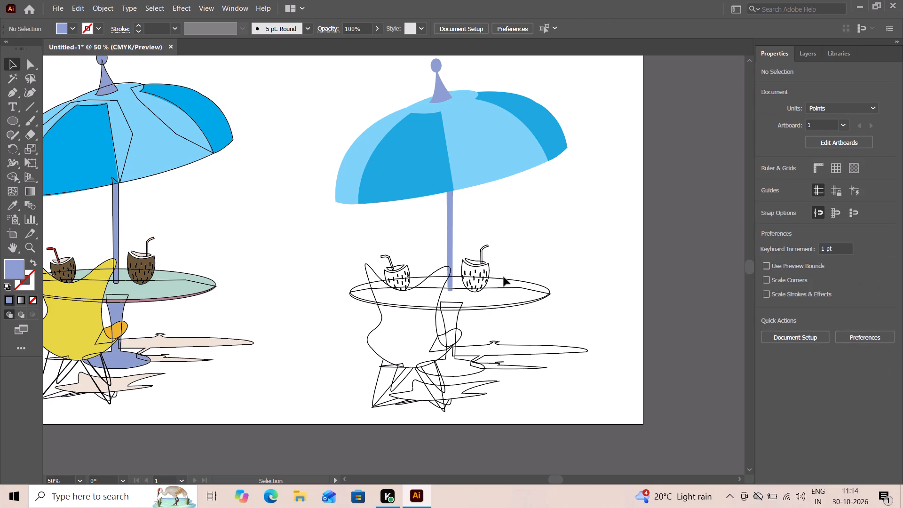
Colour the copied tabletop ellipse with the original's pale green using the Eyedropper, send it to the back, and deselect.
click(504, 279)
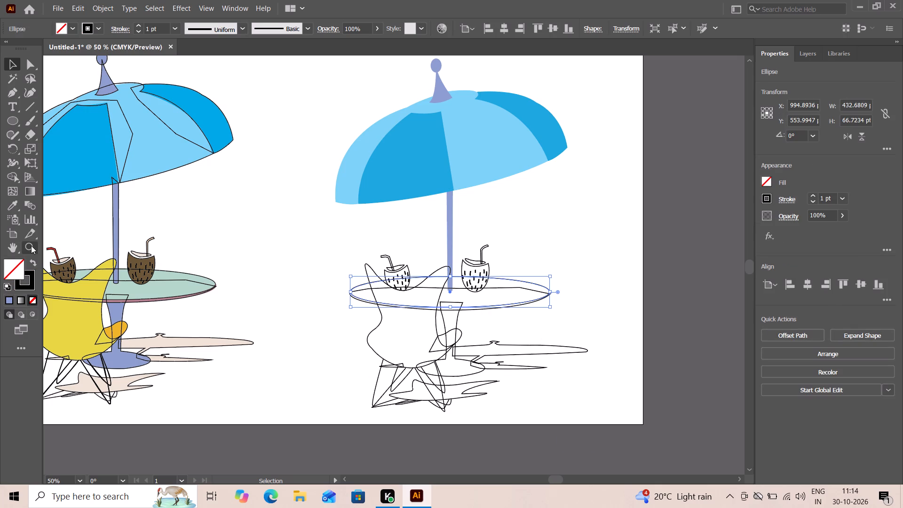
click(15, 204)
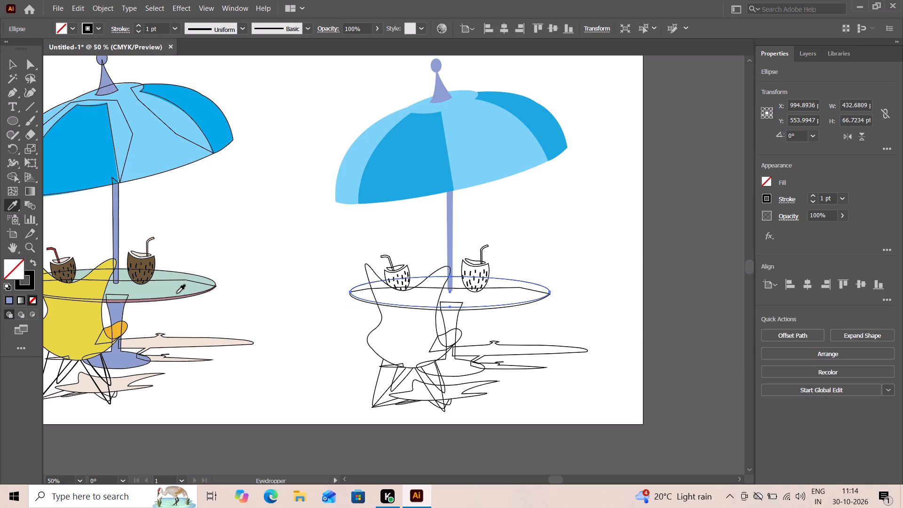
click(173, 285)
right_click(173, 285)
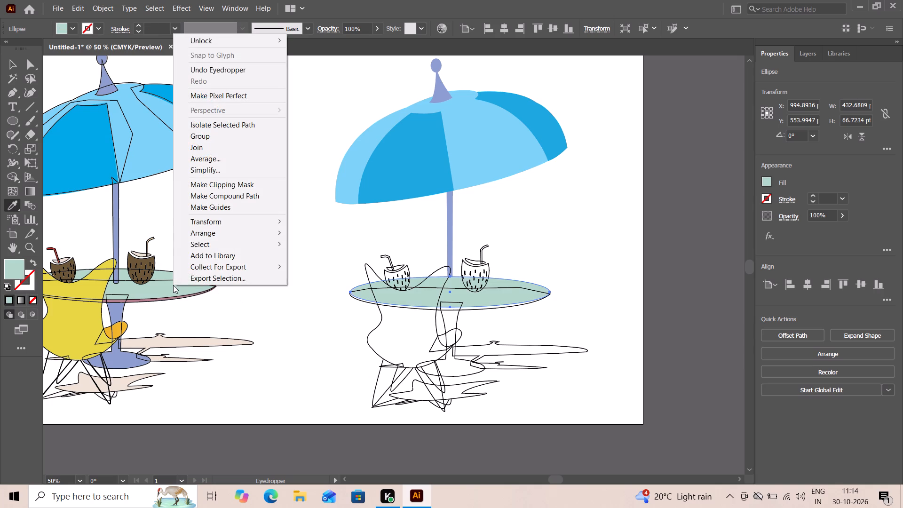
click(194, 235)
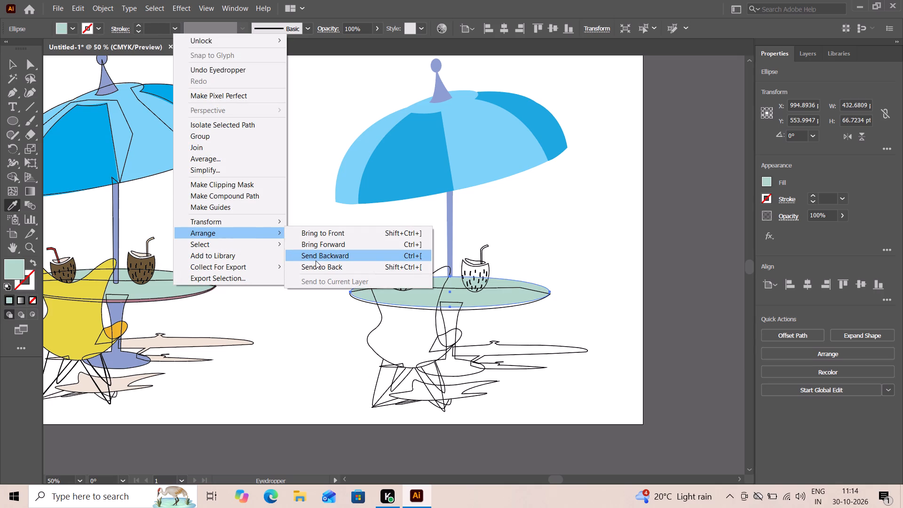
click(317, 265)
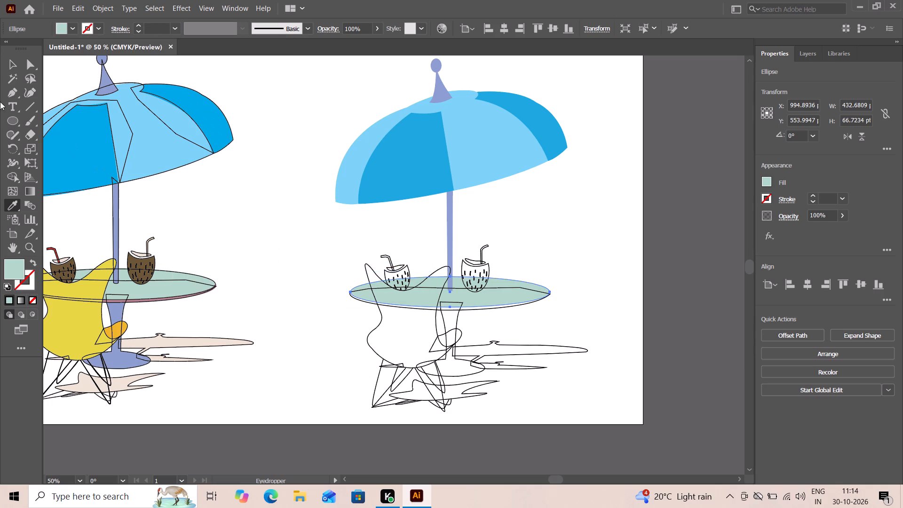
click(5, 61)
click(242, 212)
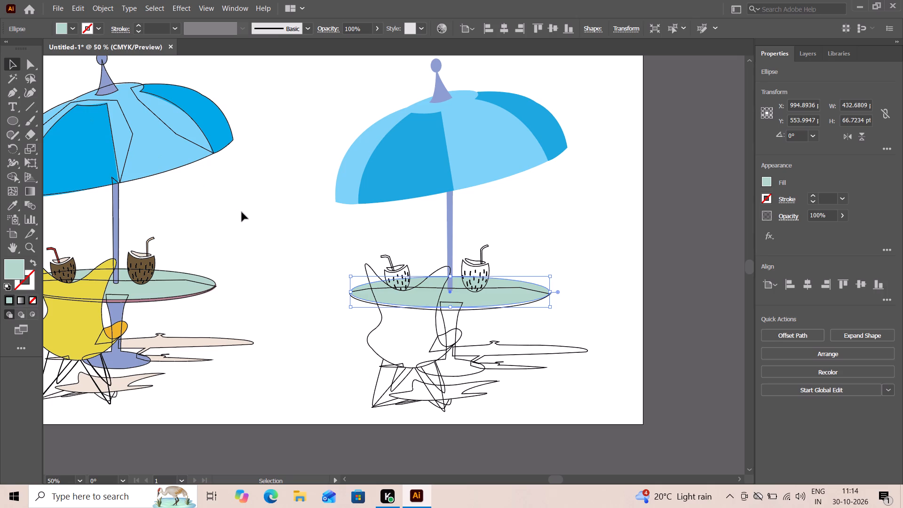
Colour the copied table's lower rim shape with the original's dusty pink using the Eyedropper, send it behind the green tabletop, and deselect.
click(537, 302)
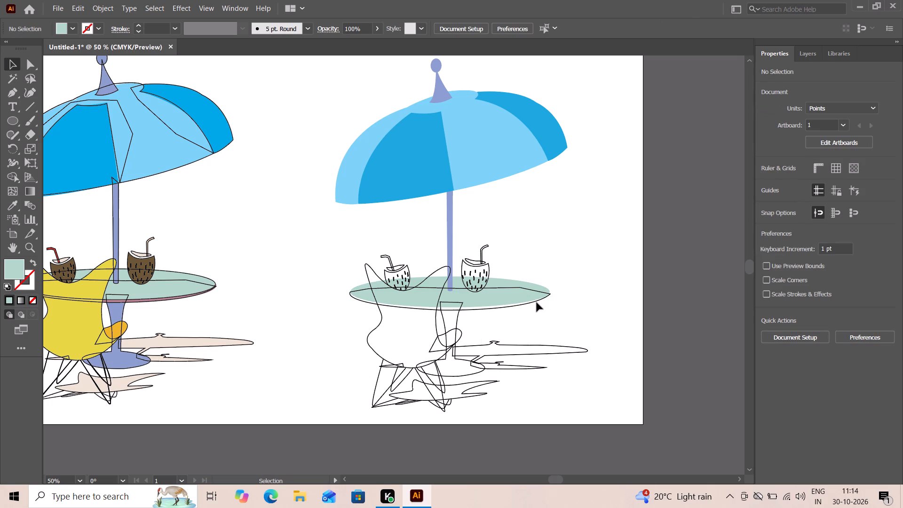
click(533, 302)
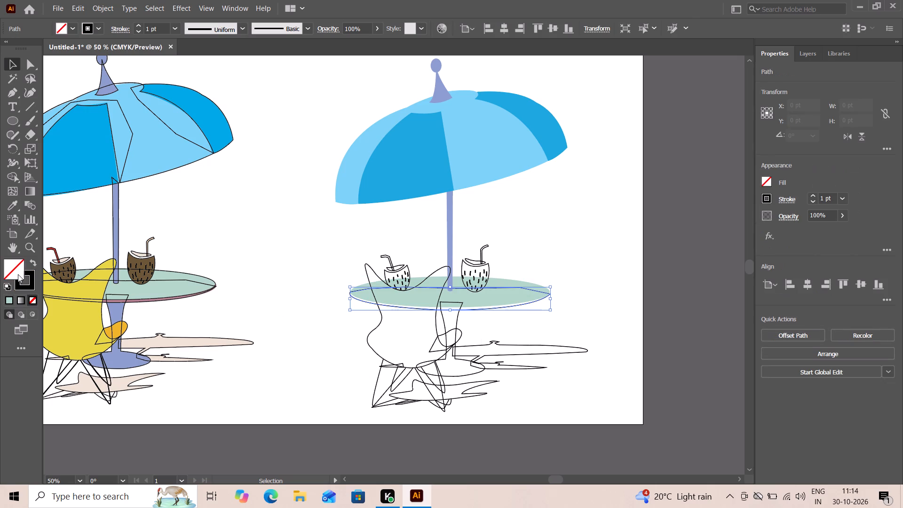
click(8, 206)
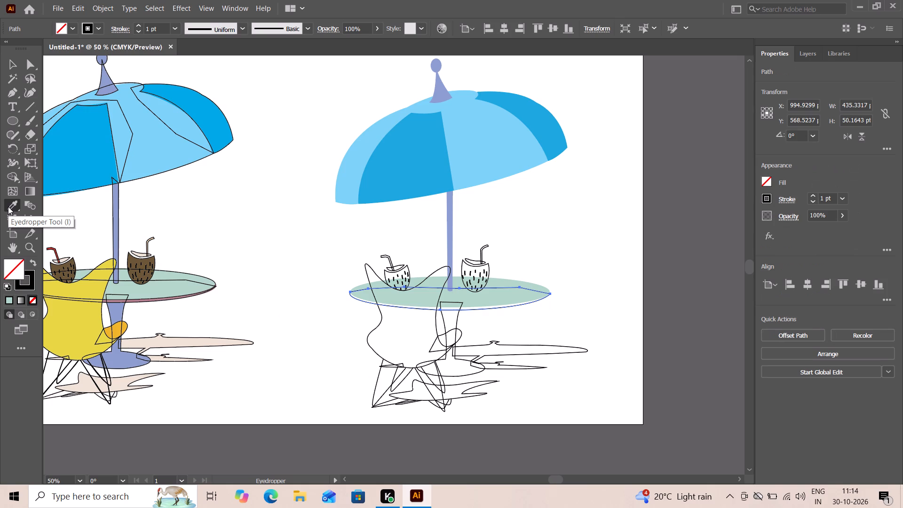
click(154, 300)
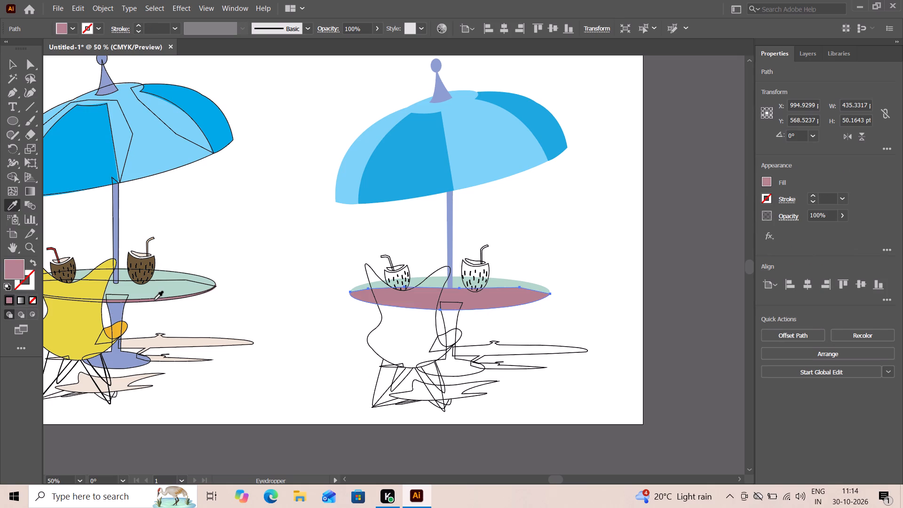
right_click(154, 300)
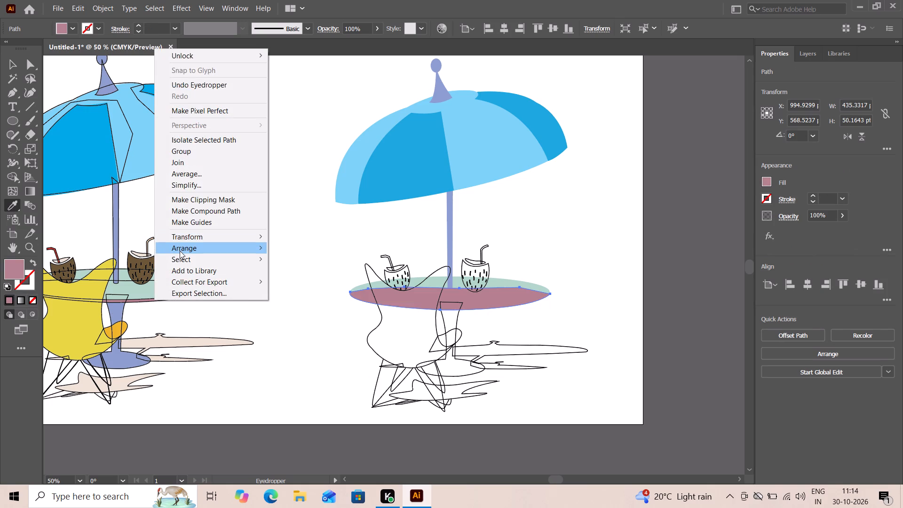
click(180, 251)
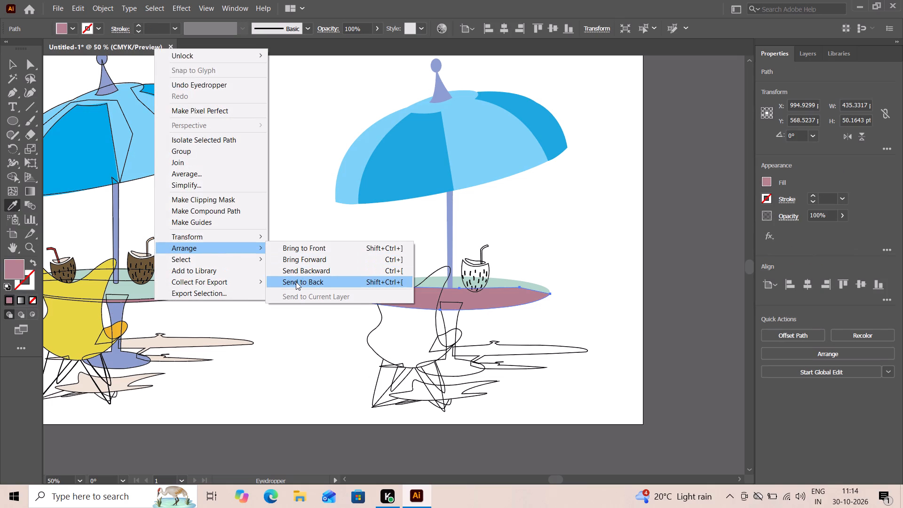
click(296, 282)
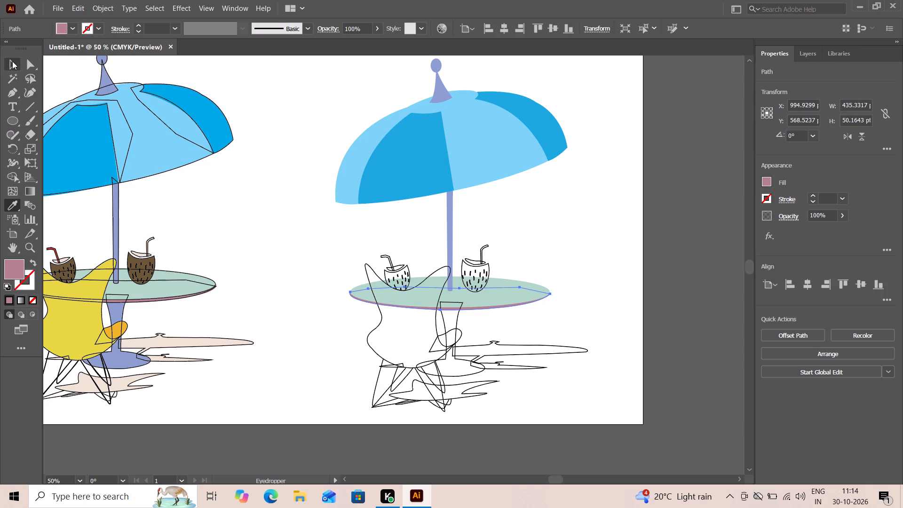
click(12, 61)
click(294, 147)
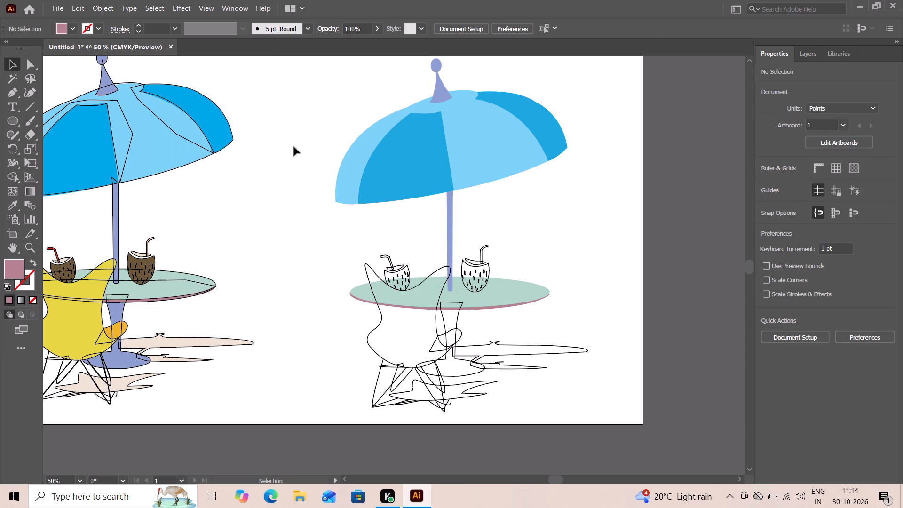
Colour the copied chair's main body with the original's yellow fill using the Eyedropper, and deselect.
click(379, 326)
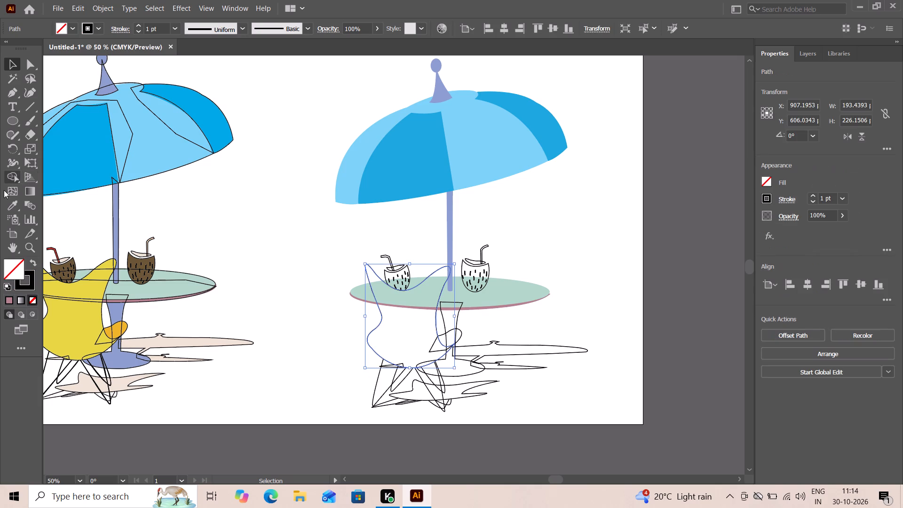
click(8, 204)
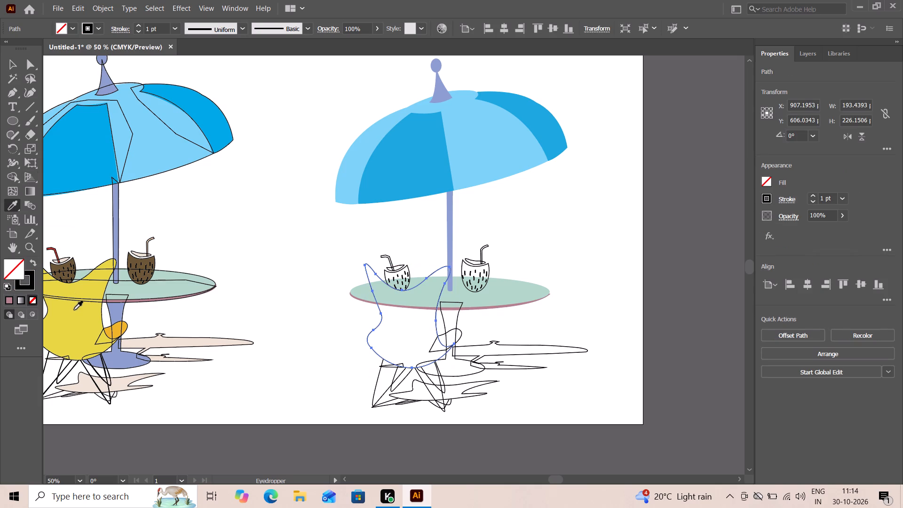
click(74, 310)
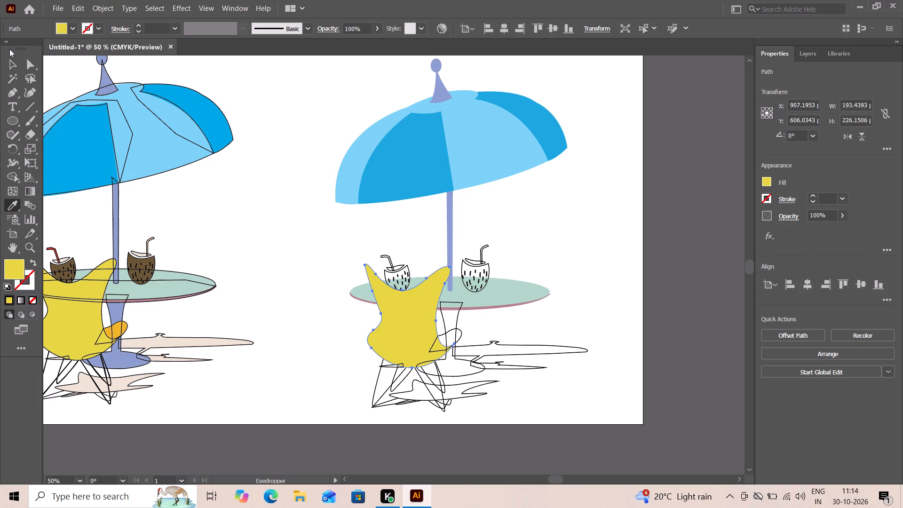
click(11, 62)
click(239, 199)
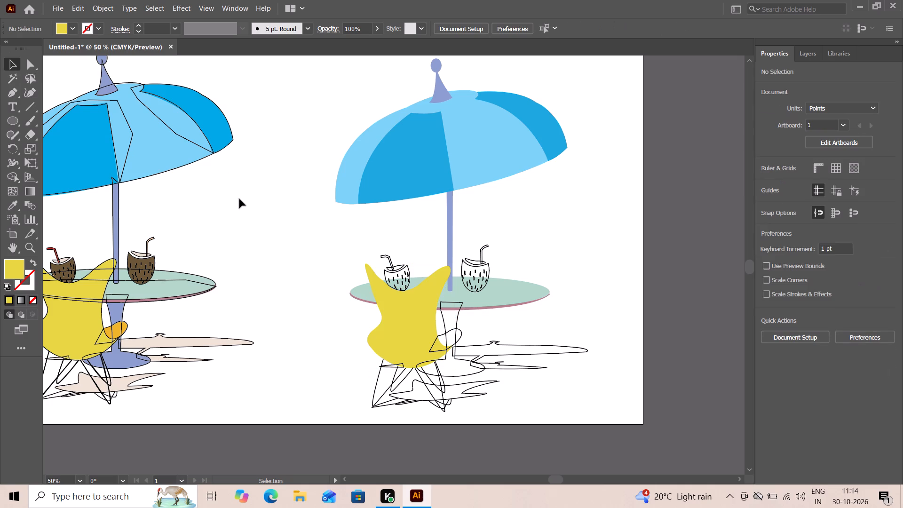
Colour the copied chair's small side piece with the original's orange fill using the Eyedropper, send it to the back, and deselect.
click(457, 341)
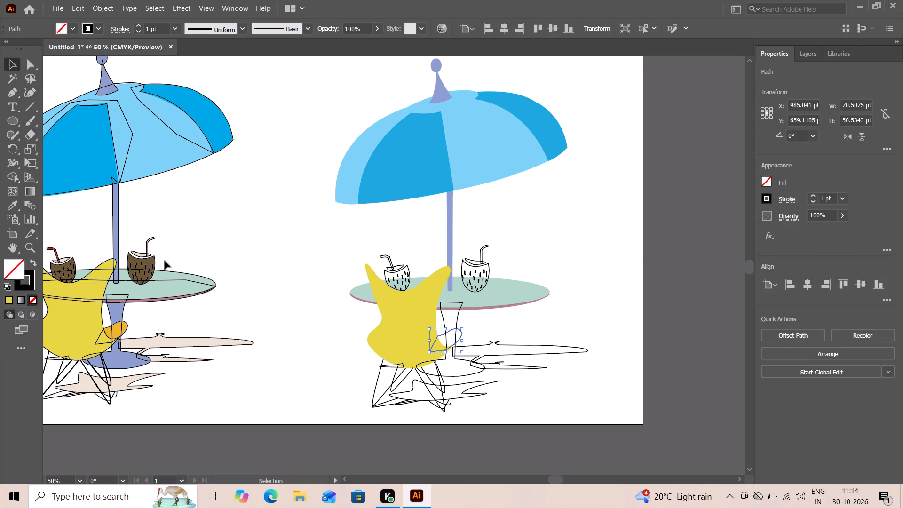
click(10, 206)
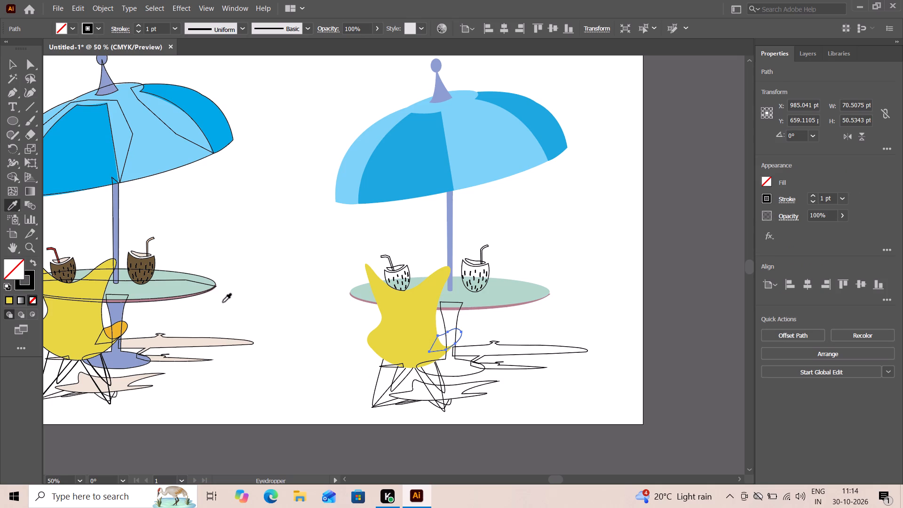
click(122, 330)
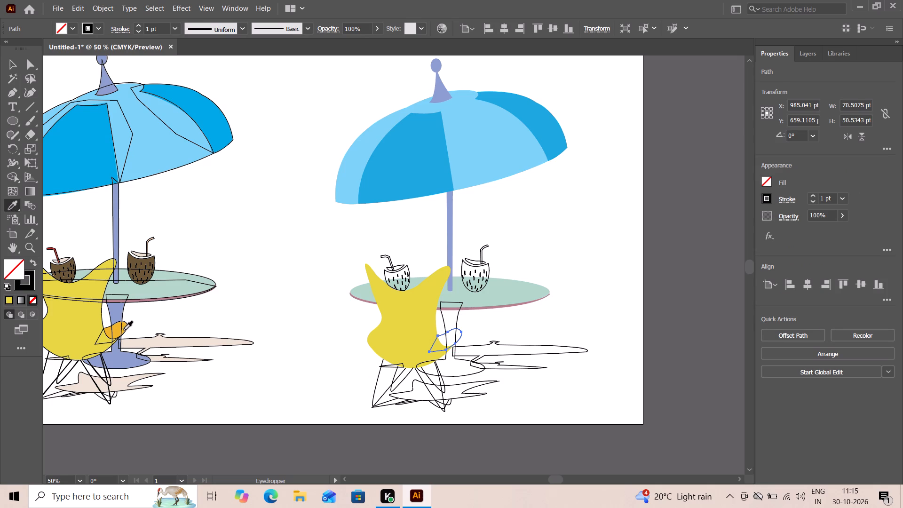
click(123, 329)
right_click(123, 329)
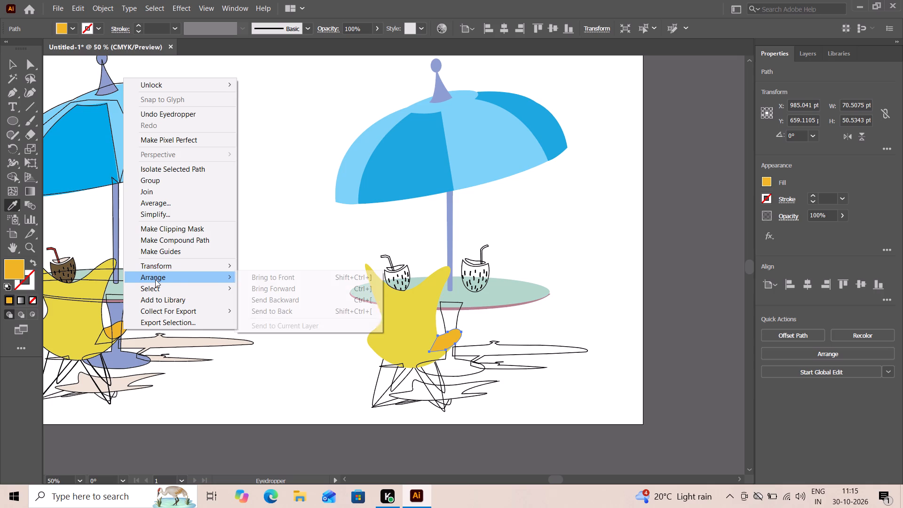
click(155, 279)
click(271, 310)
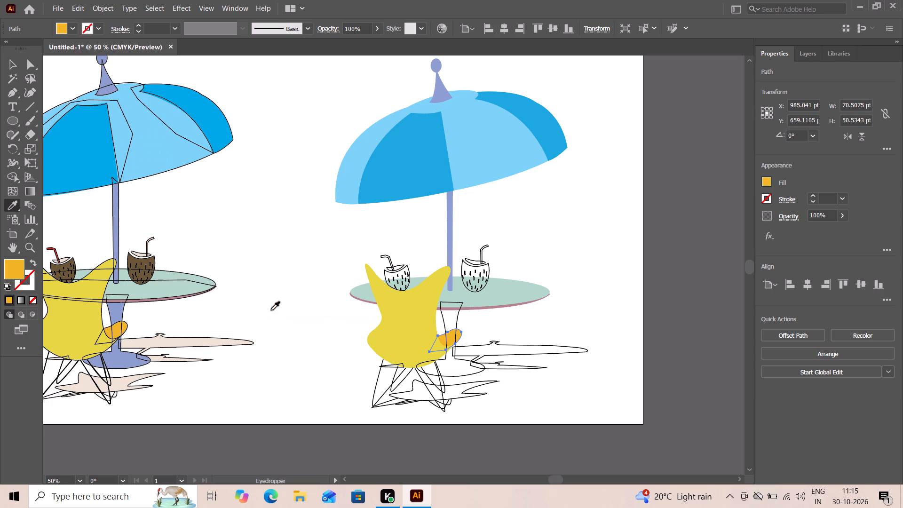
click(10, 65)
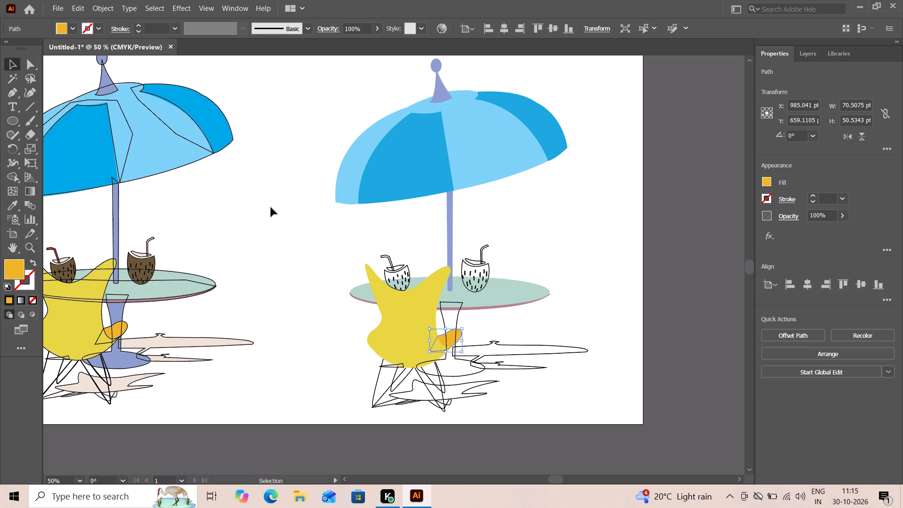
click(275, 211)
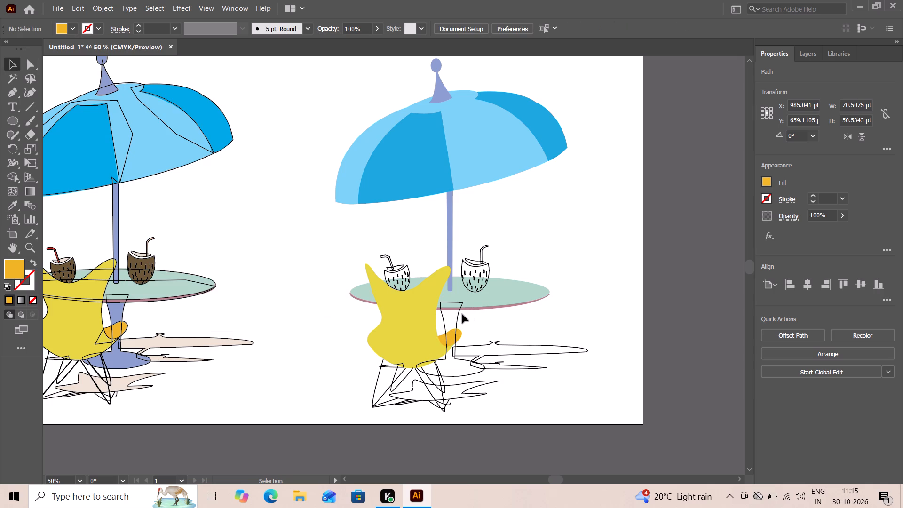
Colour the copied table's pedestal base with the original's periwinkle fill using the Eyedropper, send it to the back, and deselect.
click(458, 318)
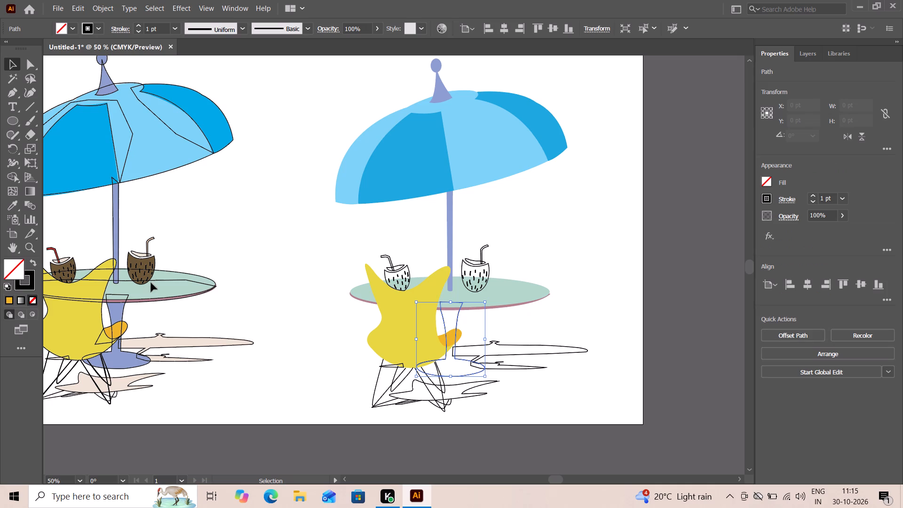
click(13, 205)
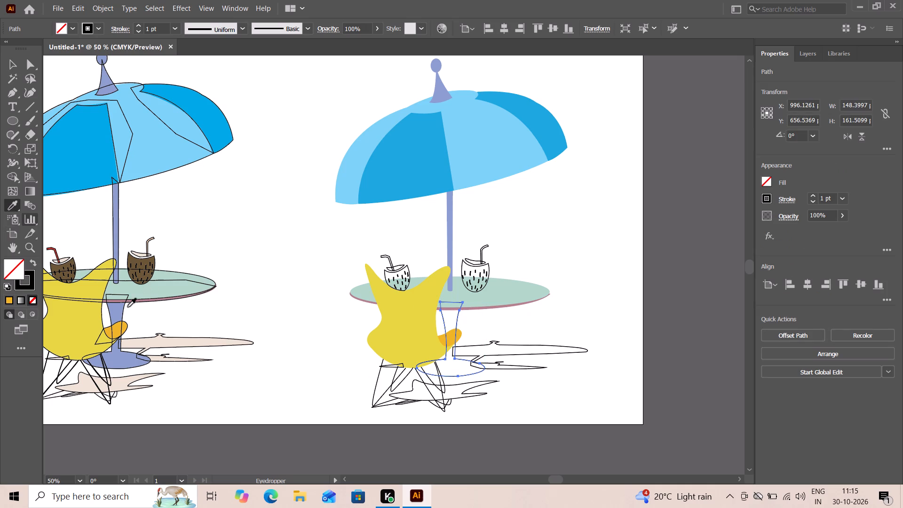
click(113, 310)
right_click(113, 310)
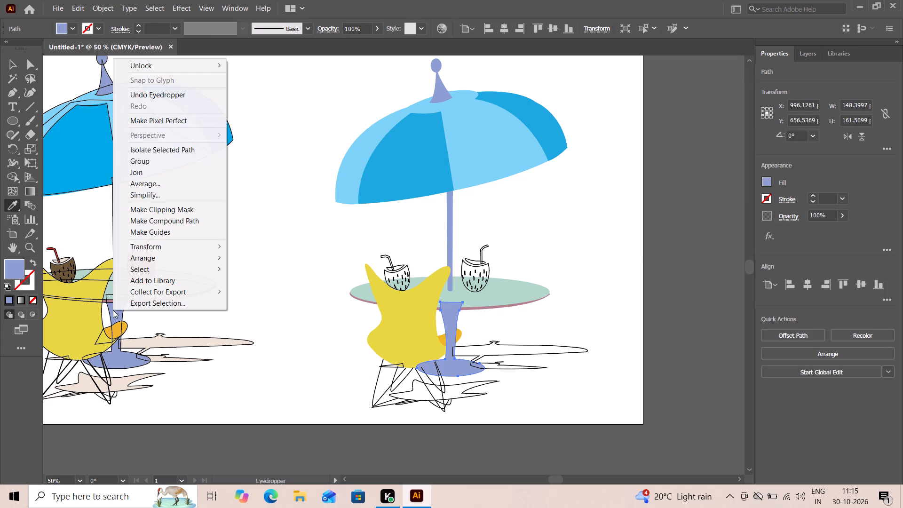
click(148, 255)
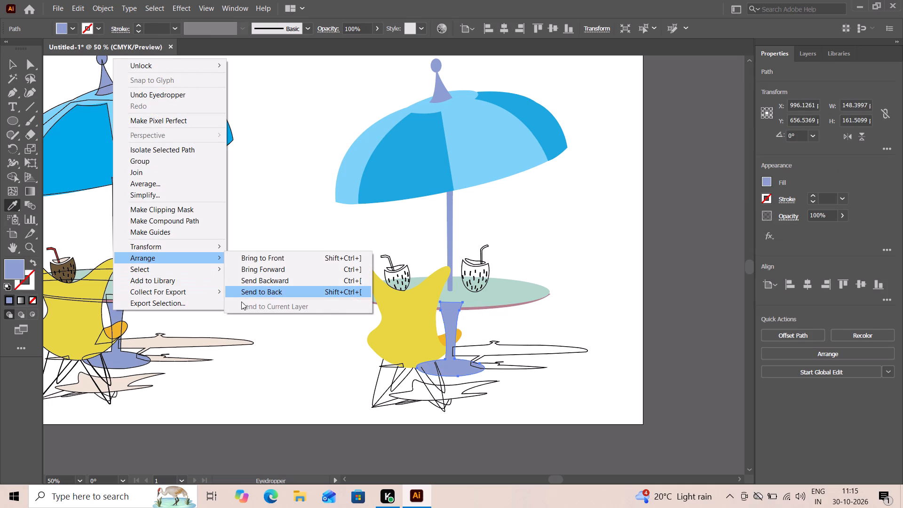
click(248, 293)
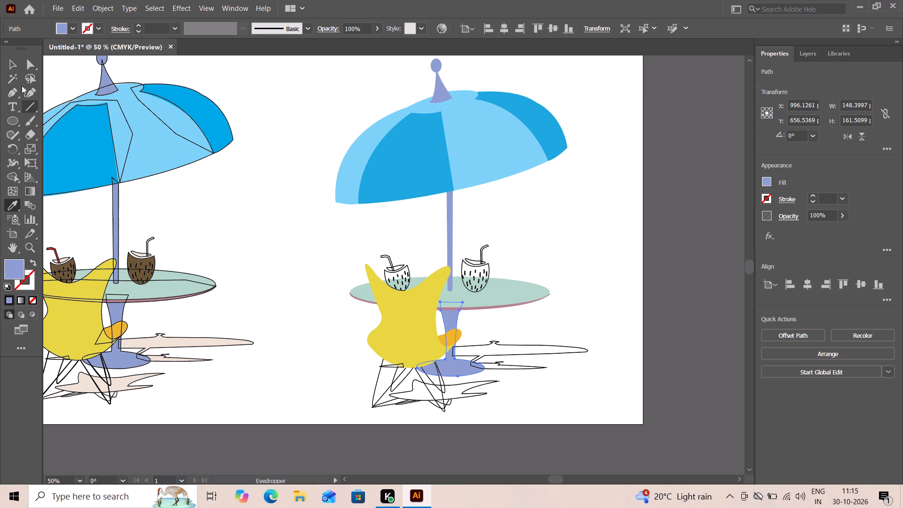
click(10, 66)
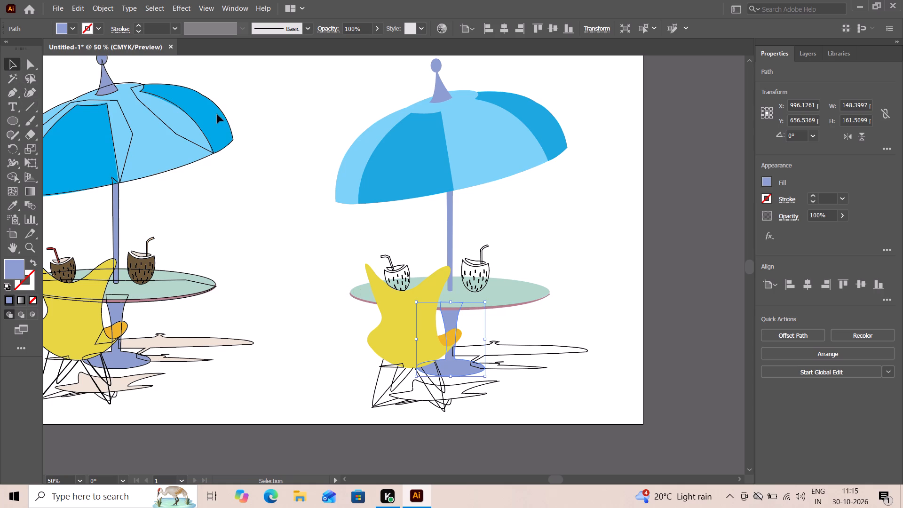
click(273, 133)
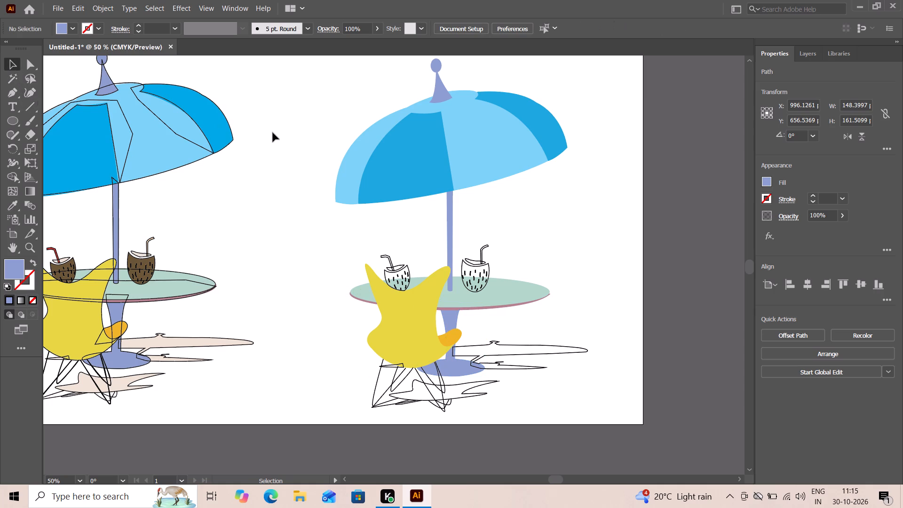
Colour the copied table's ground shadow with the original's pale beige fill using the Eyedropper, send it to the back, and deselect.
click(522, 345)
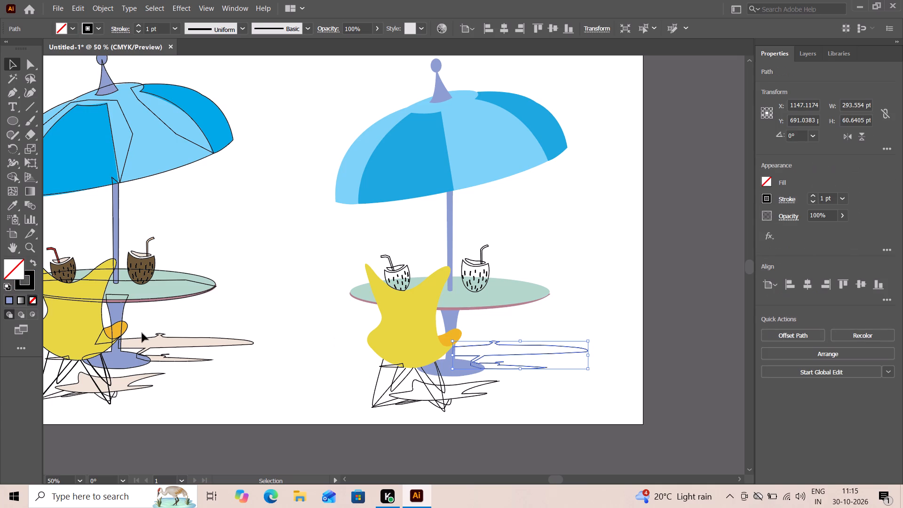
click(13, 207)
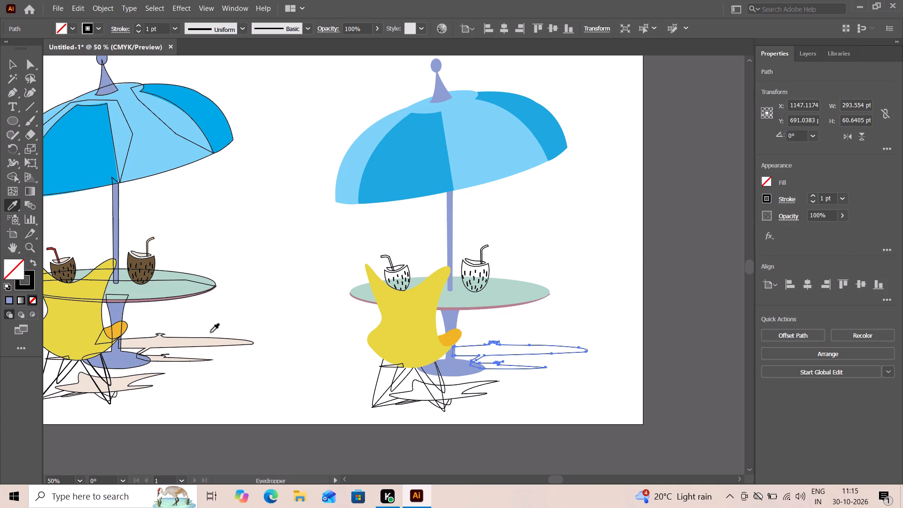
click(193, 342)
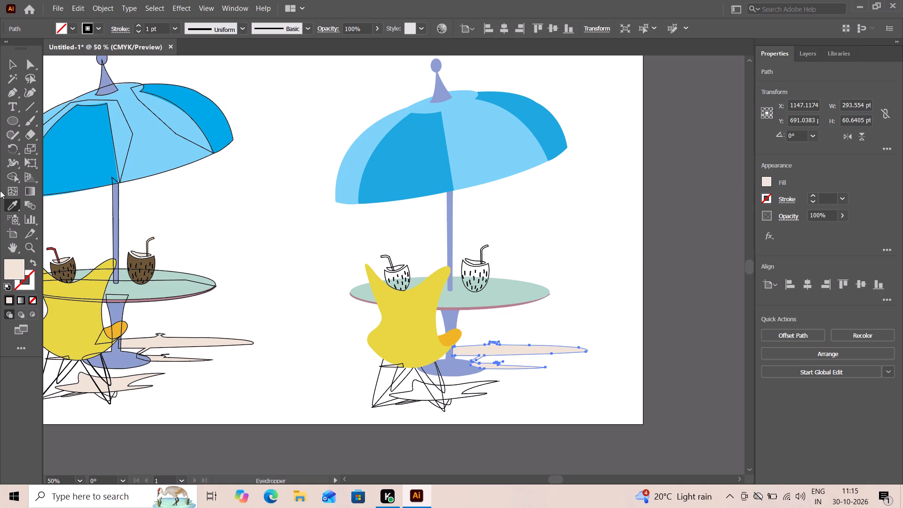
click(12, 64)
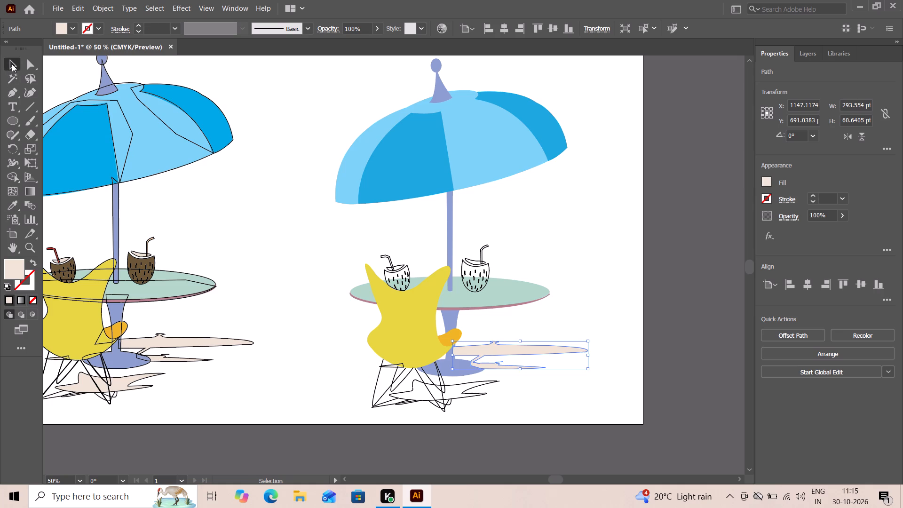
right_click(494, 345)
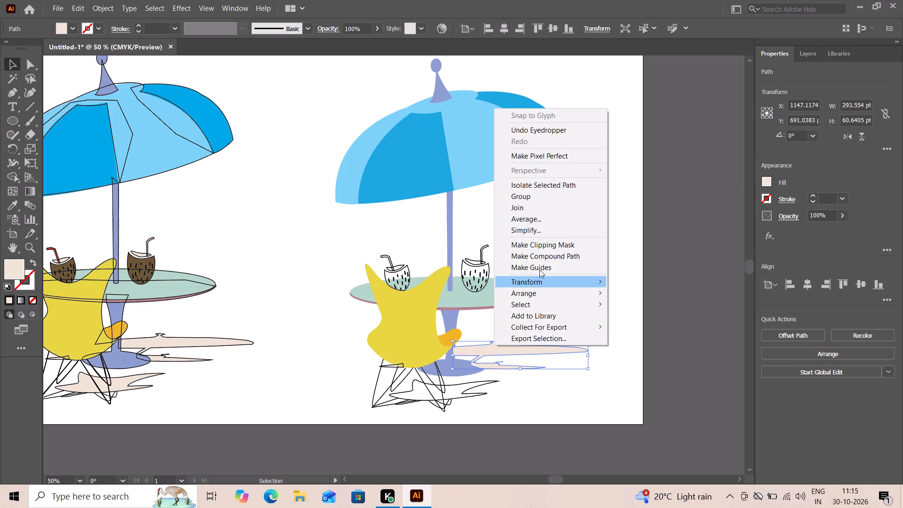
click(537, 293)
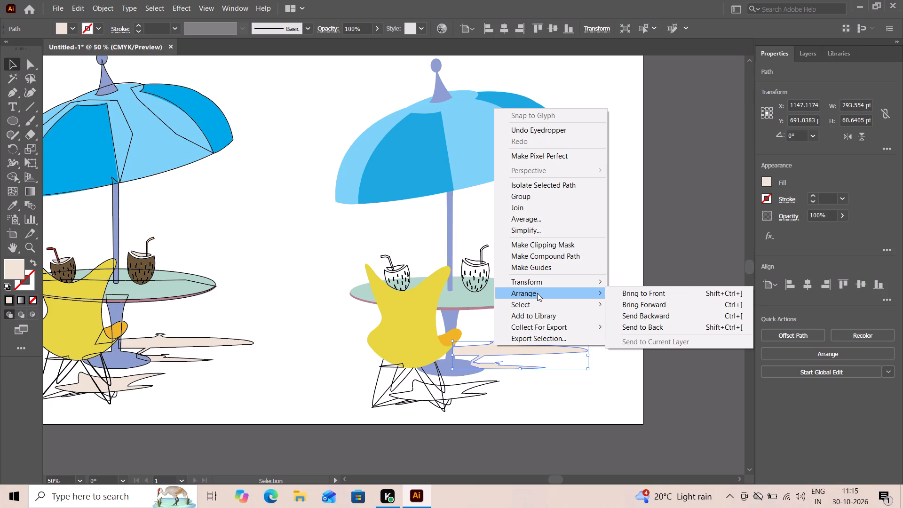
click(688, 329)
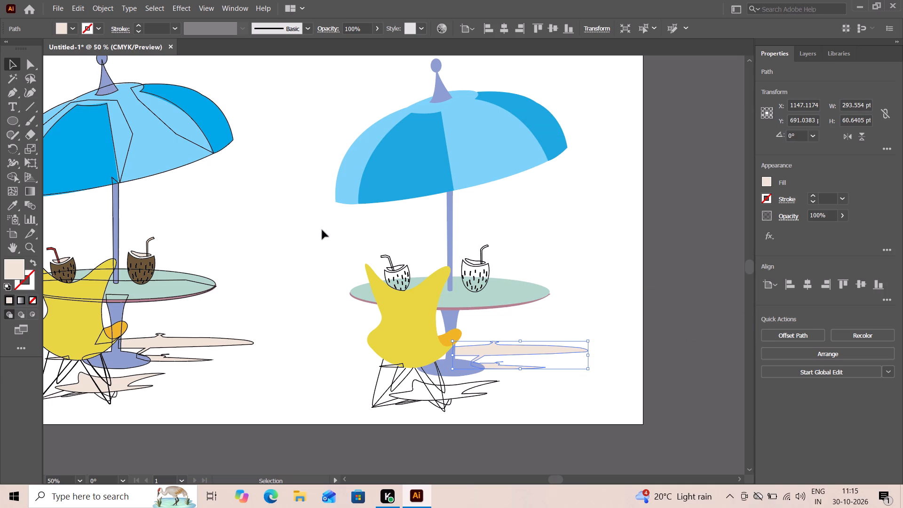
click(11, 65)
click(266, 186)
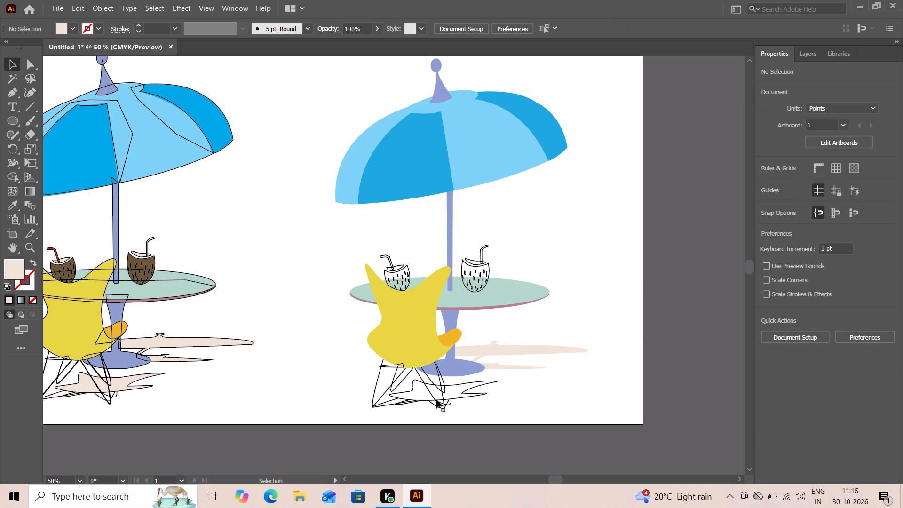
Colour the copied shadow under the chair with the original's pale beige using the Eyedropper, send it to the back, and deselect.
click(475, 396)
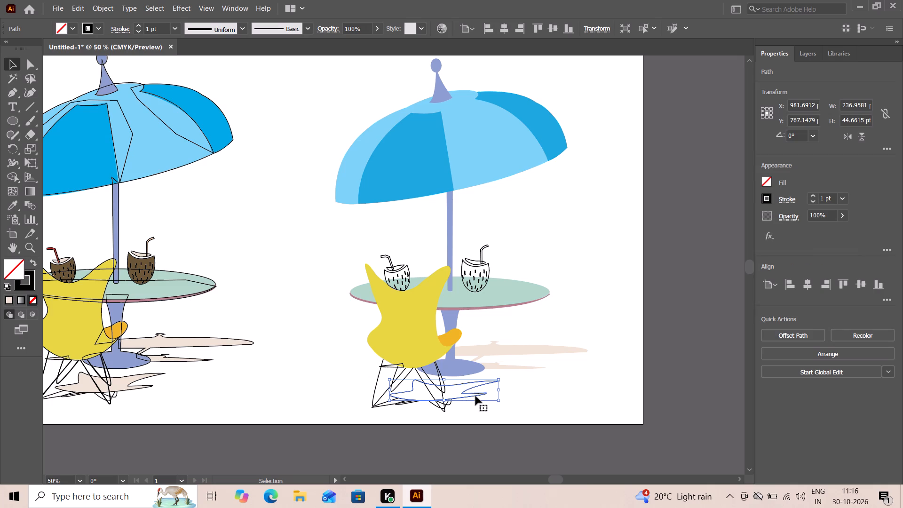
click(13, 206)
click(125, 381)
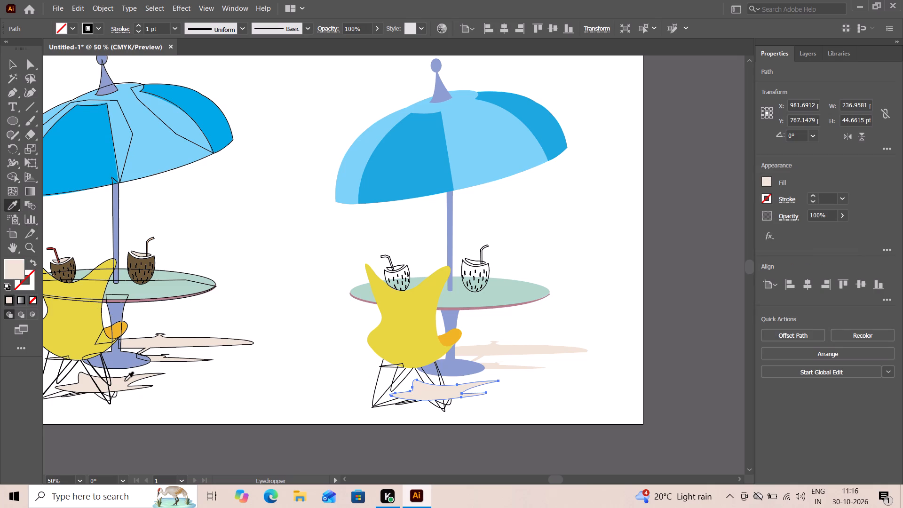
click(11, 66)
click(238, 178)
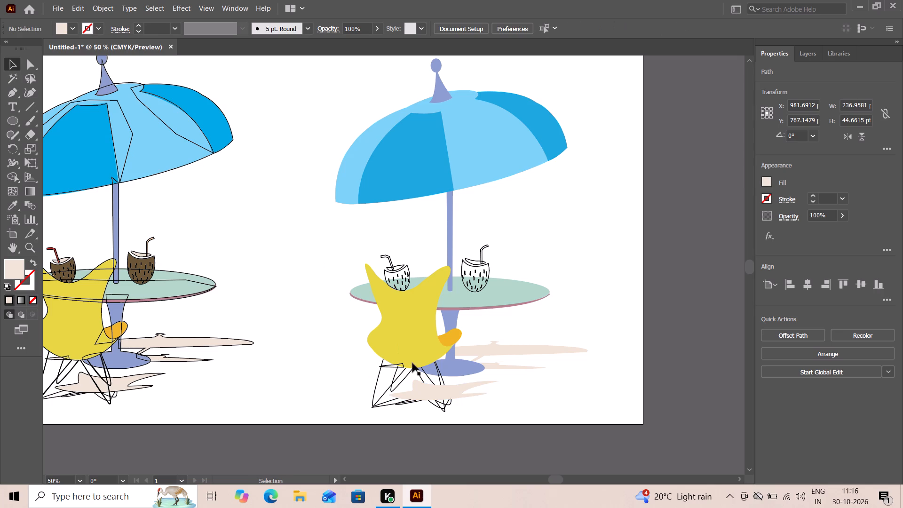
click(425, 390)
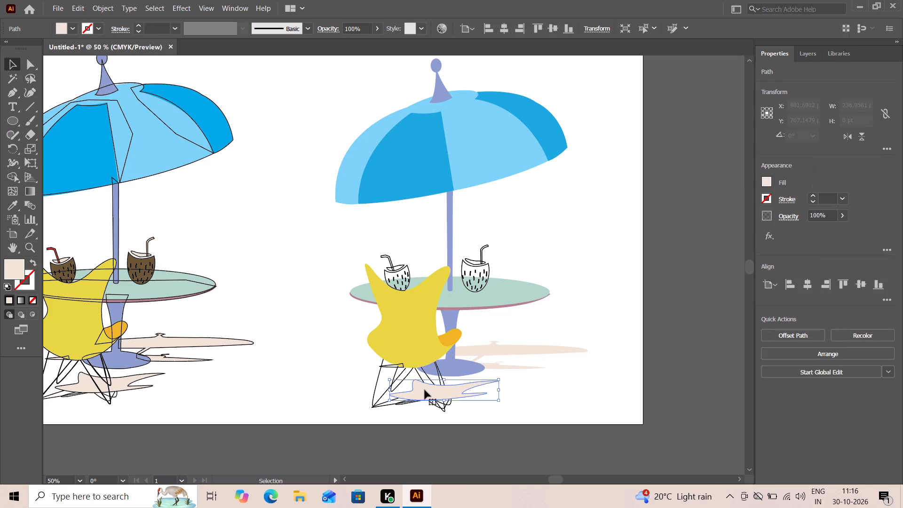
right_click(425, 390)
click(466, 340)
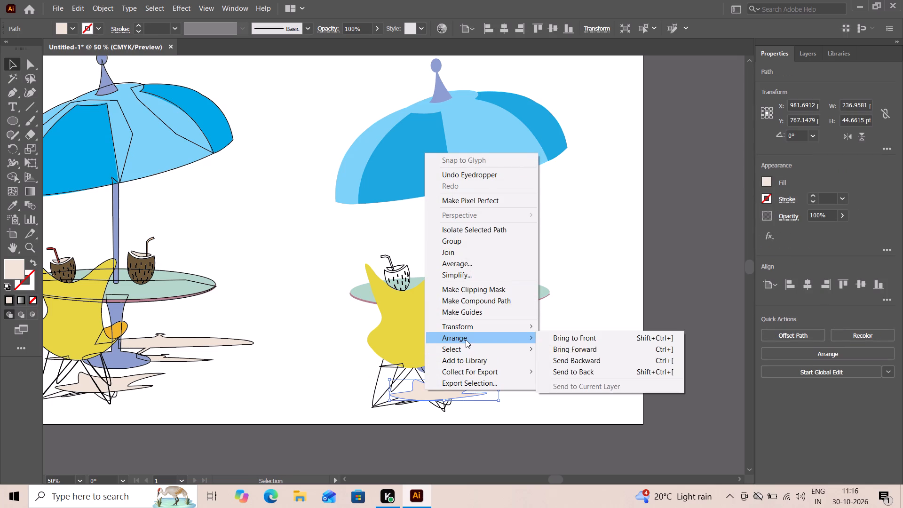
click(666, 373)
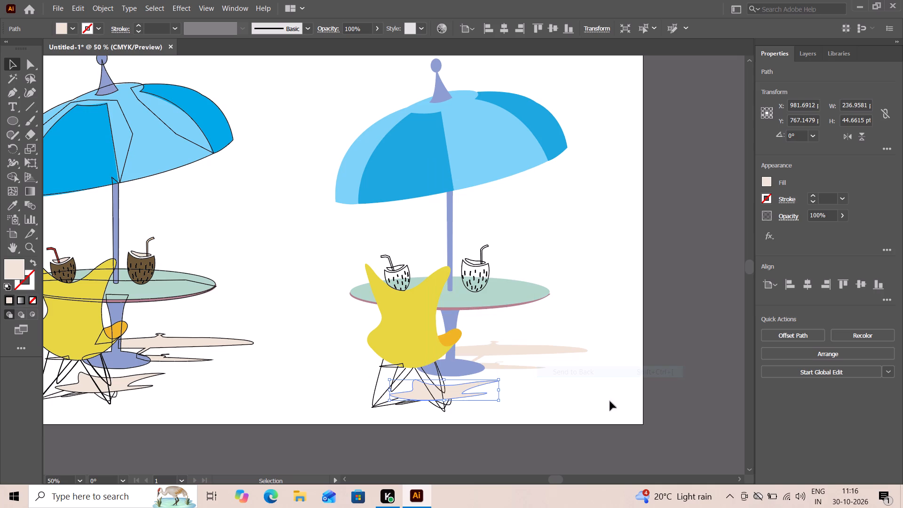
click(589, 396)
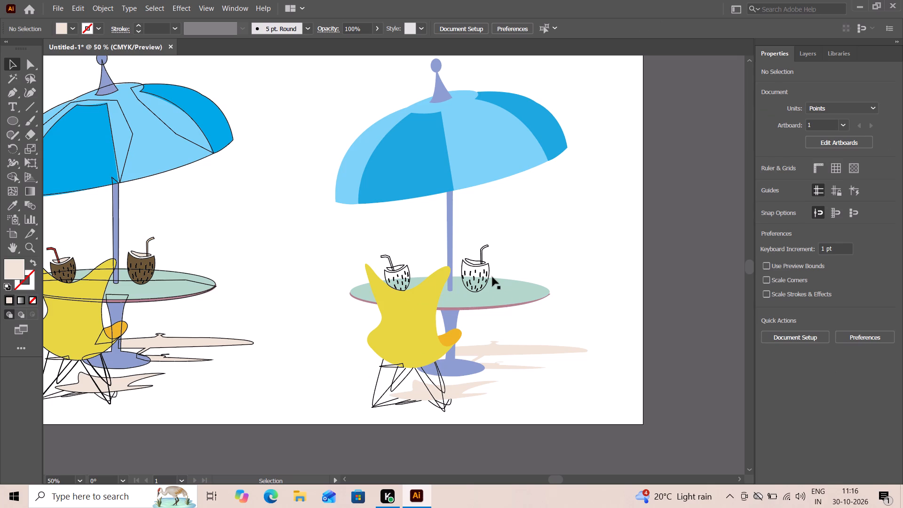
Colour the shell of the copied coconut drink beside the umbrella pole with the original's brown fill using the Eyedropper, and deselect.
click(489, 266)
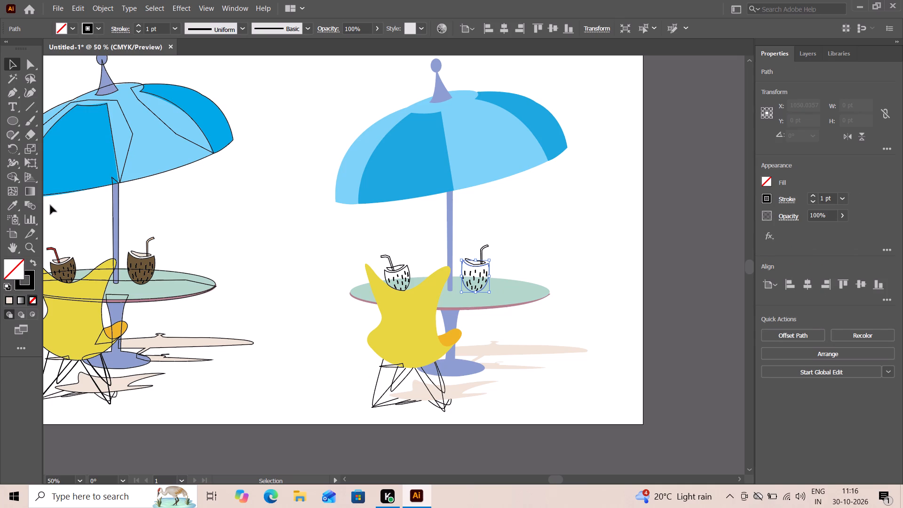
click(12, 206)
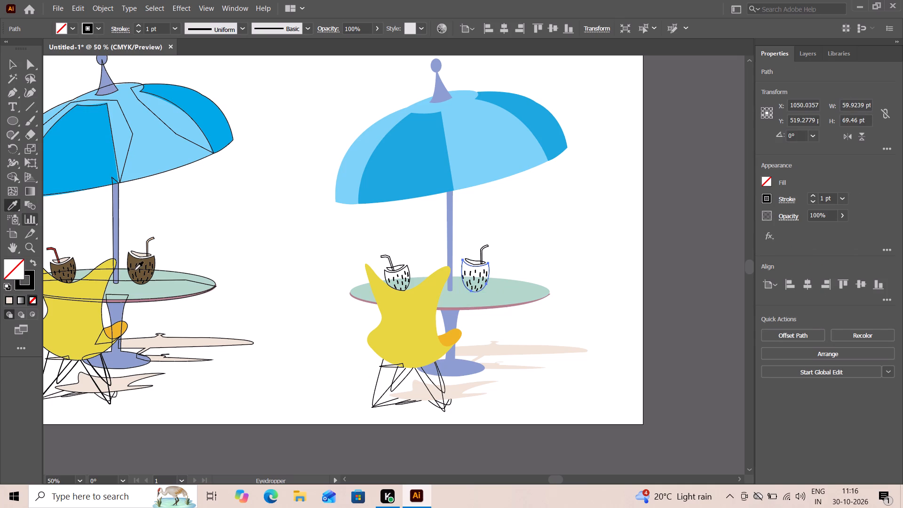
click(145, 265)
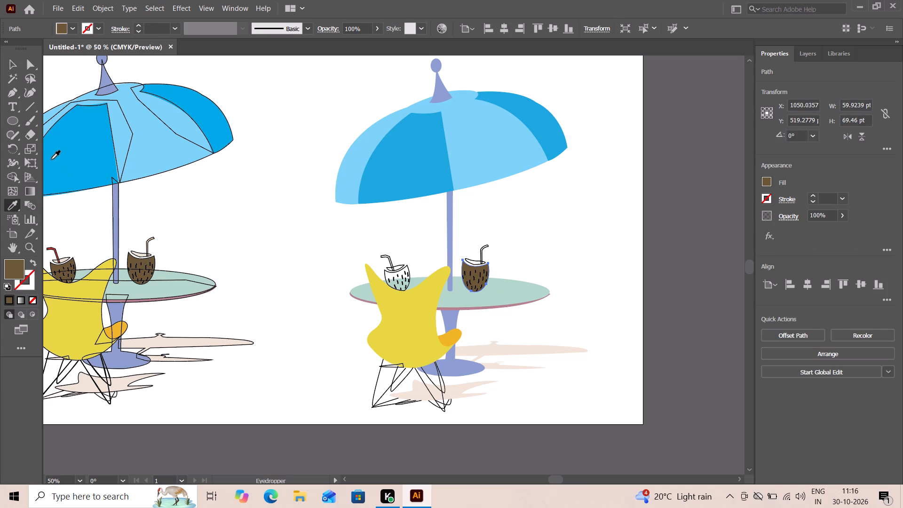
click(16, 61)
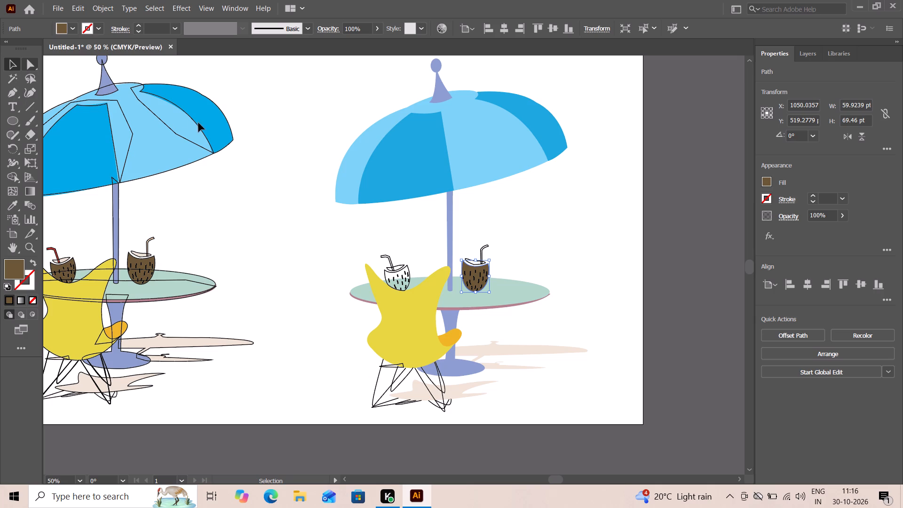
click(270, 132)
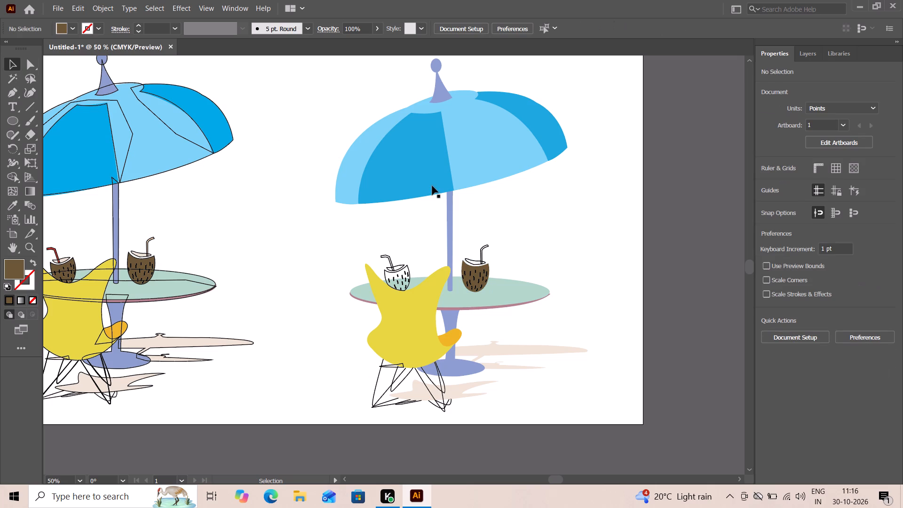
Colour the opening of the copied coconut drink beside the umbrella pole with the original's pale beige using the Eyedropper, and deselect.
click(473, 260)
click(26, 248)
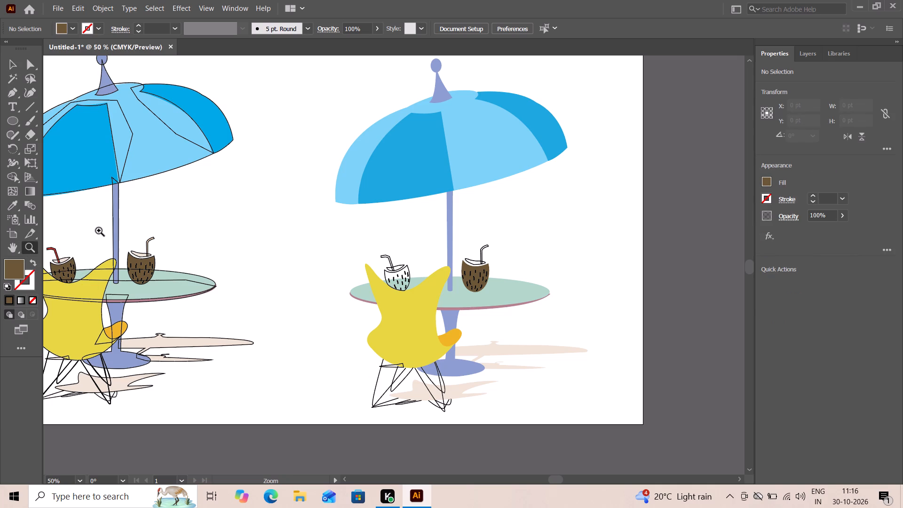
drag(94, 230, 147, 247)
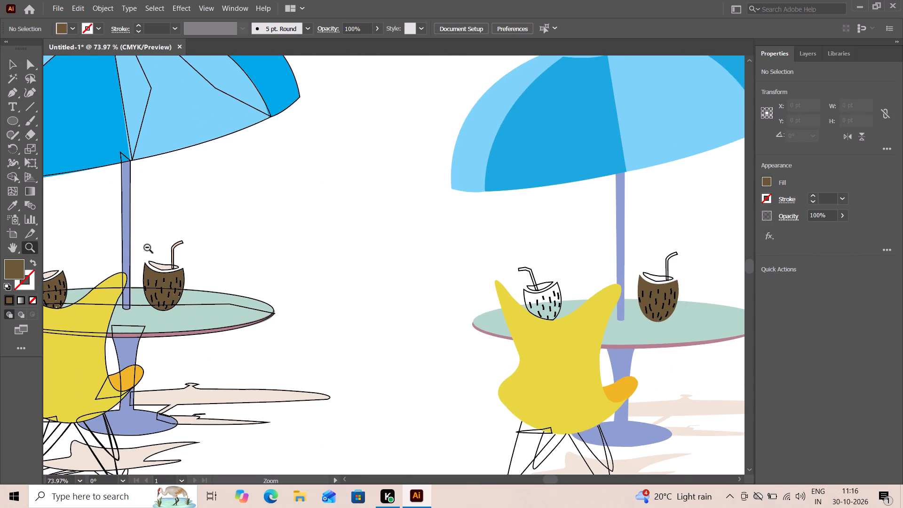
drag(147, 247, 154, 249)
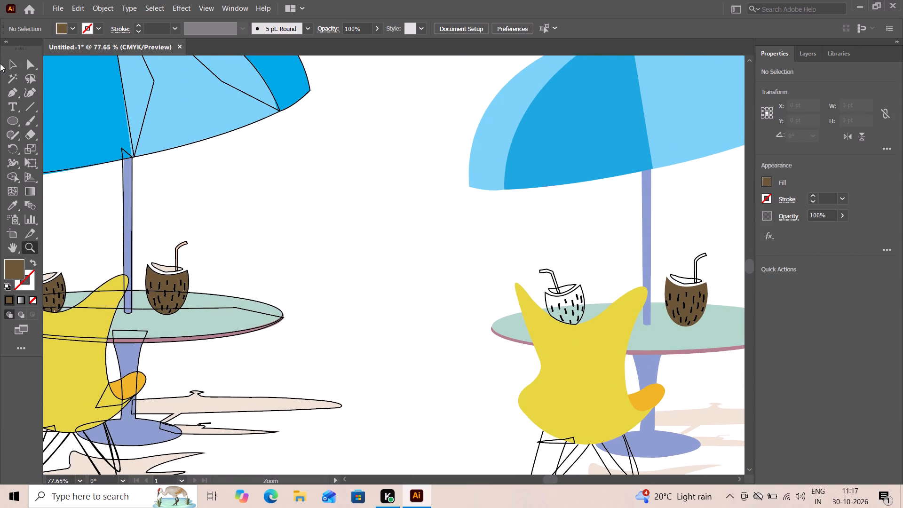
click(12, 64)
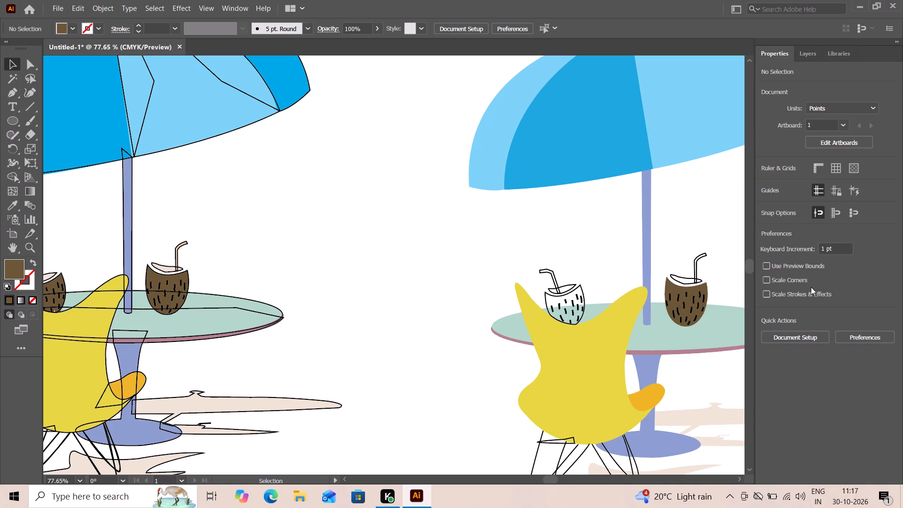
click(685, 277)
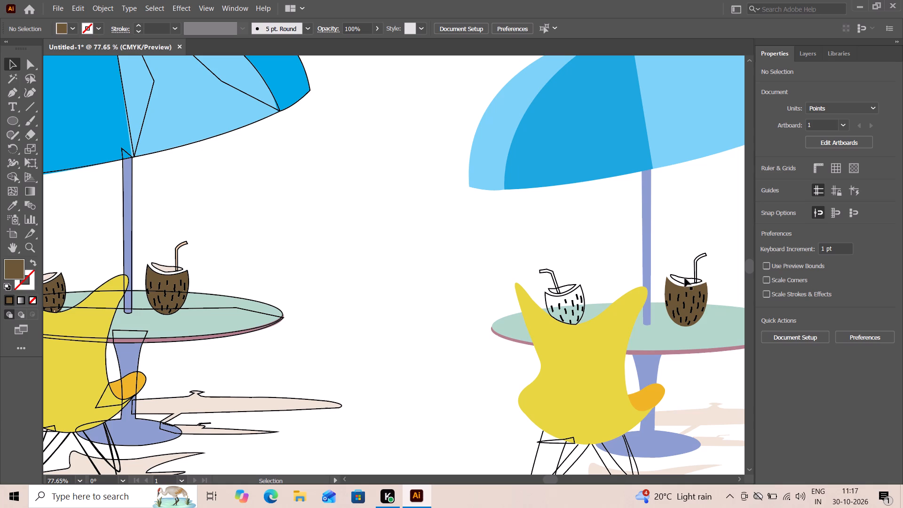
click(685, 278)
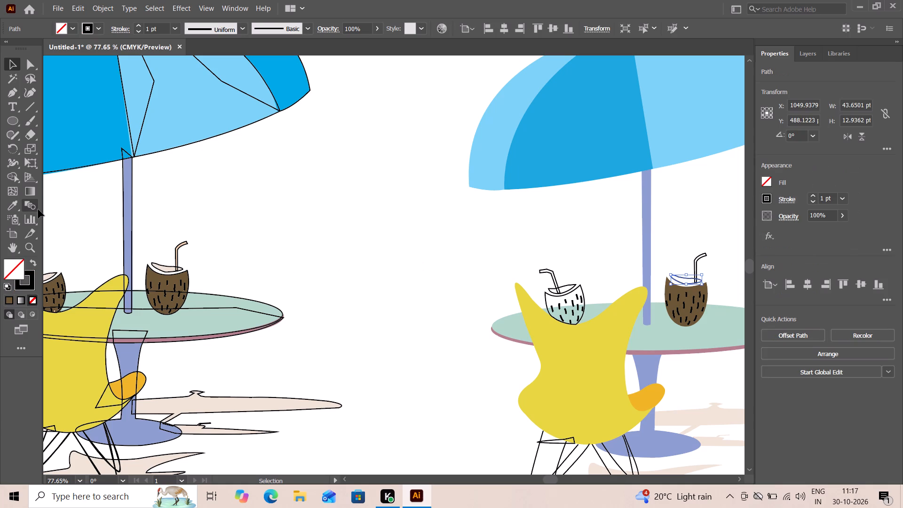
click(9, 206)
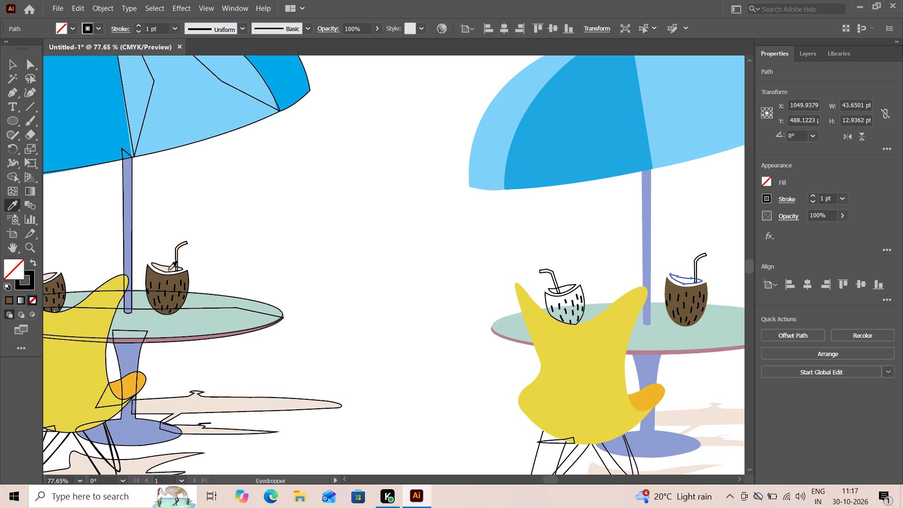
click(168, 270)
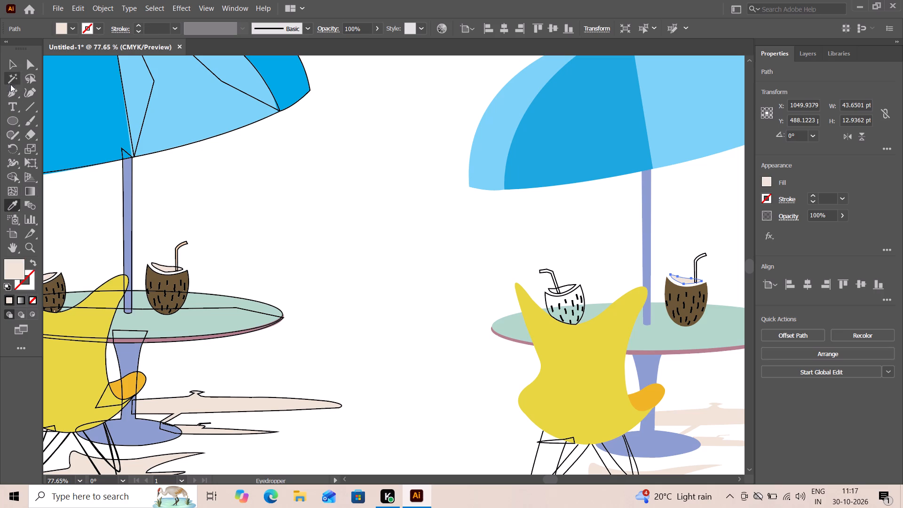
click(10, 64)
click(268, 211)
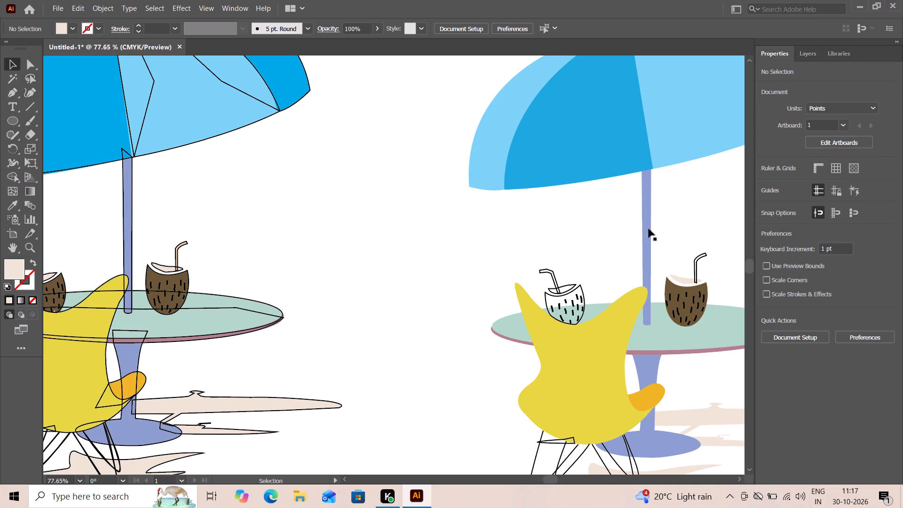
Colour the straw of the copied coconut drink beside the umbrella pole with the original's peach fill using the Eyedropper, and deselect.
click(706, 254)
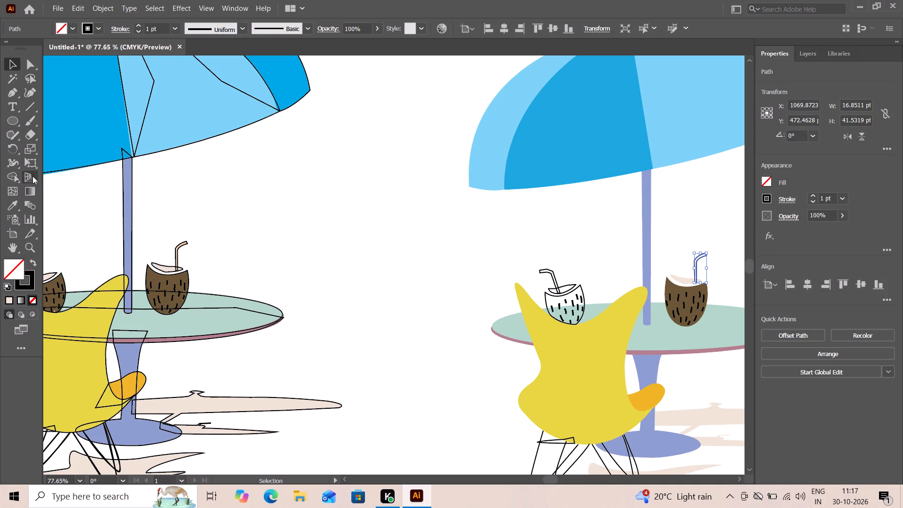
click(15, 205)
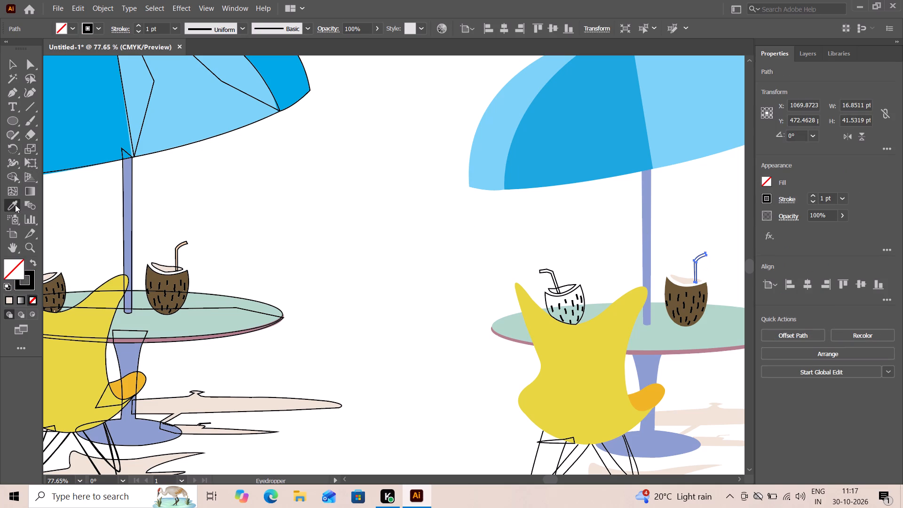
click(182, 245)
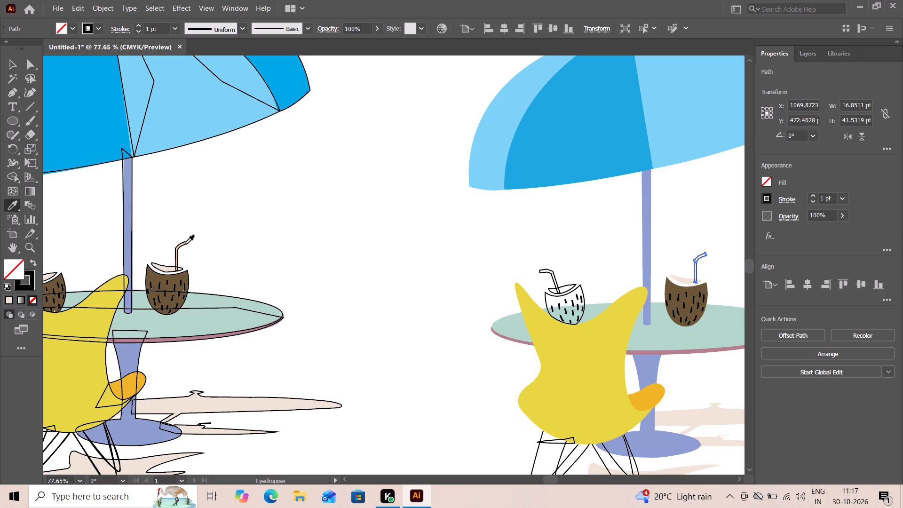
click(185, 244)
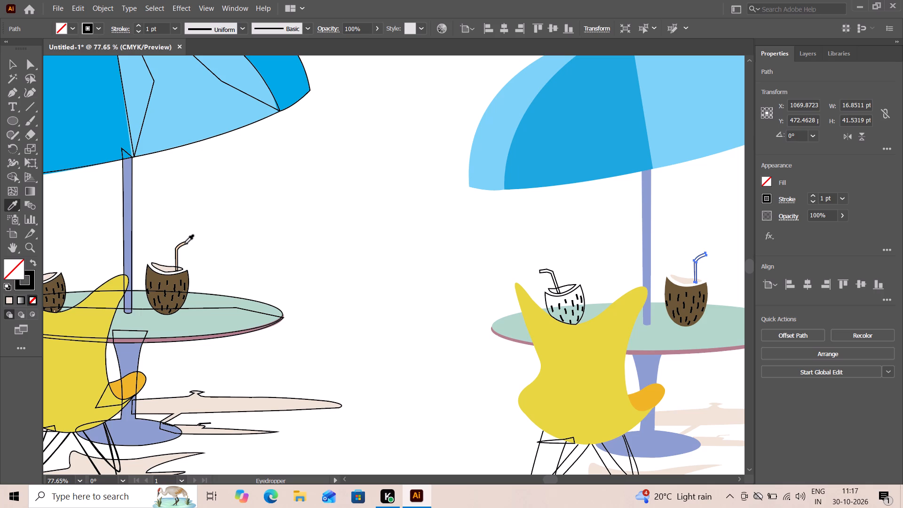
click(185, 244)
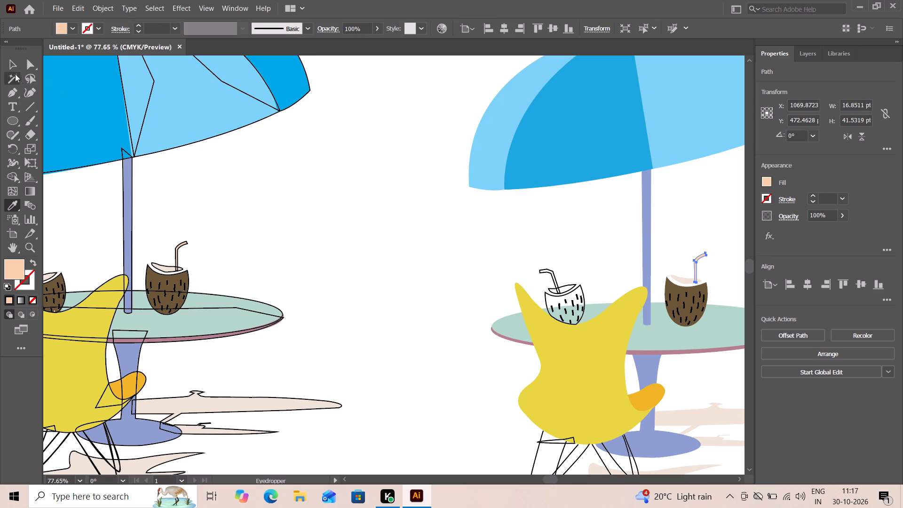
click(9, 65)
click(287, 160)
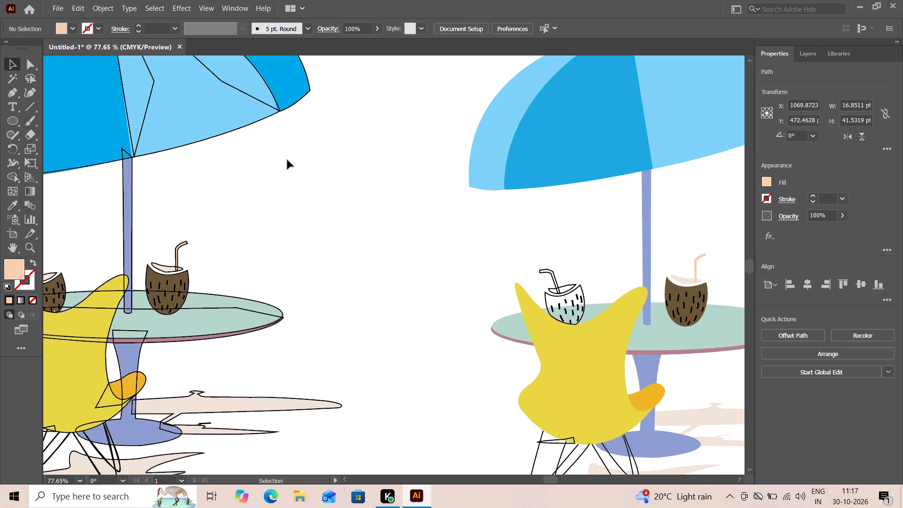
Colour the shell of the copied coconut drink behind the yellow chair with the original's brown fill using the Eyedropper, and deselect.
click(581, 288)
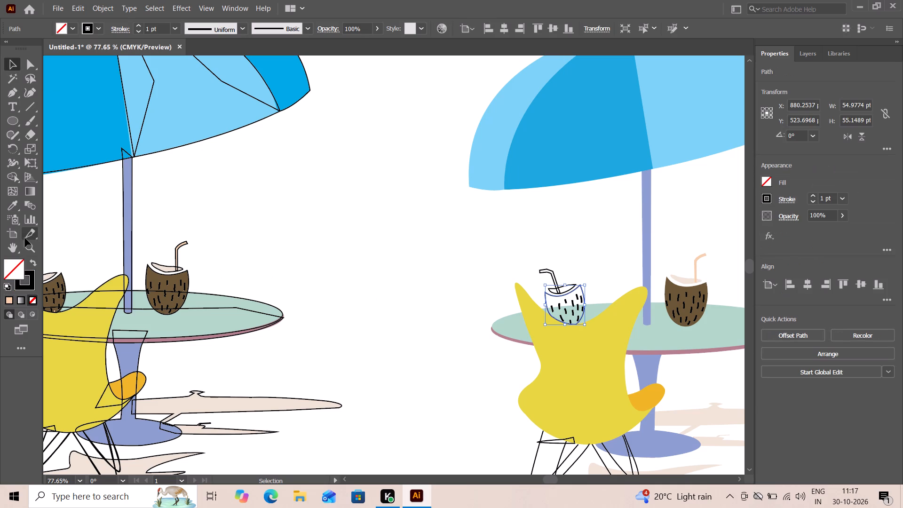
click(8, 210)
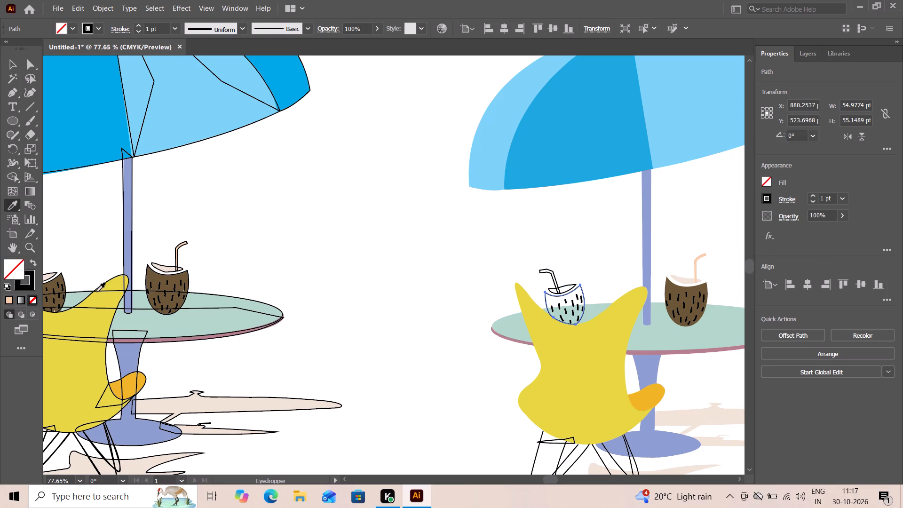
click(57, 301)
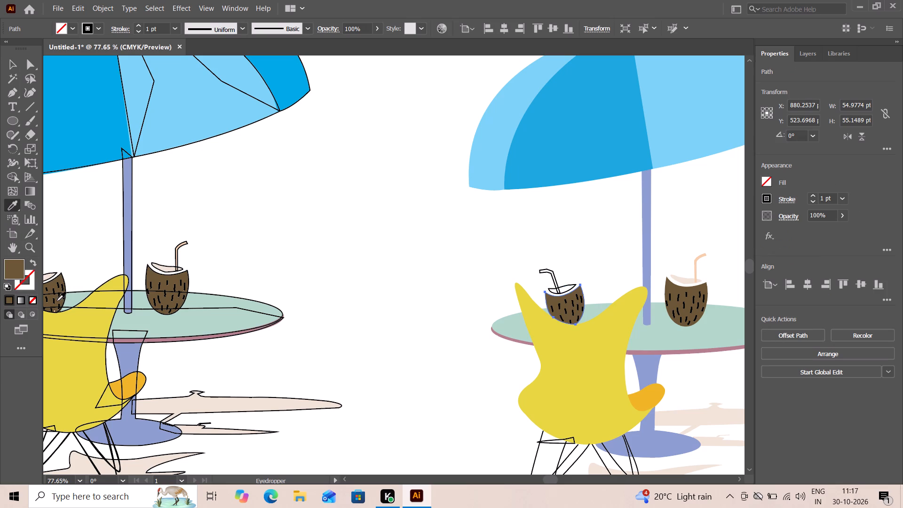
click(14, 62)
click(241, 144)
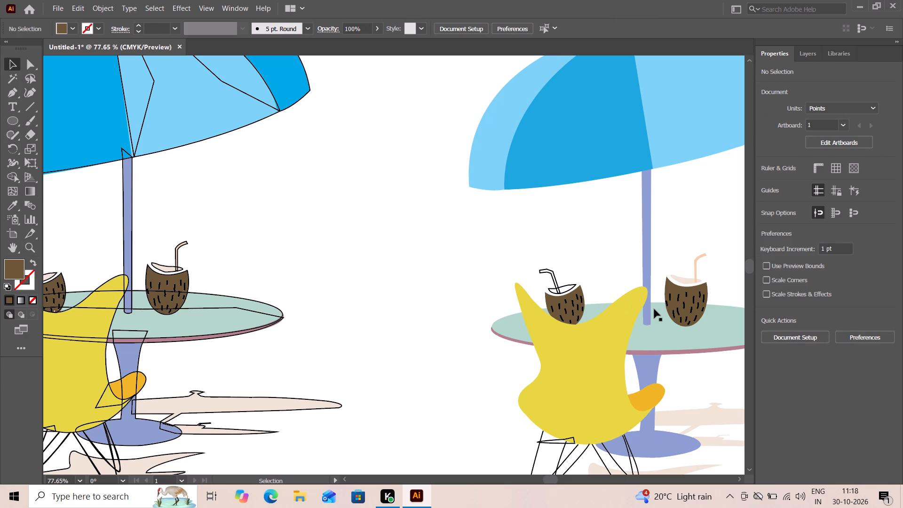
Colour the opening of the copied coconut behind the chair with the pale beige sampled from the other copied coconut's opening, and deselect.
click(571, 285)
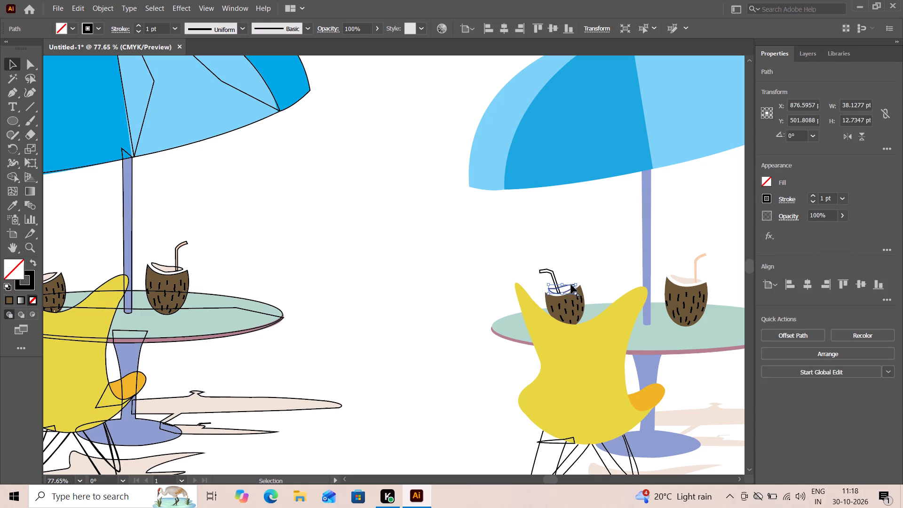
click(9, 206)
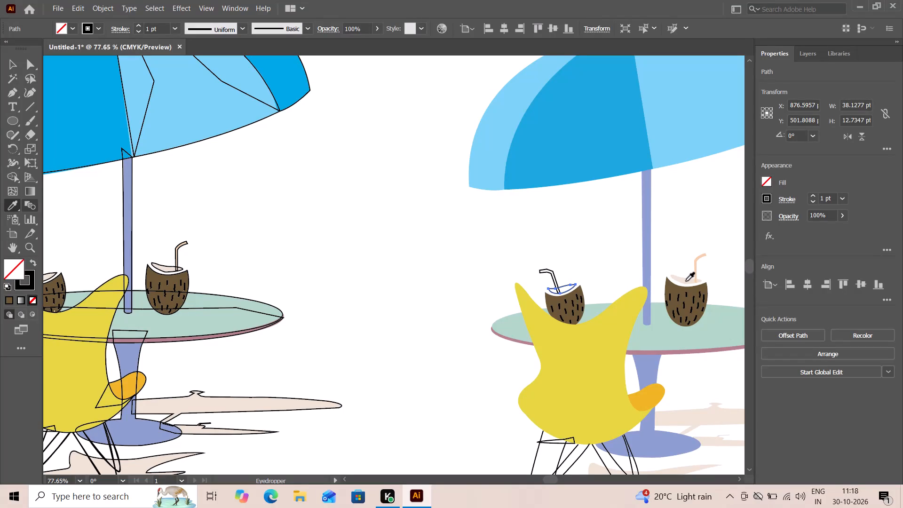
click(686, 281)
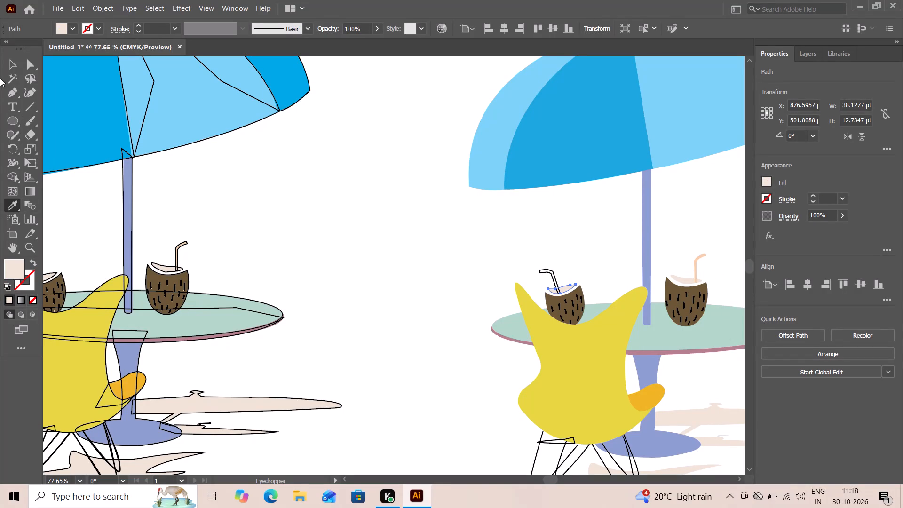
click(9, 64)
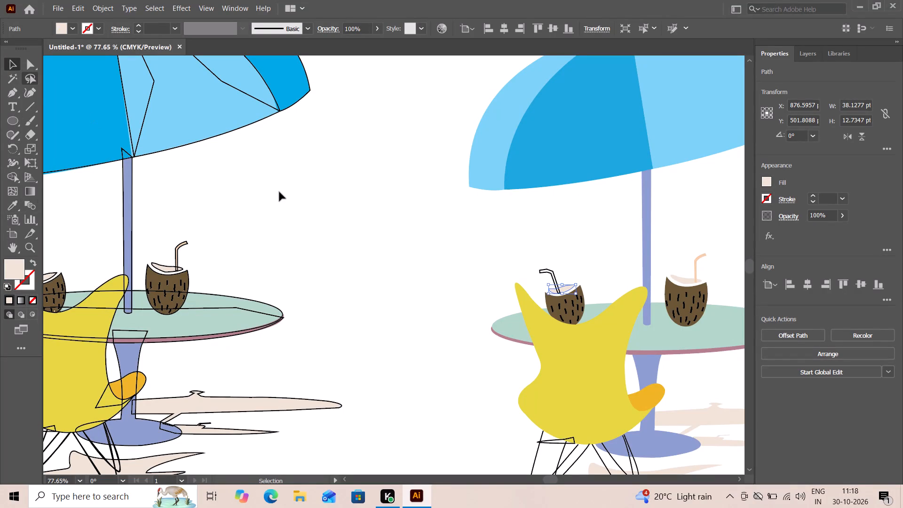
click(279, 192)
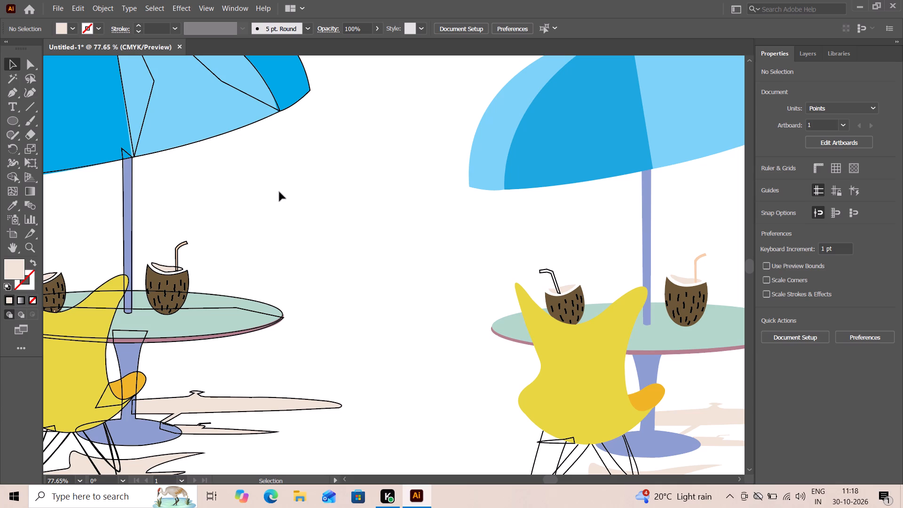
Colour the straw of the copied coconut drink behind the chair with the original's red fill using the Eyedropper, and deselect.
click(15, 246)
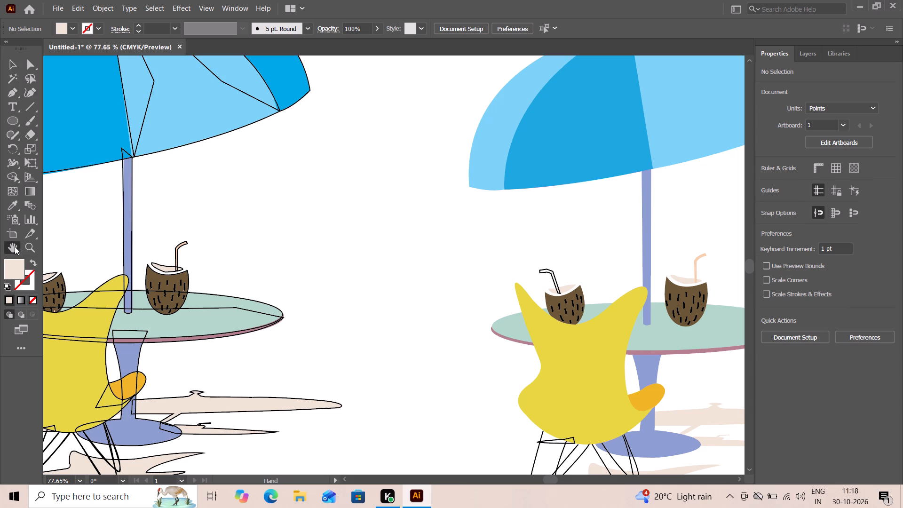
drag(132, 239, 235, 232)
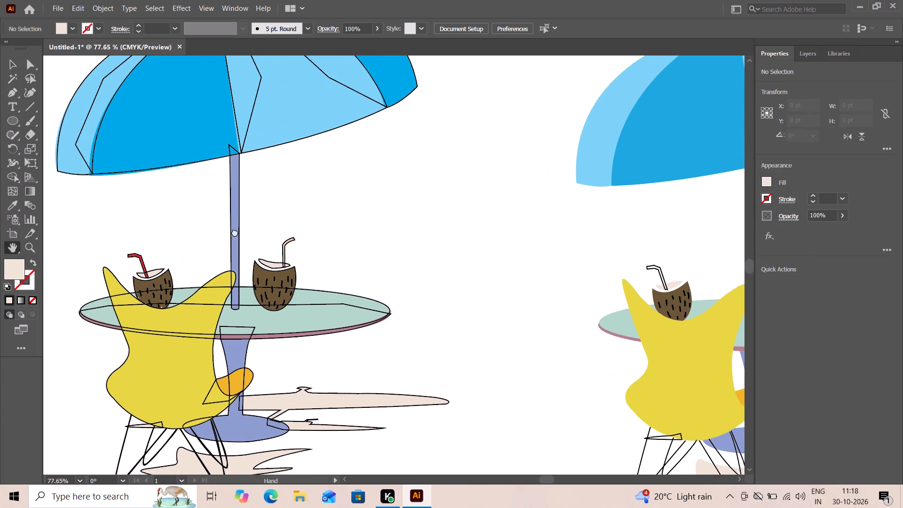
drag(235, 232, 158, 221)
scroll(0, 126, left, 1)
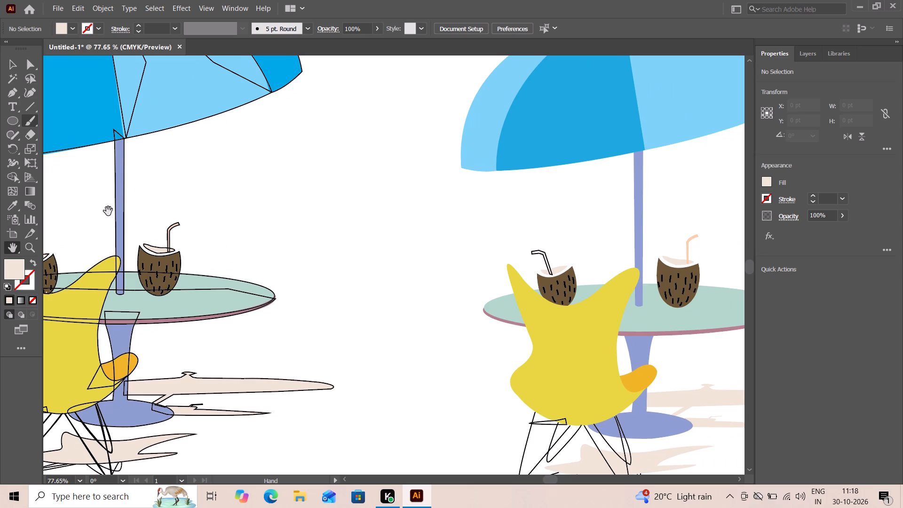
drag(108, 211, 188, 207)
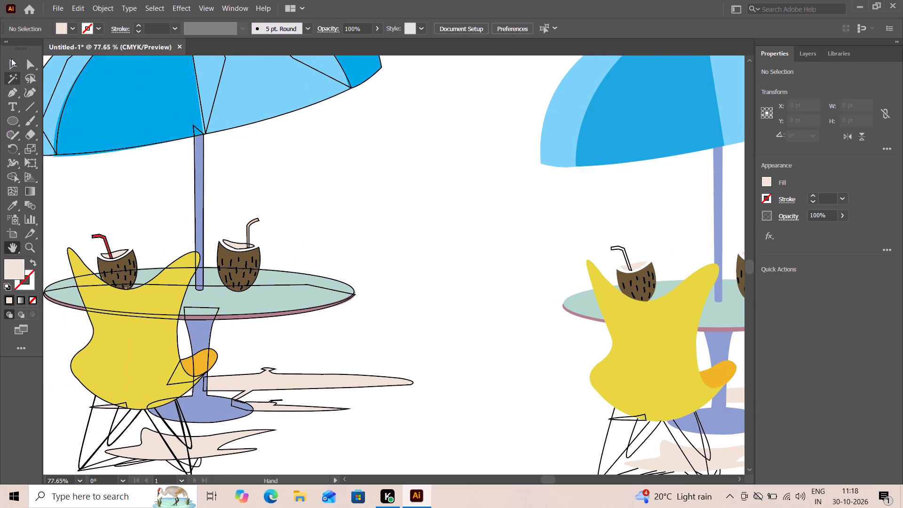
click(12, 63)
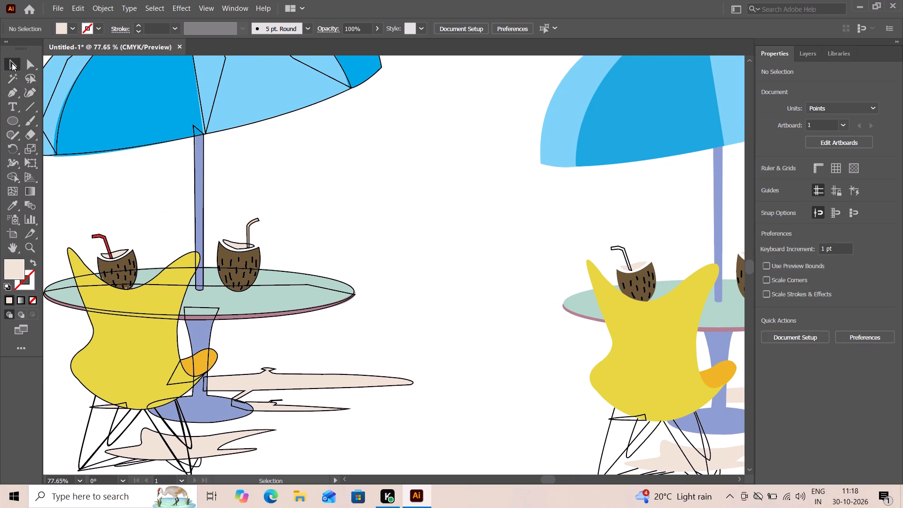
click(615, 248)
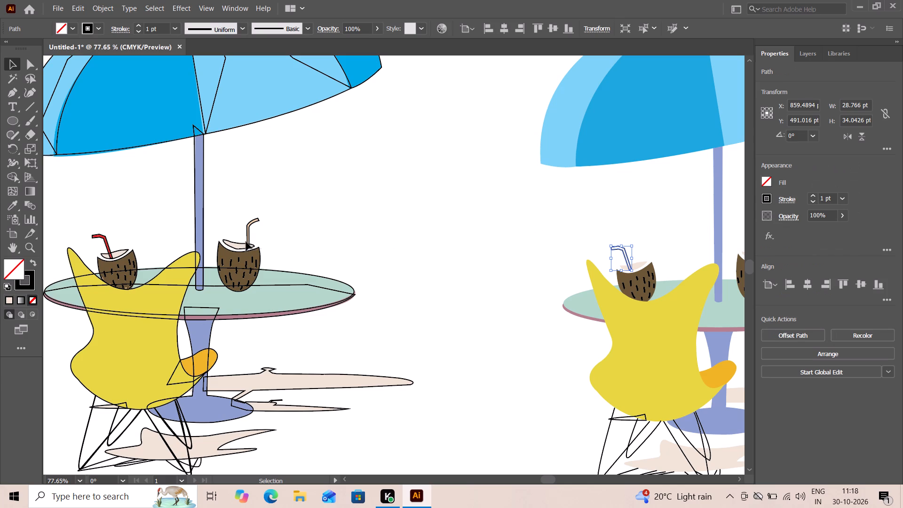
click(11, 208)
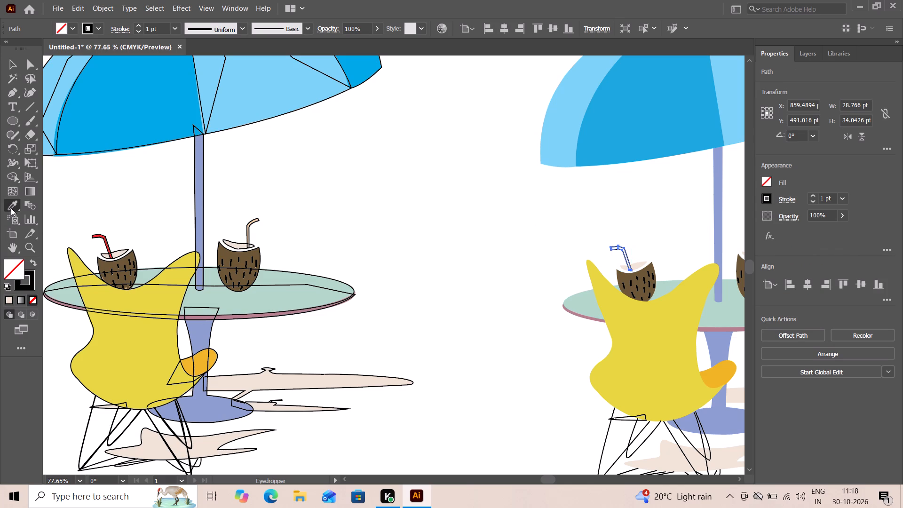
click(97, 238)
click(98, 236)
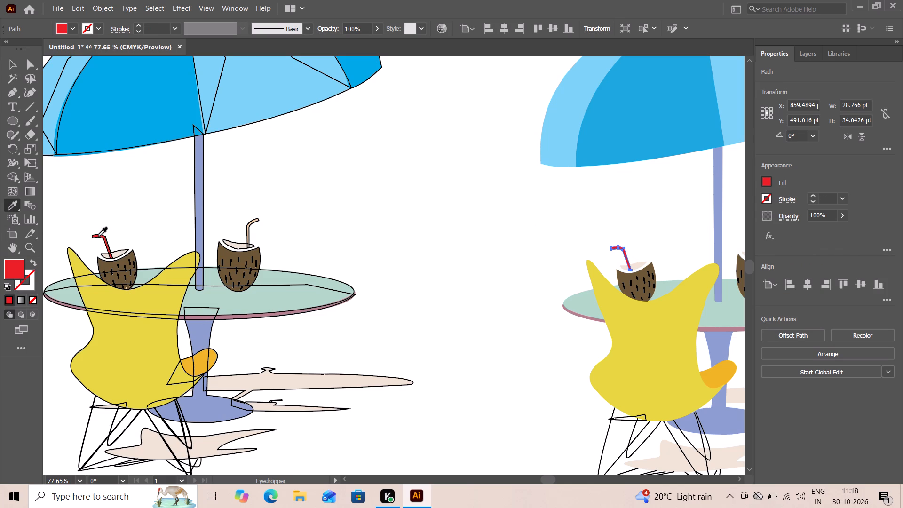
click(7, 64)
click(359, 186)
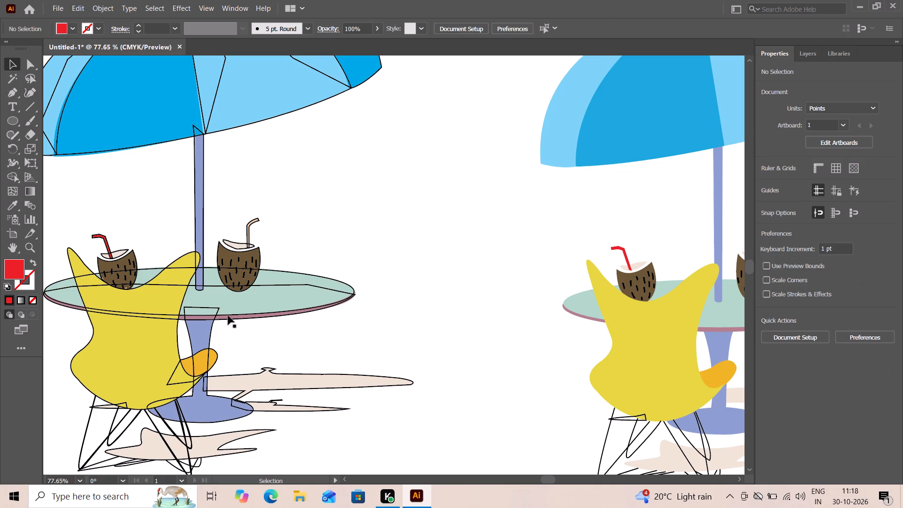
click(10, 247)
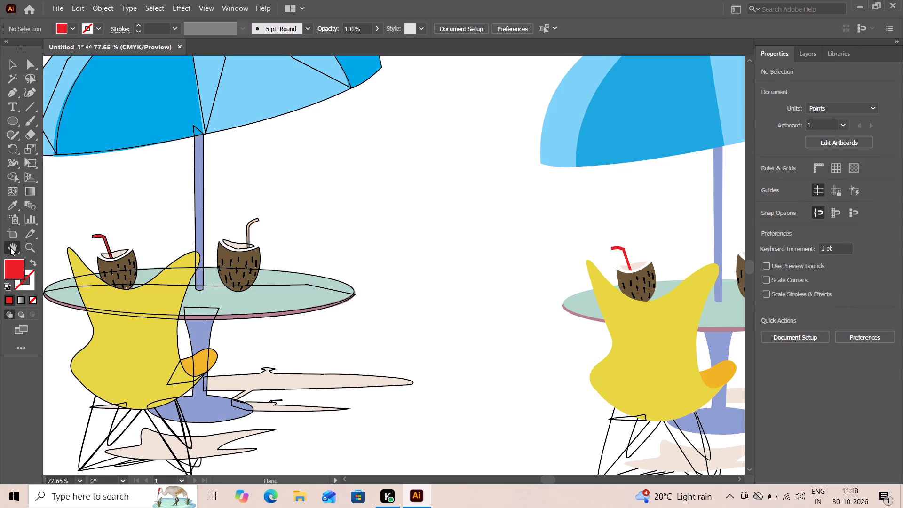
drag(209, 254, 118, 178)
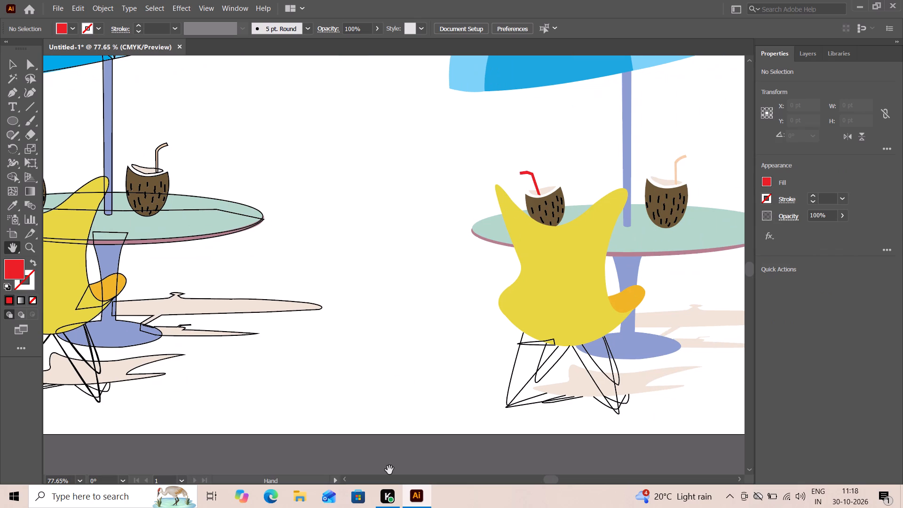
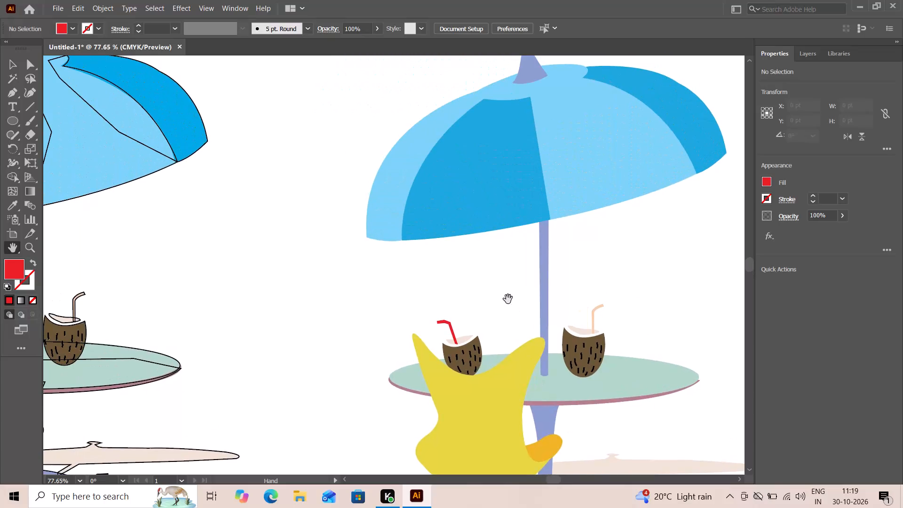
Draw a red filled rectangle about 662 by 790 pt covering the umbrella illustration without outlines.
drag(508, 299, 432, 381)
drag(446, 332, 409, 225)
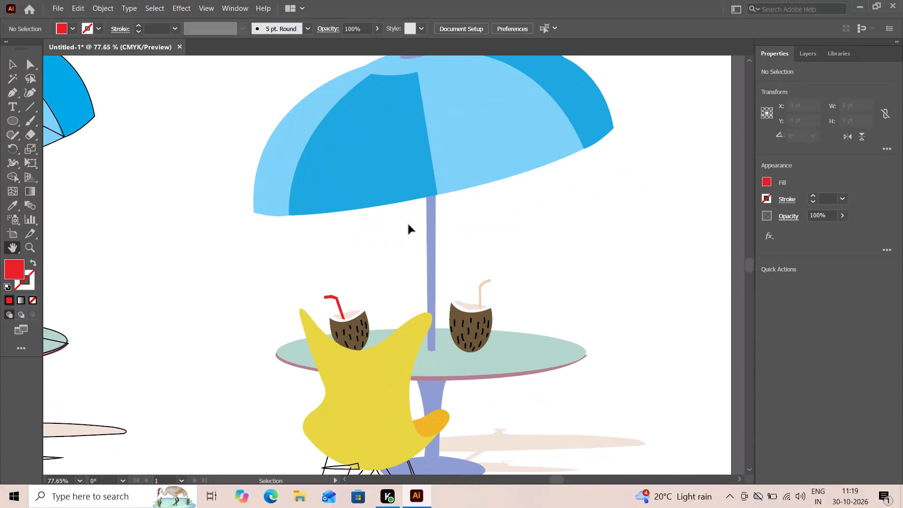
key(ctrl+minus)
key(ctrl+minus)
key(ctrl+minus)
key(ctrl+minus)
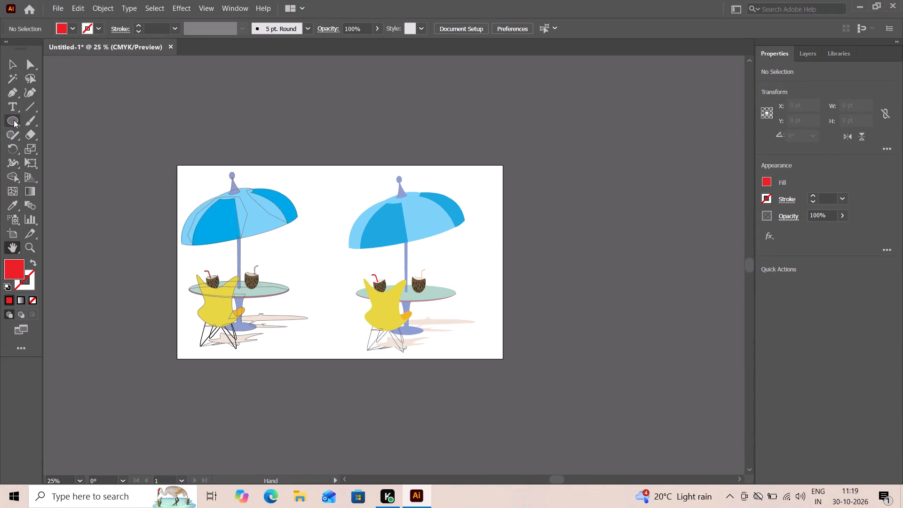
drag(14, 120, 72, 117)
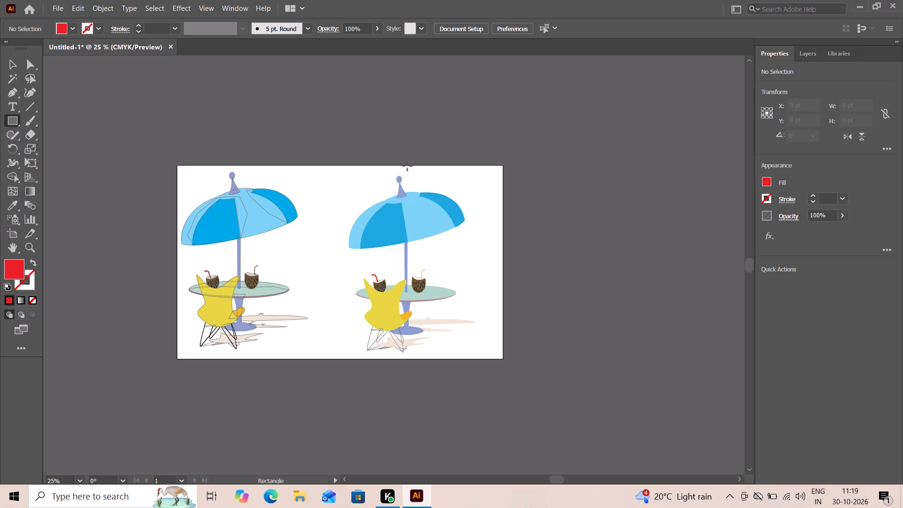
drag(475, 169, 377, 231)
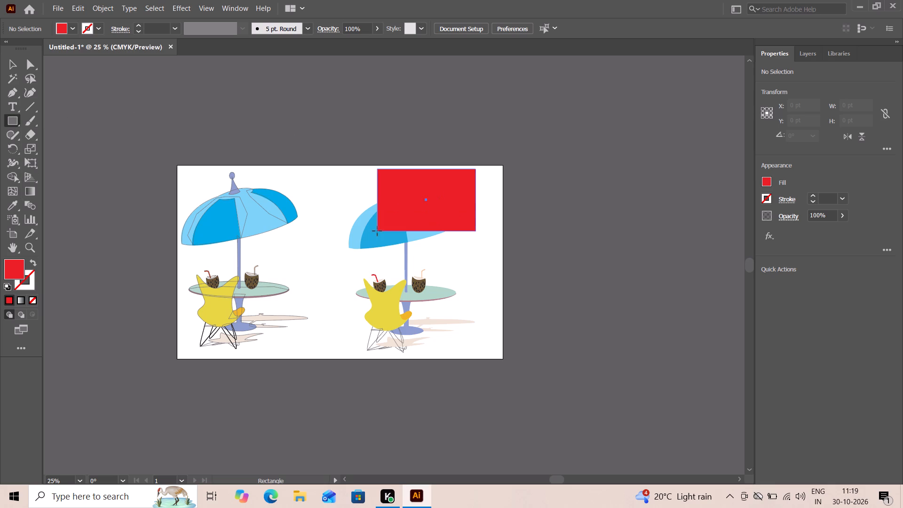
drag(377, 231, 323, 355)
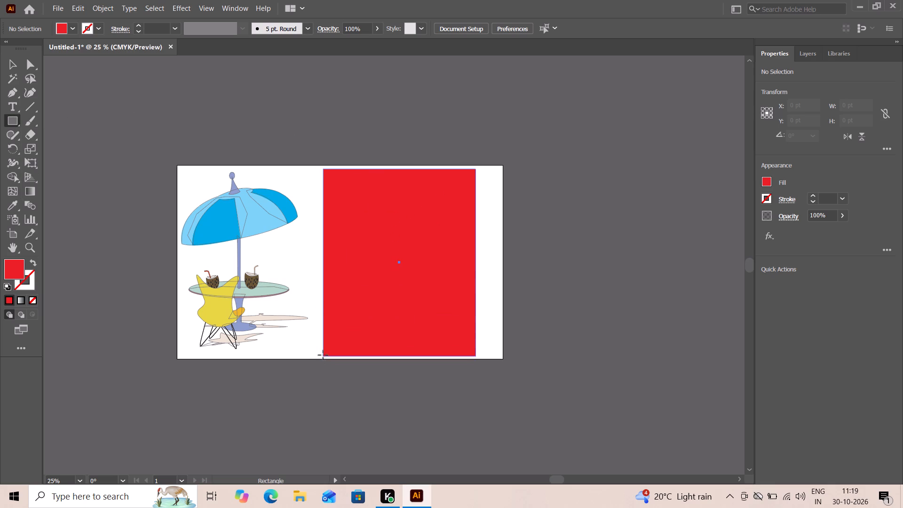
drag(323, 355, 323, 350)
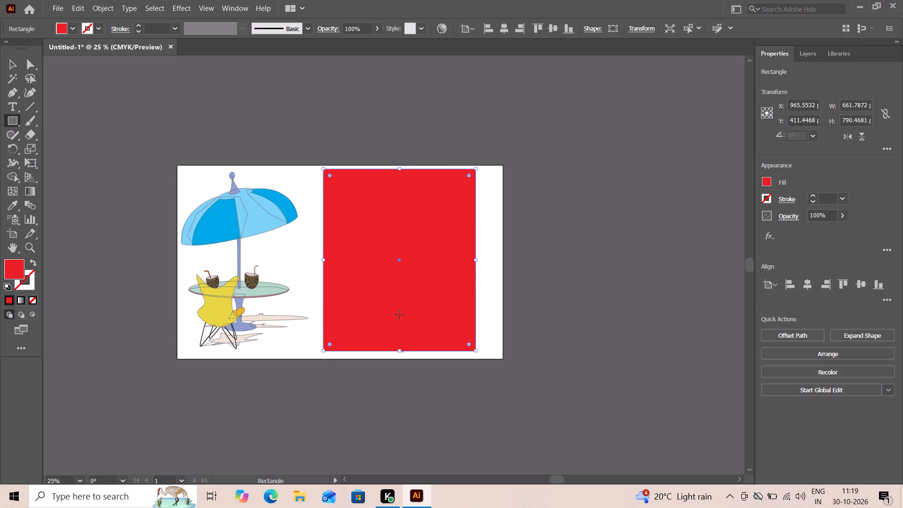
Send the red rectangle to the back, behind the umbrella artwork.
right_click(382, 284)
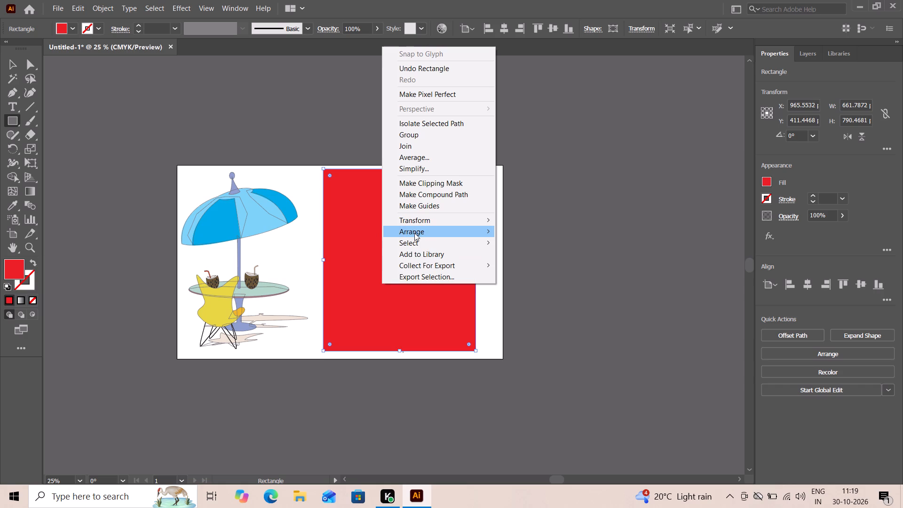
click(414, 230)
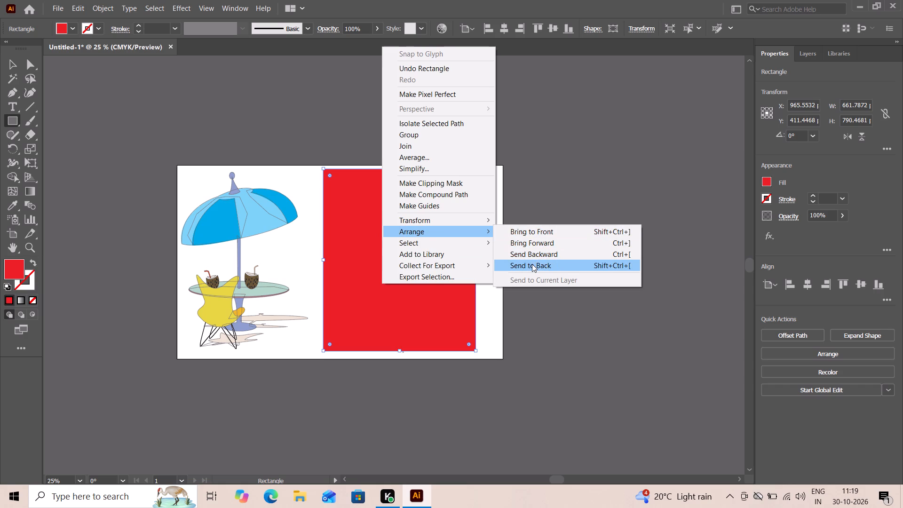
click(532, 265)
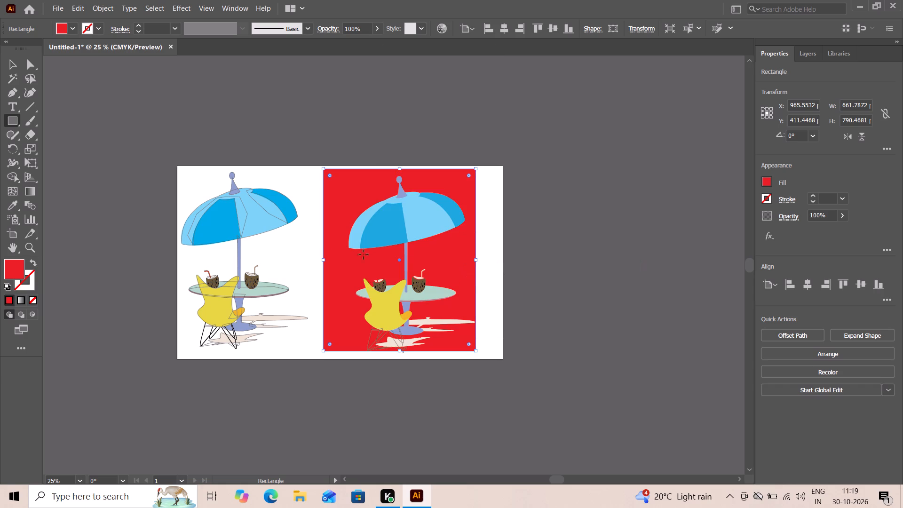
Swap the rectangle's red fill to its stroke, leaving no fill, and set the stroke weight to 10 pt.
click(34, 262)
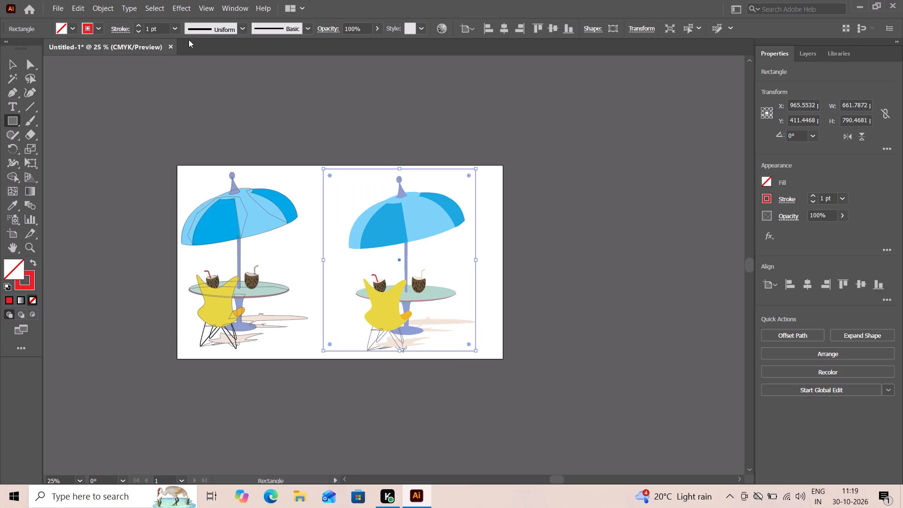
click(174, 27)
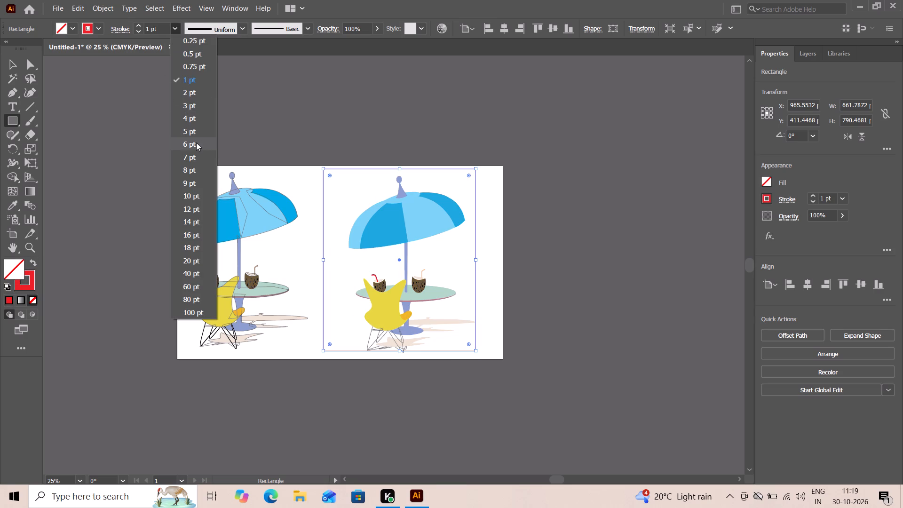
click(196, 143)
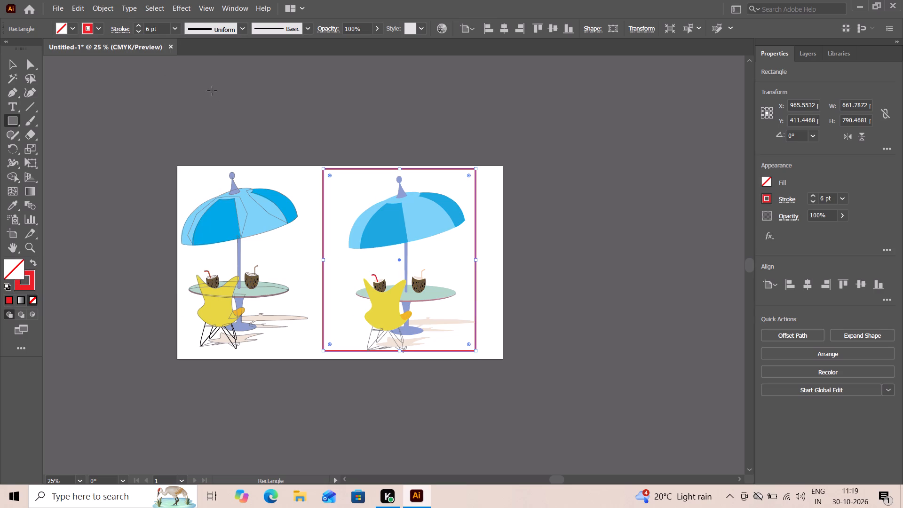
click(172, 28)
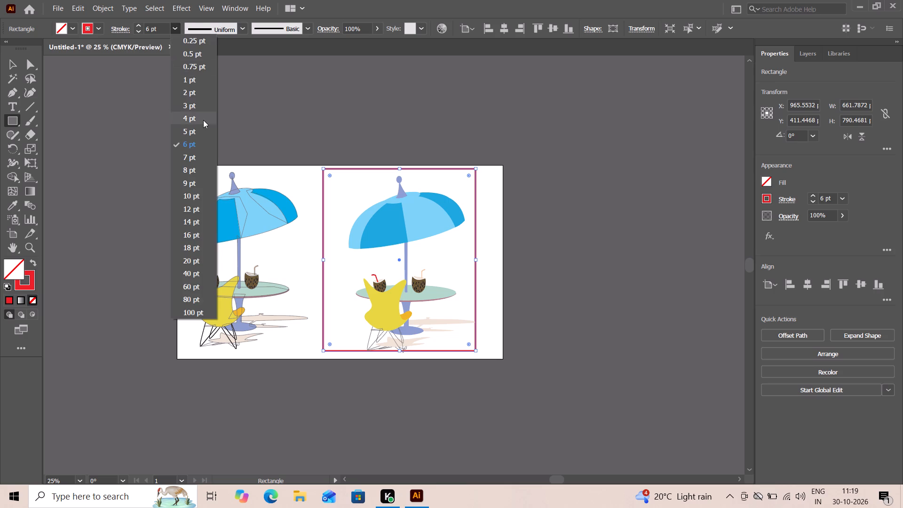
click(197, 195)
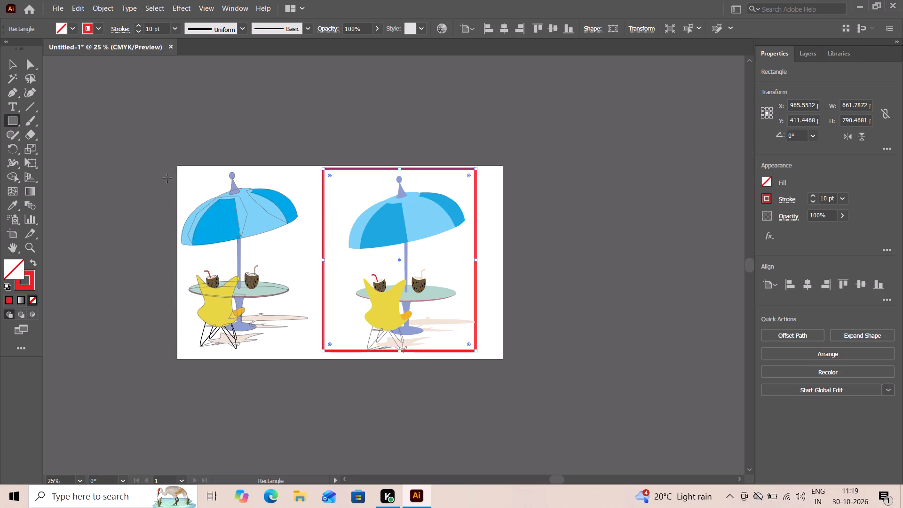
click(13, 66)
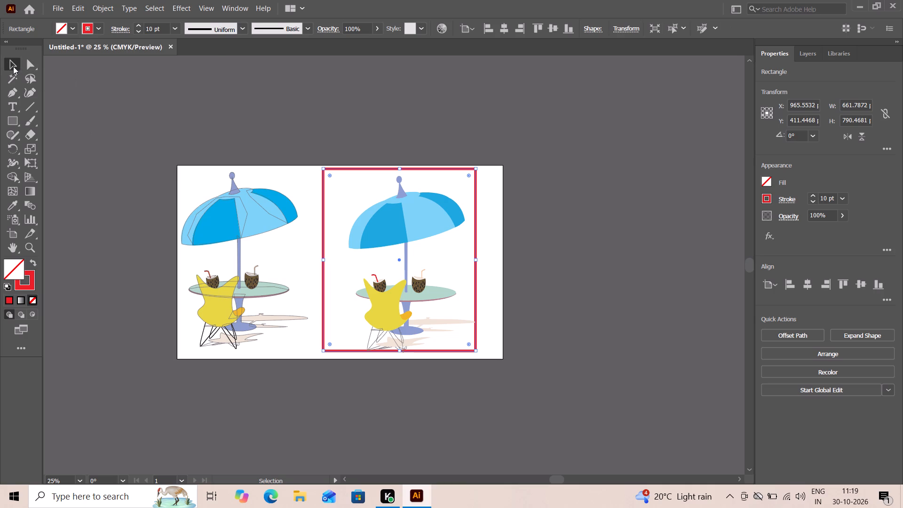
click(137, 147)
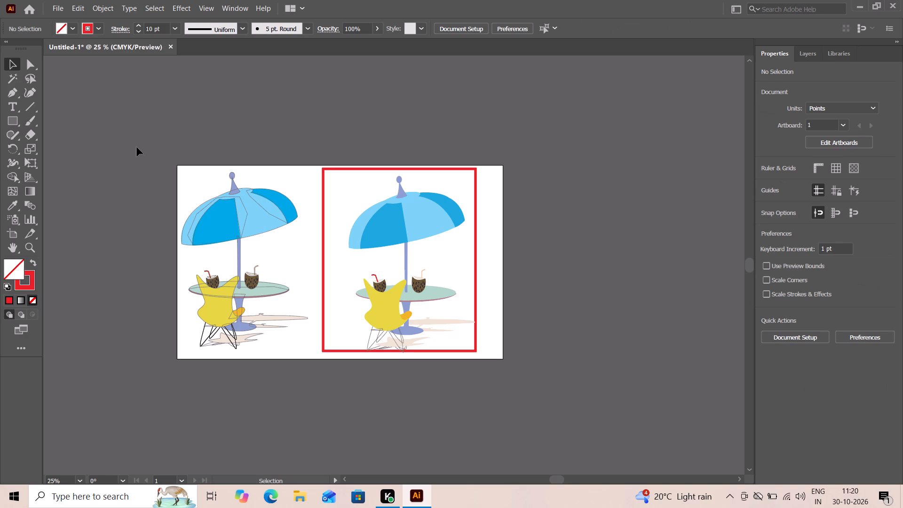
Nudge the red frame about 27 pt right and 22 pt down so it surrounds the illustration and its shadow.
click(31, 244)
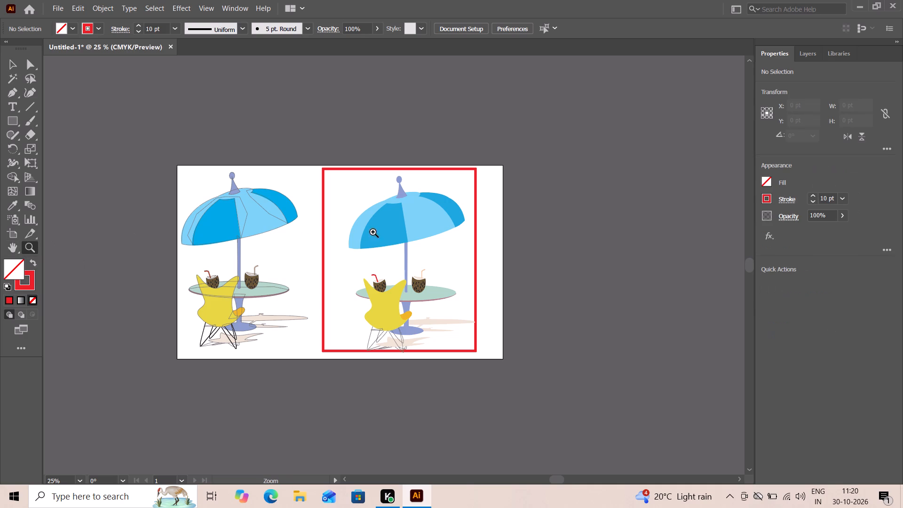
click(411, 241)
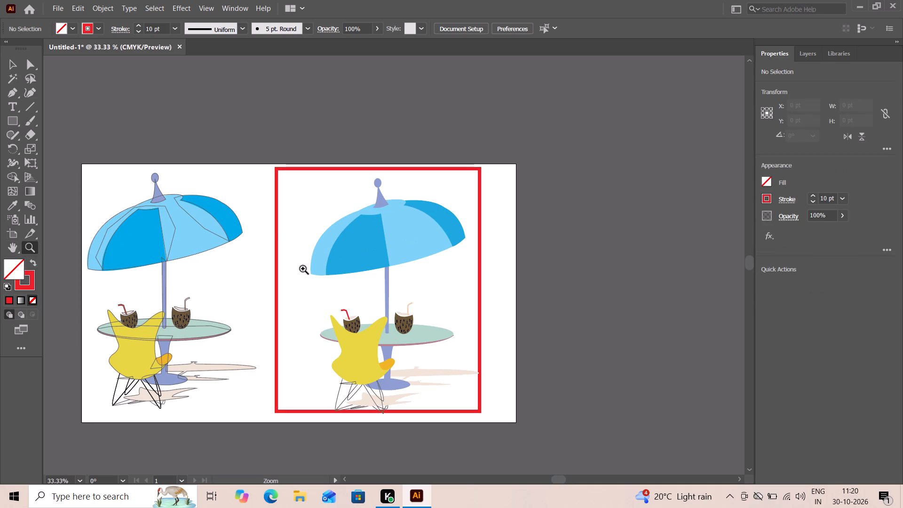
click(9, 62)
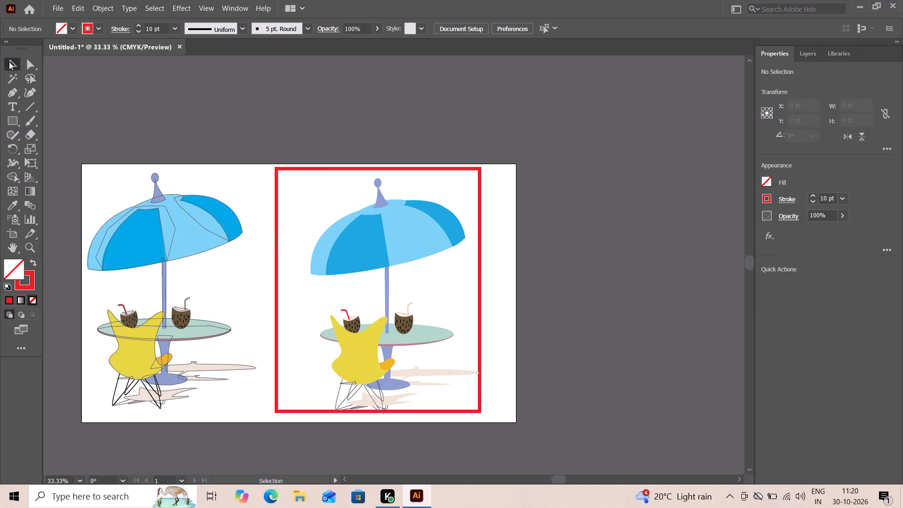
click(323, 168)
key(Down)
key(Down)
key(Down)
key(Down)
key(Down)
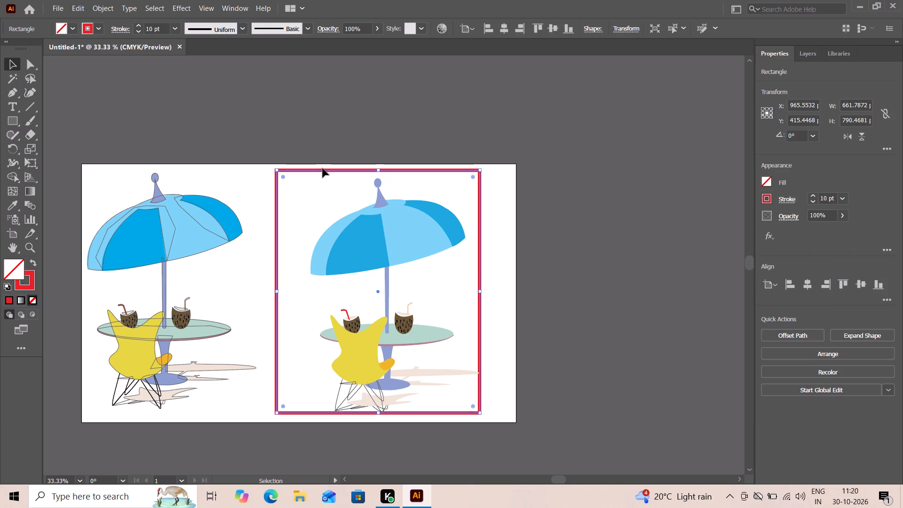
key(Down)
key(Down)
key(Down)
key(Down)
key(Down)
key(Down)
key(Down)
key(Down)
key(Down)
key(Down)
key(Down)
key(Down)
key(Down)
key(Down)
key(Down)
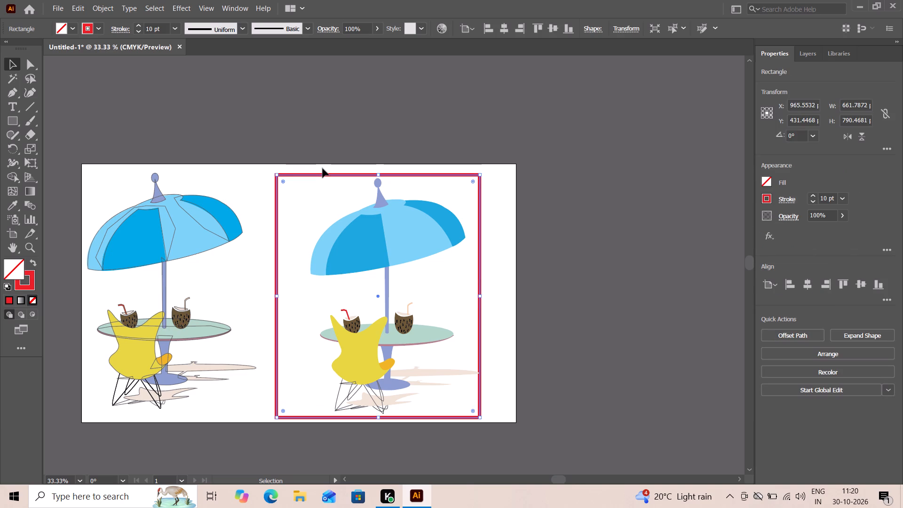
key(Up)
key(Right)
key(Right)
key(Right)
key(Right)
key(Right)
key(Right)
key(Right)
key(Right)
key(Right)
key(Right)
key(Right)
key(Right)
key(Right)
key(Right)
key(Right)
key(Right)
key(Right)
key(Right)
key(Right)
key(Right)
key(Right)
key(Right)
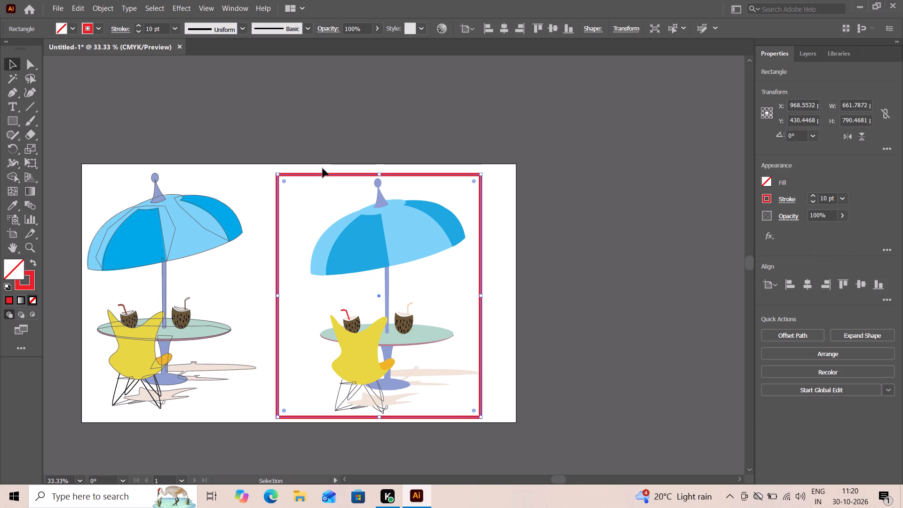
key(Down)
key(Down)
key(Down)
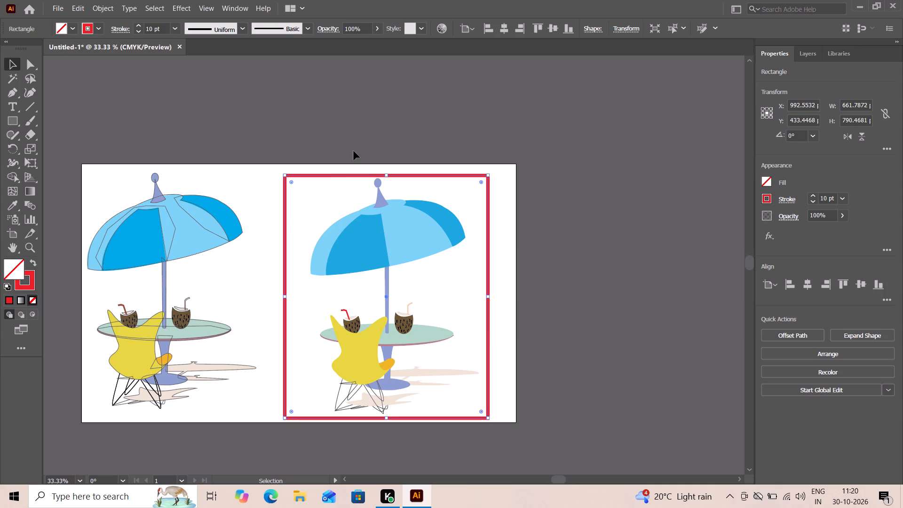
click(354, 151)
click(344, 176)
click(150, 94)
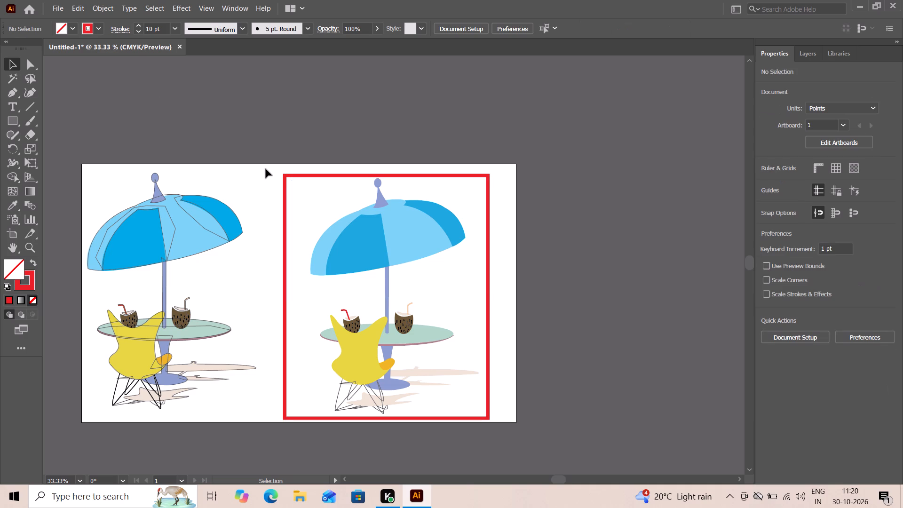
Shift the red frame slightly down and right, and stretch its top edge upward to a height of about 818 pt.
click(295, 177)
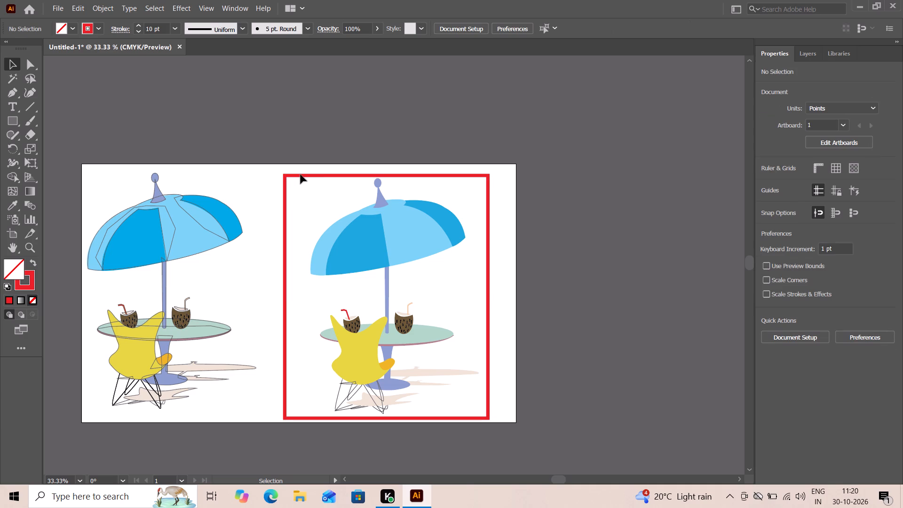
click(299, 175)
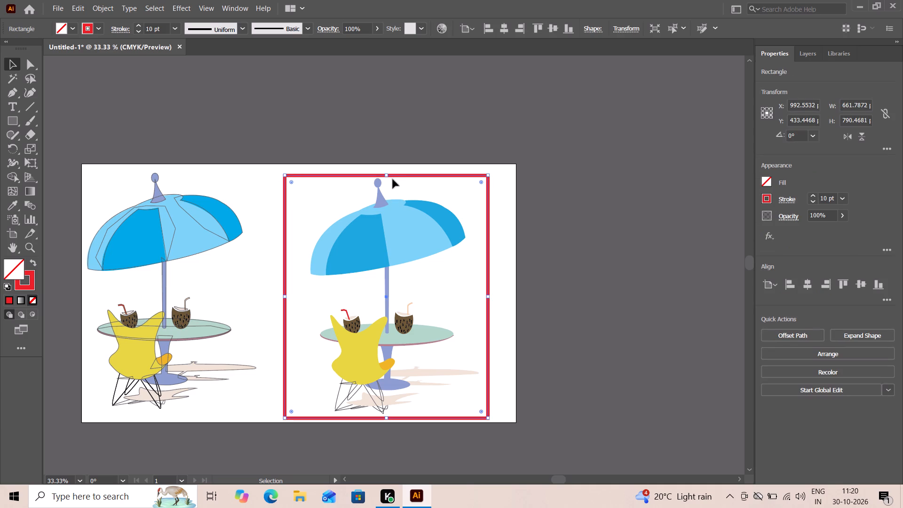
click(389, 175)
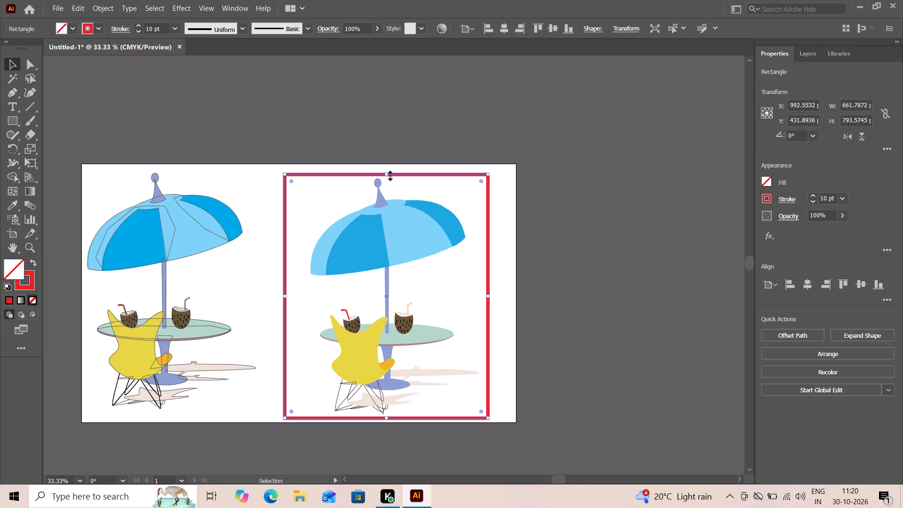
click(389, 175)
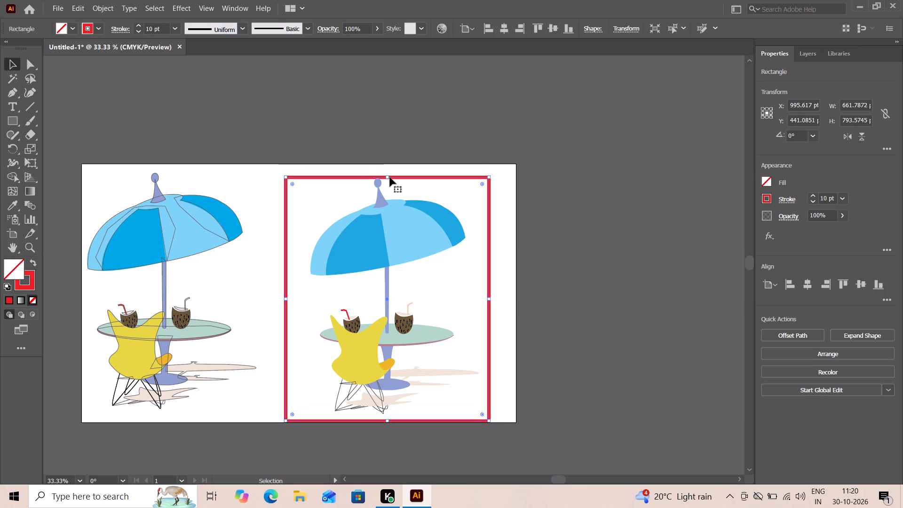
drag(388, 175, 387, 167)
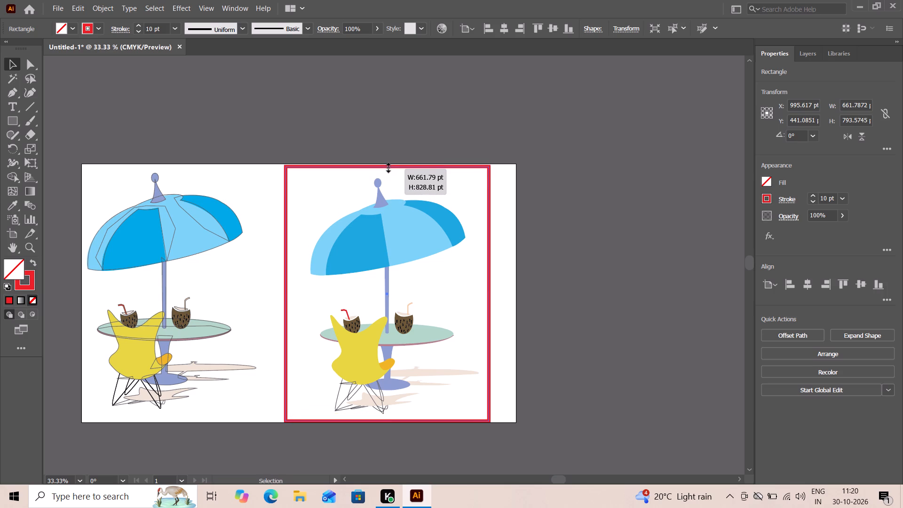
drag(387, 167, 387, 170)
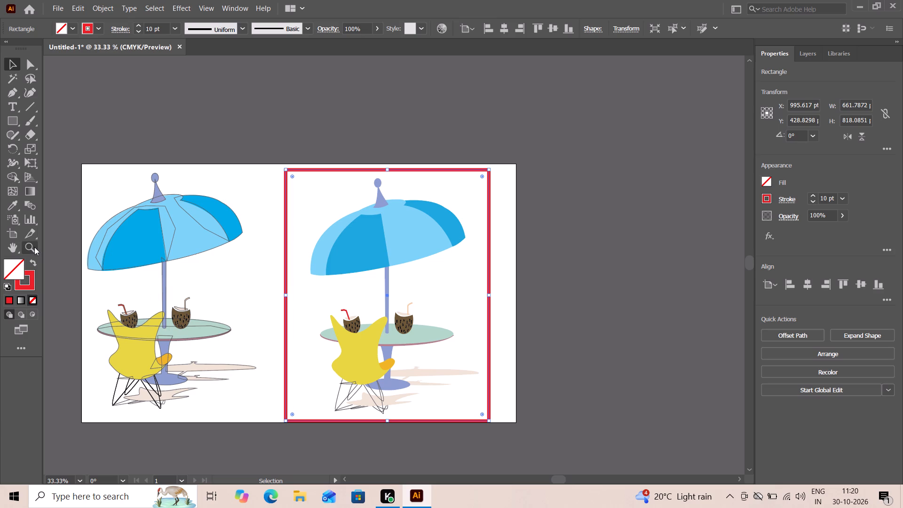
Extend the artboard's bottom edge downward to a height of about 937 pt.
click(15, 233)
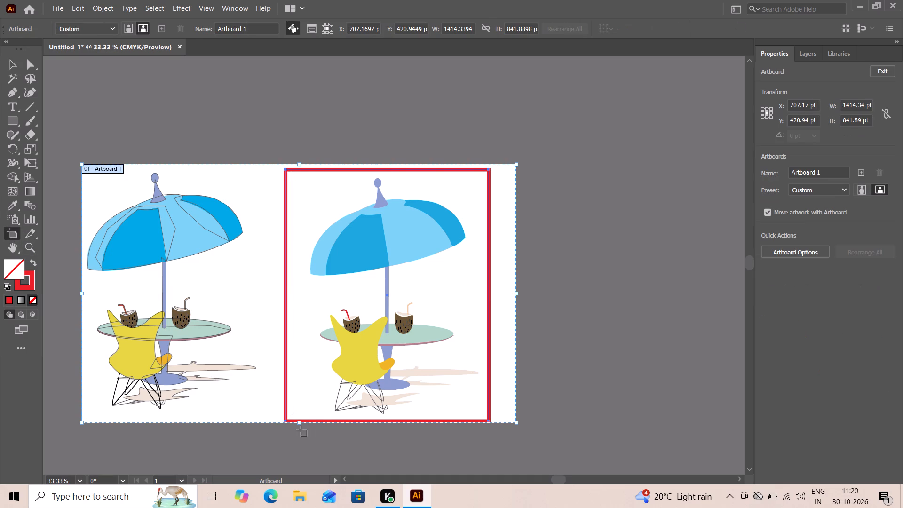
drag(300, 424, 303, 453)
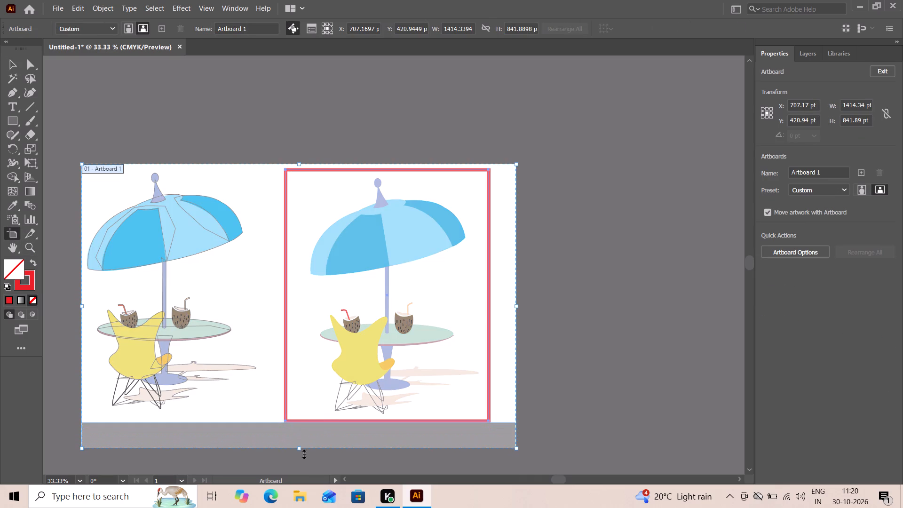
drag(303, 453, 303, 453)
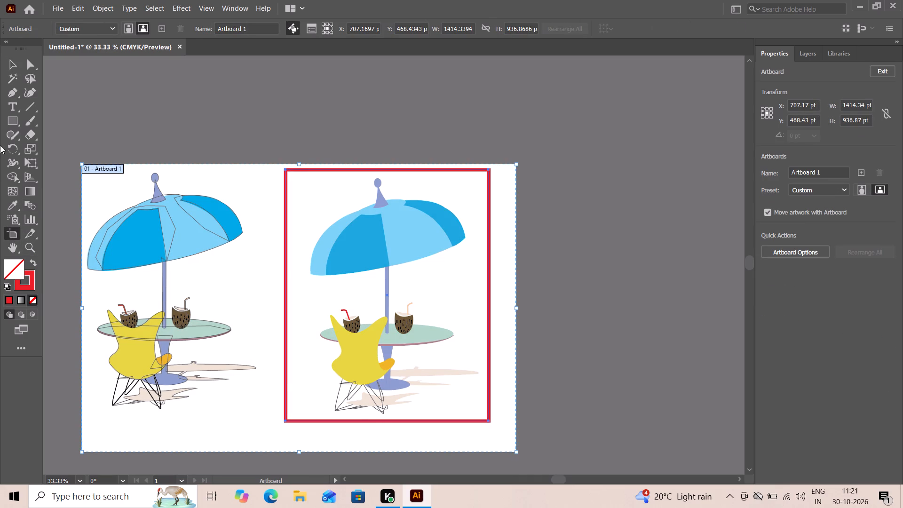
click(13, 63)
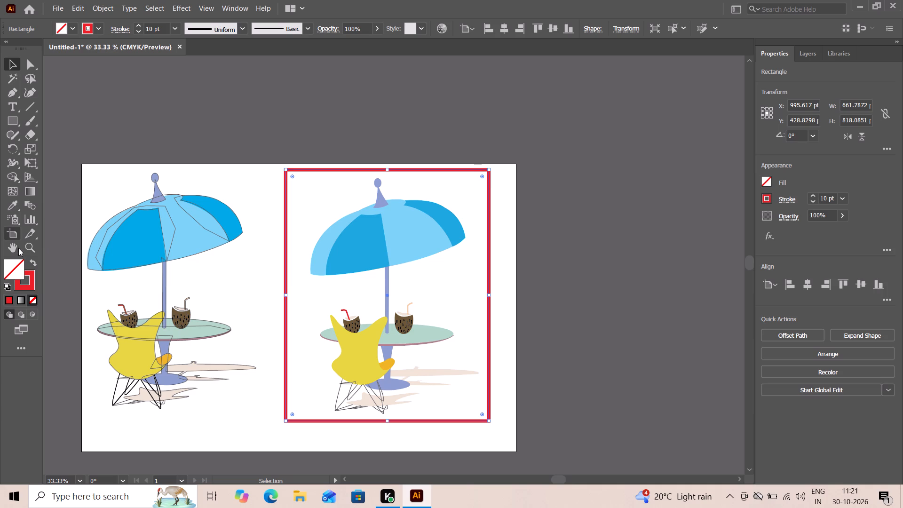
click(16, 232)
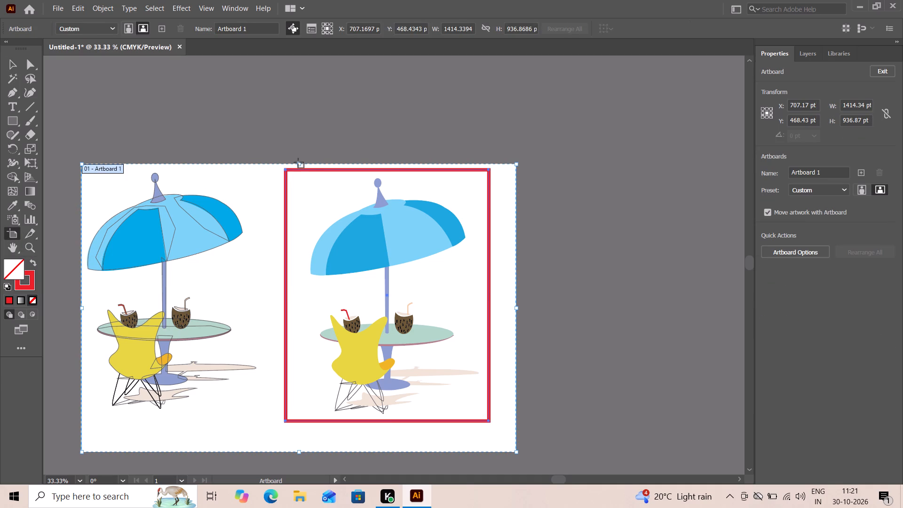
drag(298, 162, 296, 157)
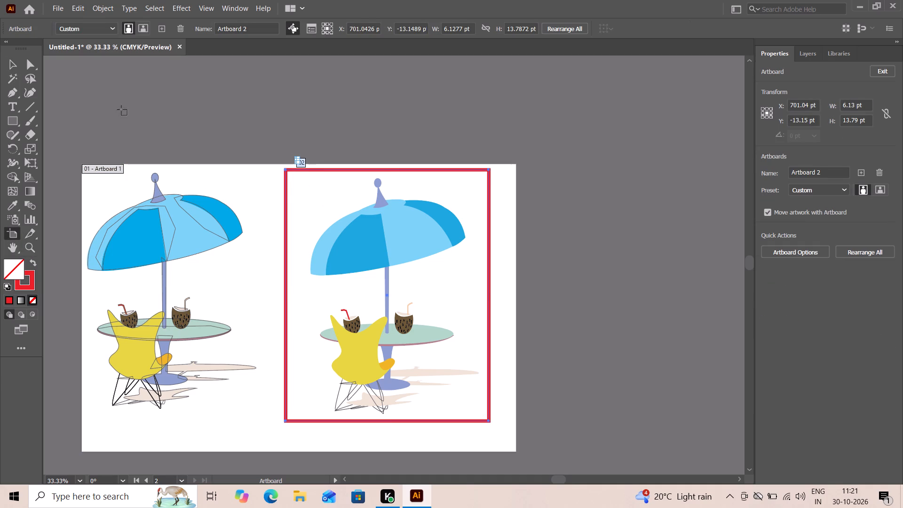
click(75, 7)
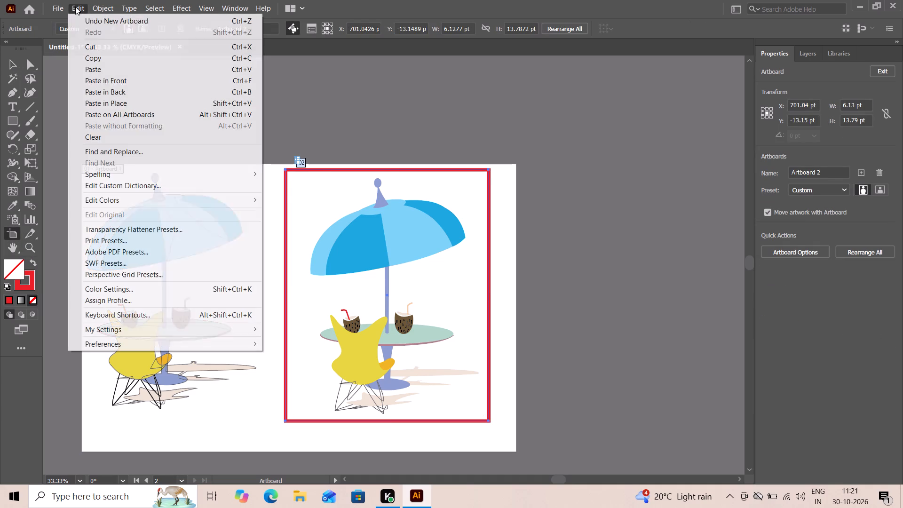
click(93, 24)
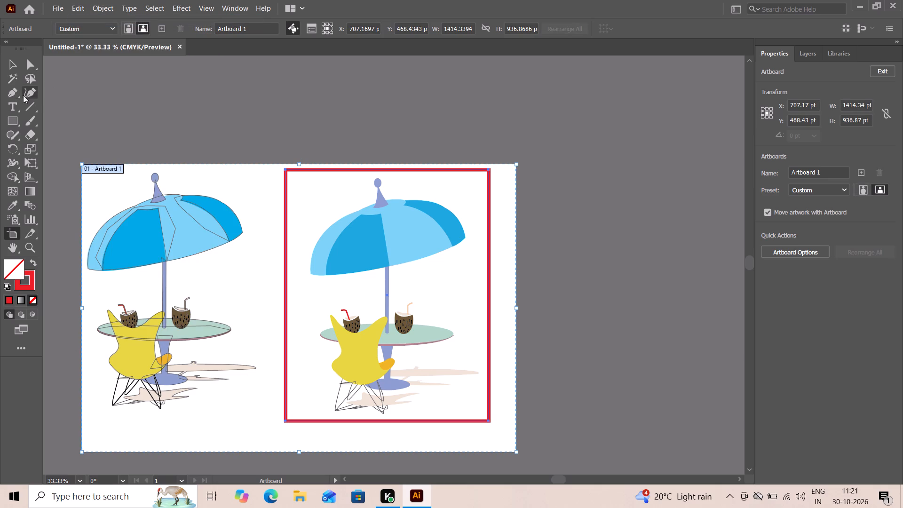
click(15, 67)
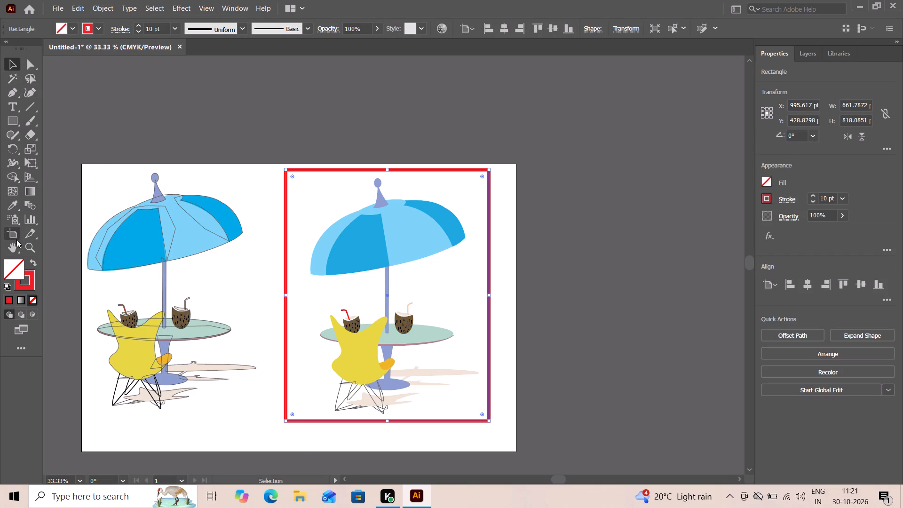
Extend the artboard's top edge upward to a height of about 1026 pt.
drag(14, 236, 20, 237)
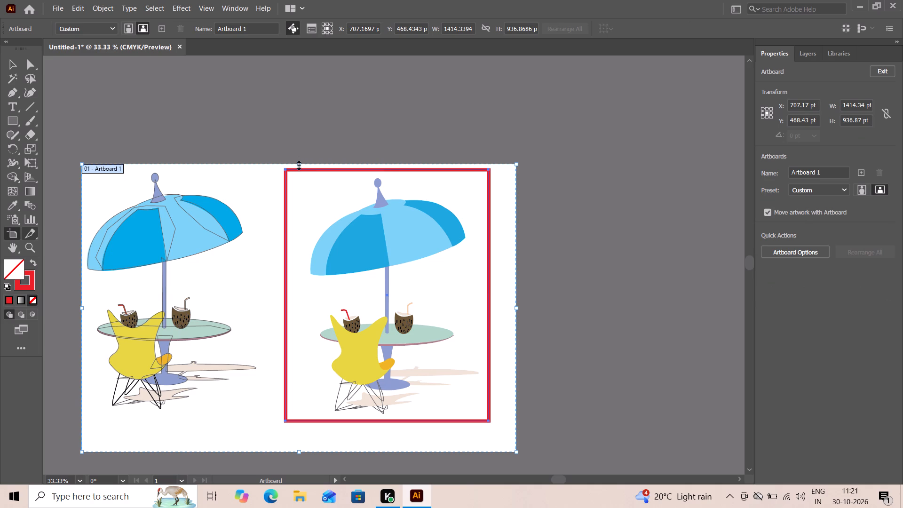
drag(298, 164, 293, 138)
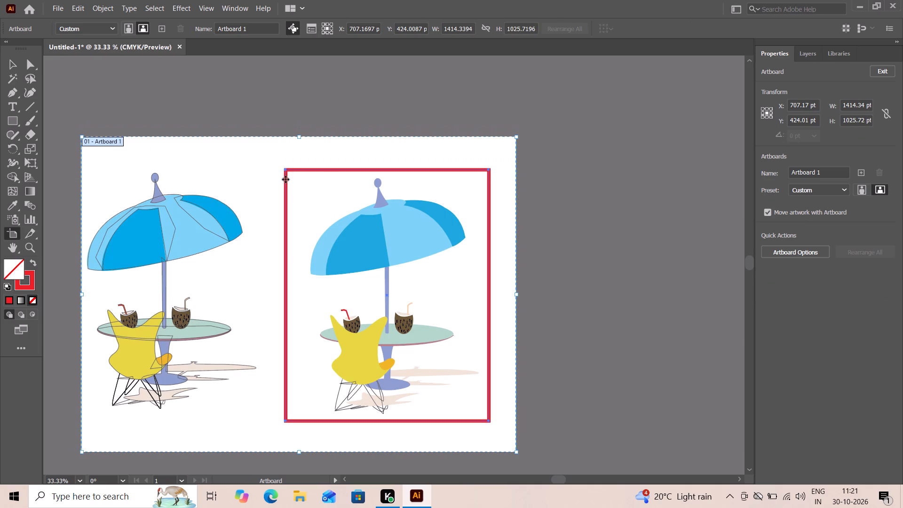
click(11, 60)
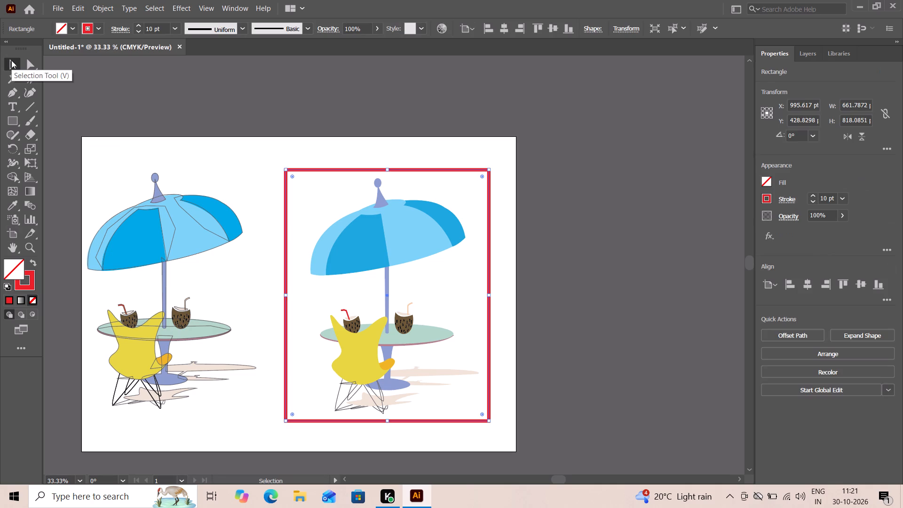
Stretch the red frame's top, bottom and right edges outward to about 689 pt wide and 884 pt high.
click(199, 121)
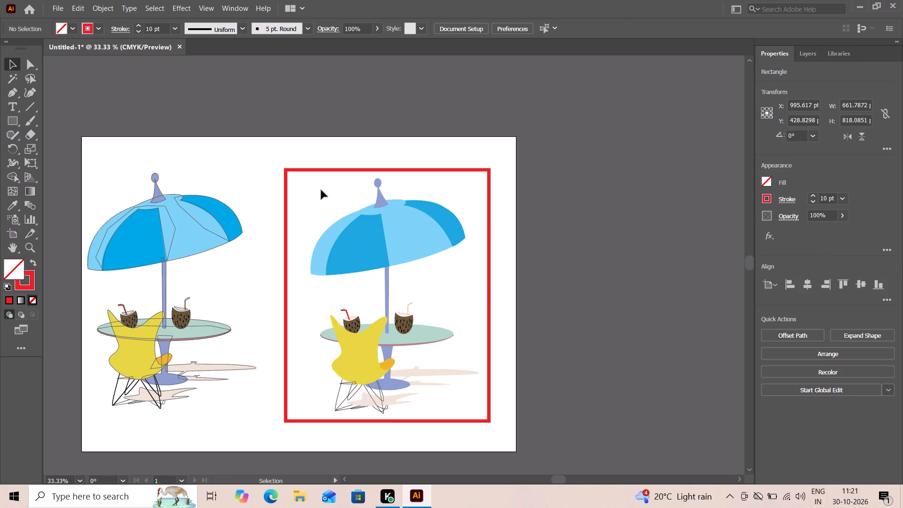
click(317, 170)
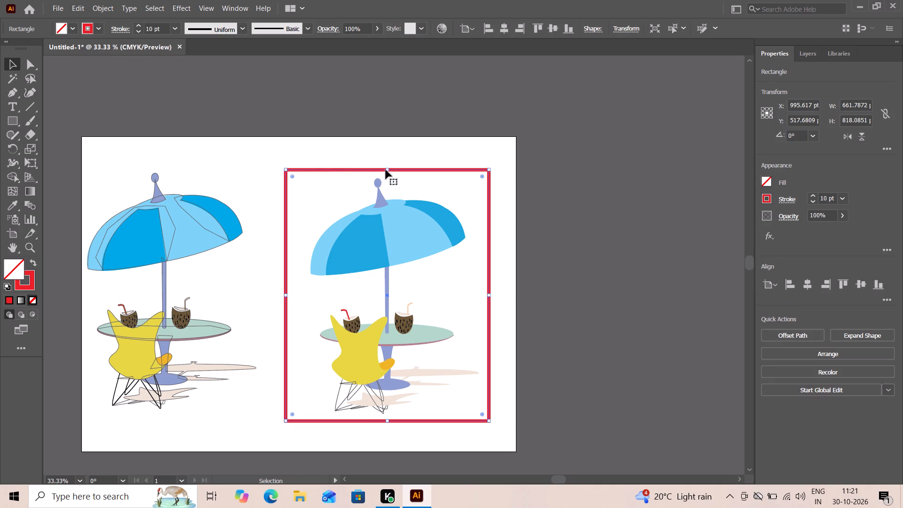
drag(388, 169, 388, 158)
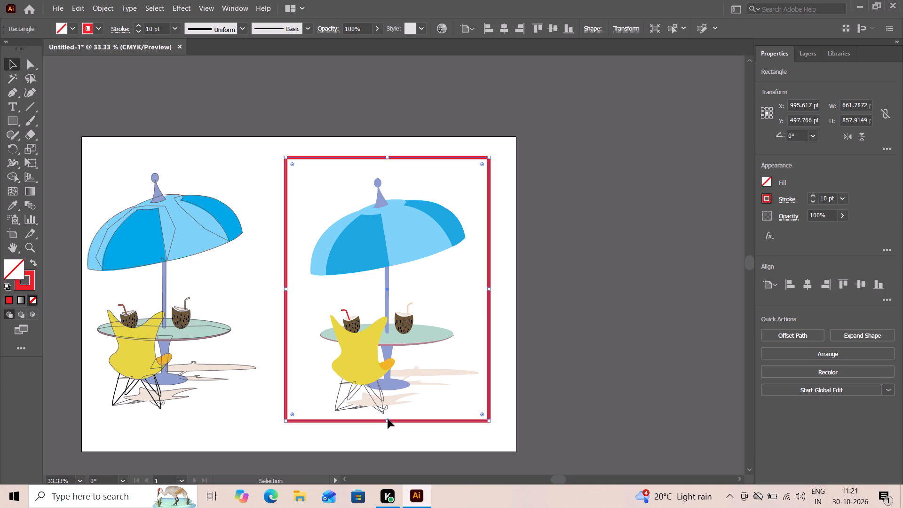
drag(387, 421, 387, 429)
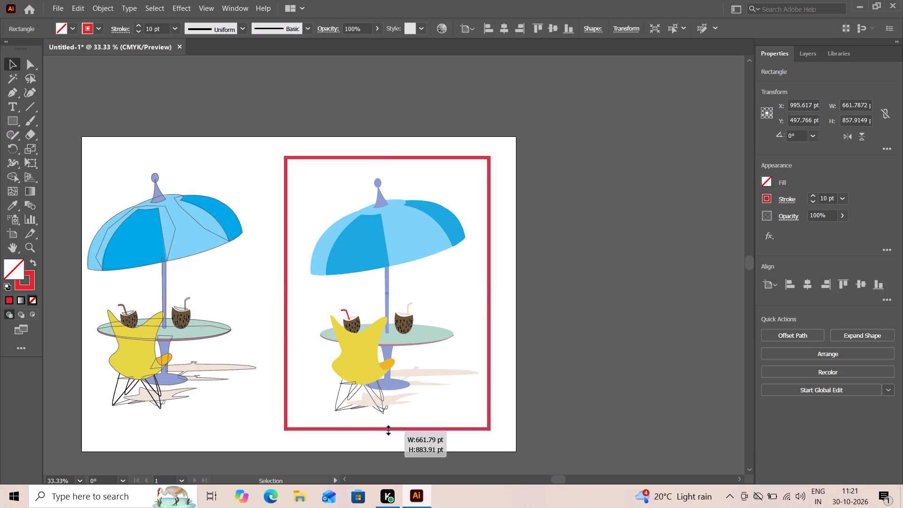
drag(387, 429, 388, 429)
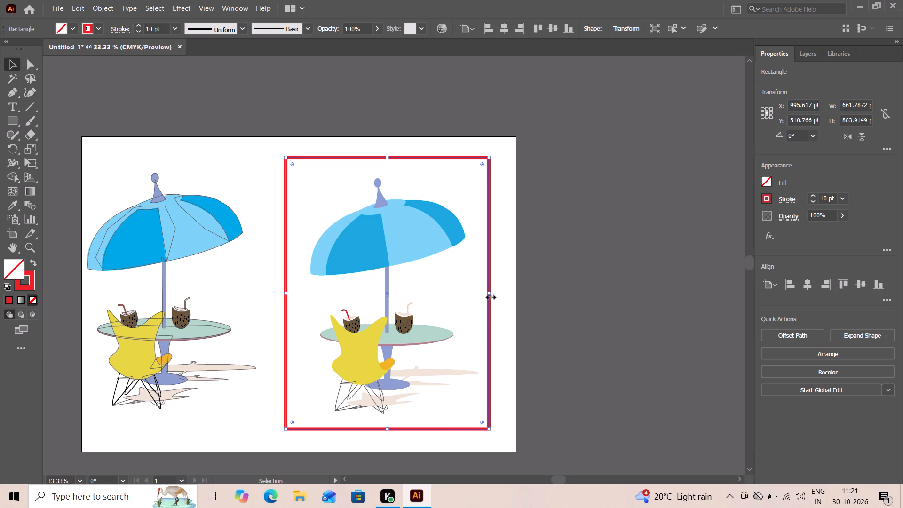
drag(489, 294, 497, 296)
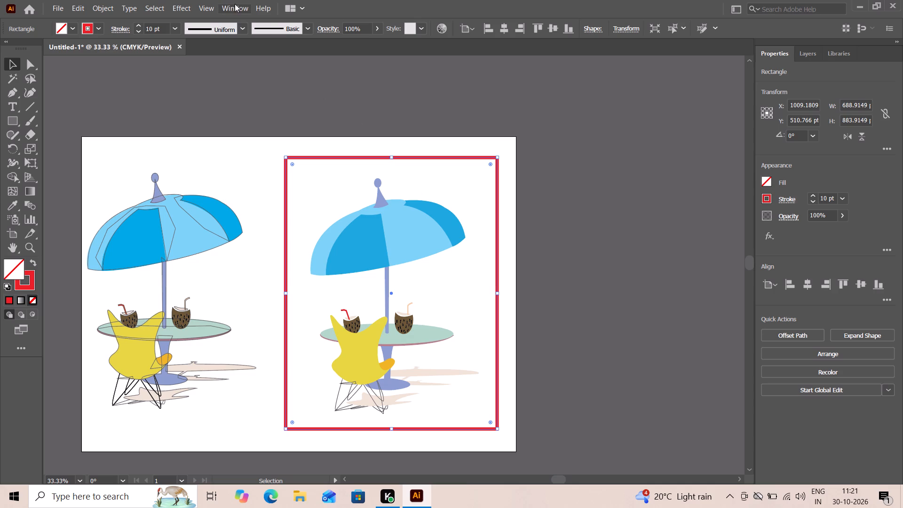
Try several graphic styles from the 3D Effects library on the red frame, and apply the first one, the tilted blue slab.
click(237, 5)
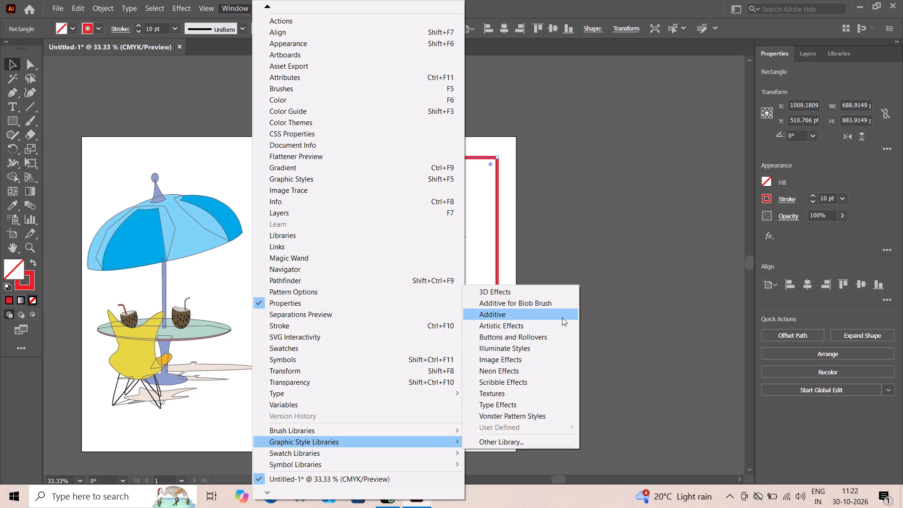
click(553, 291)
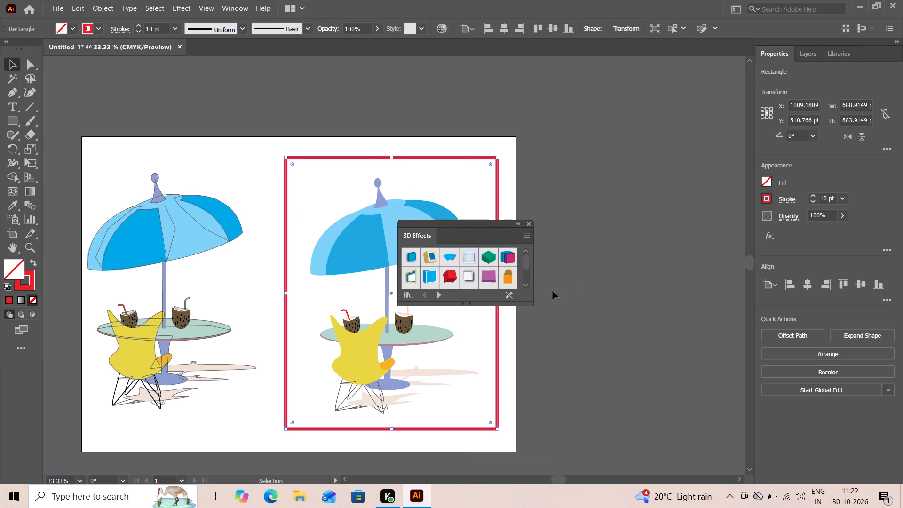
click(434, 259)
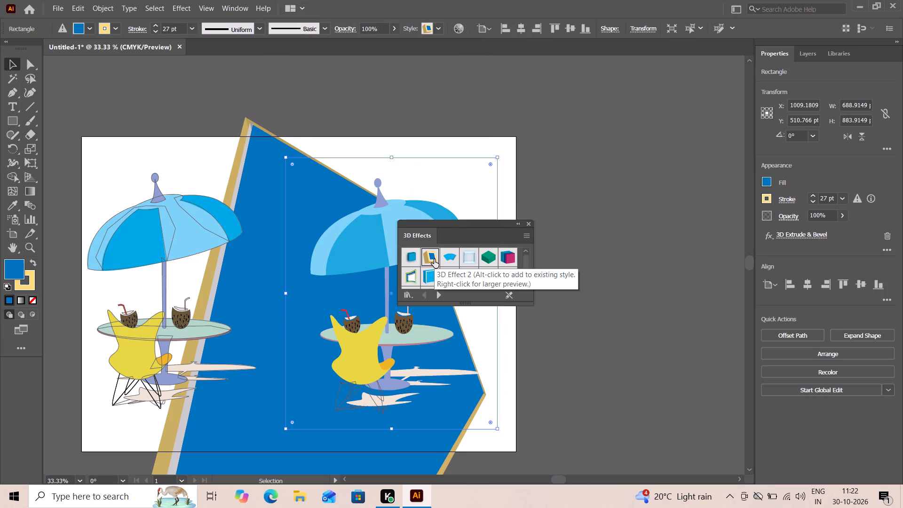
click(409, 258)
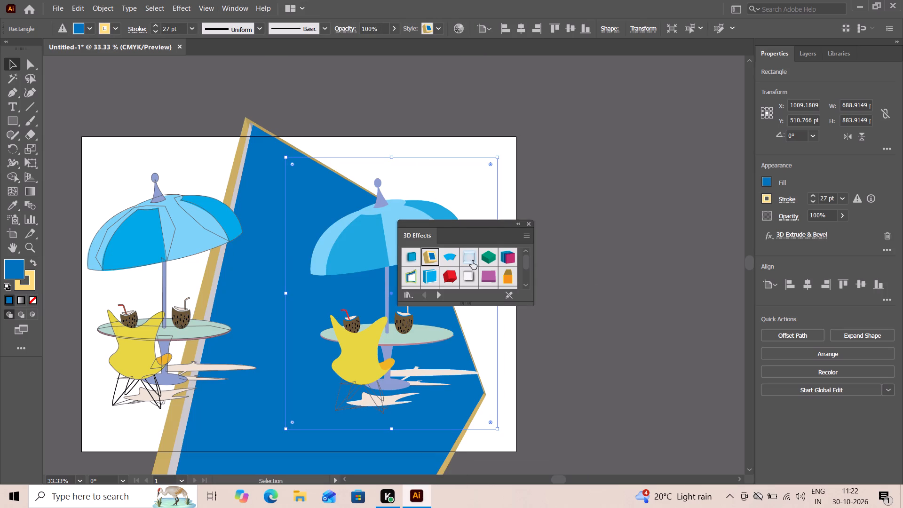
click(509, 272)
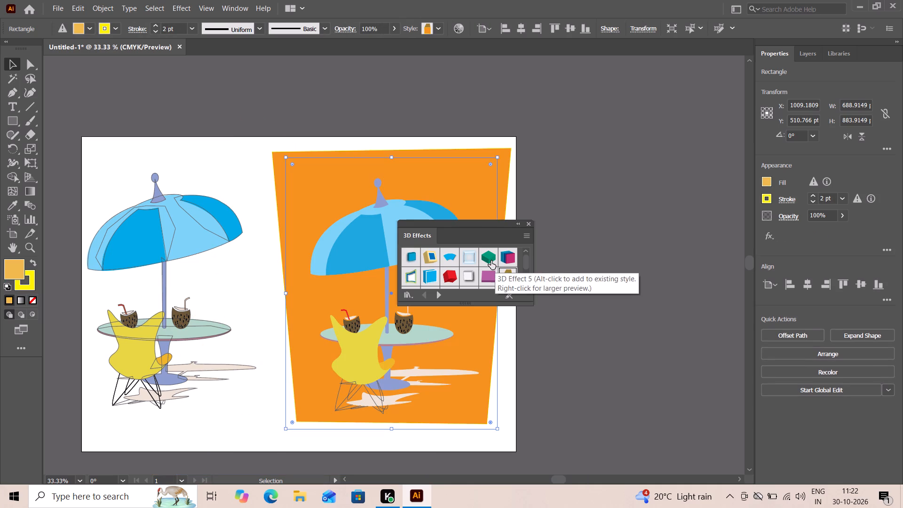
click(432, 259)
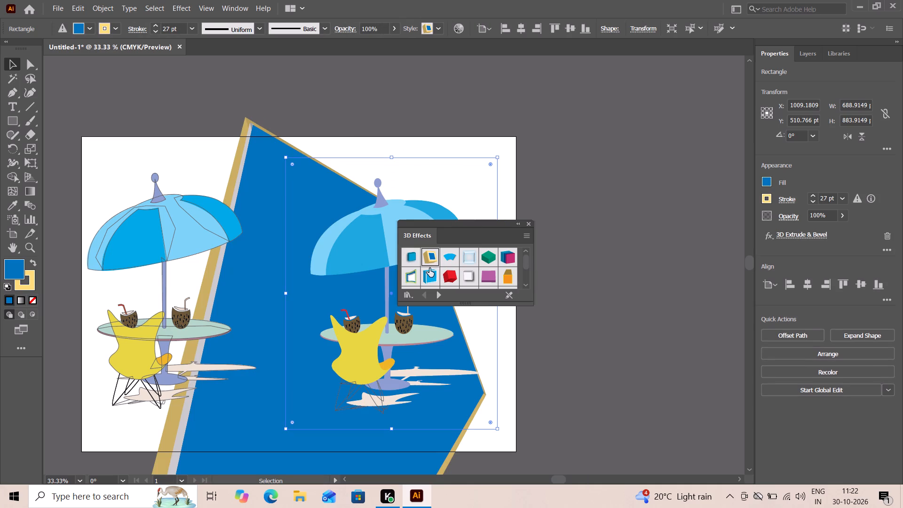
click(413, 261)
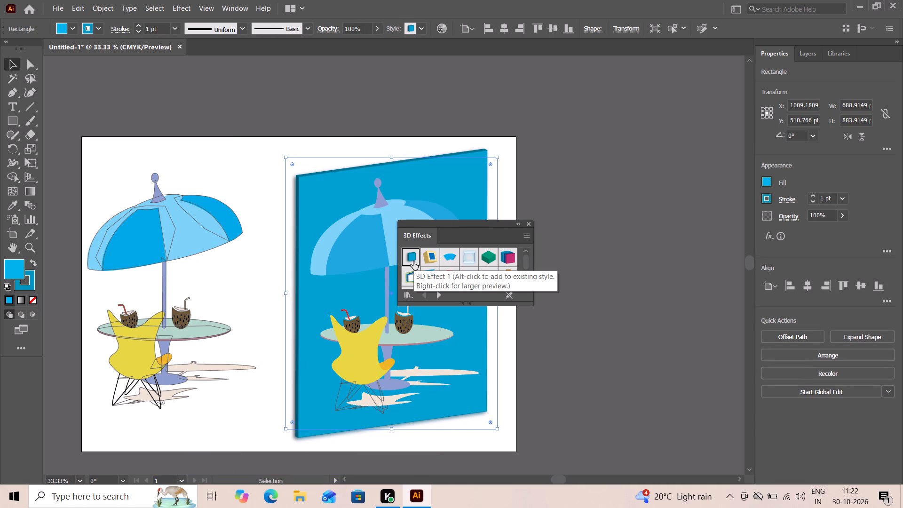
Remove the 3D frame's blue fill so only its stroke remains, and close the 3D Effects library.
click(32, 300)
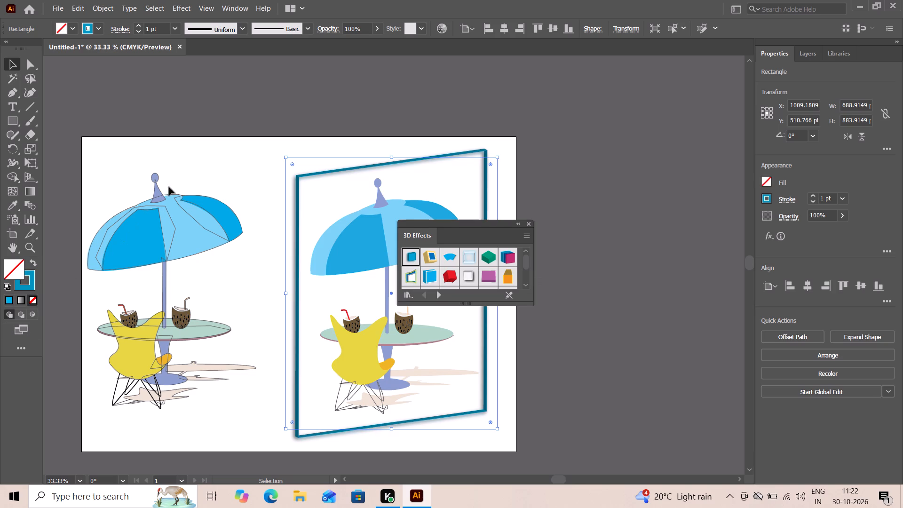
click(214, 155)
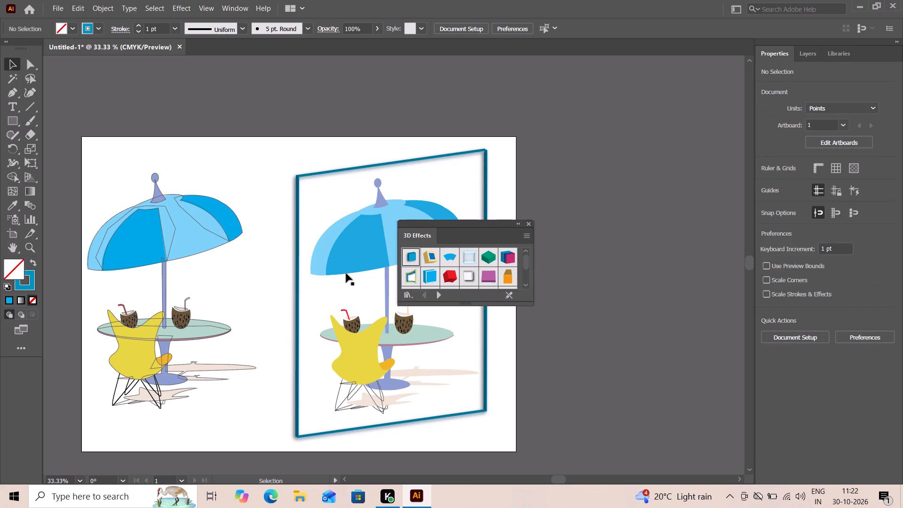
click(531, 223)
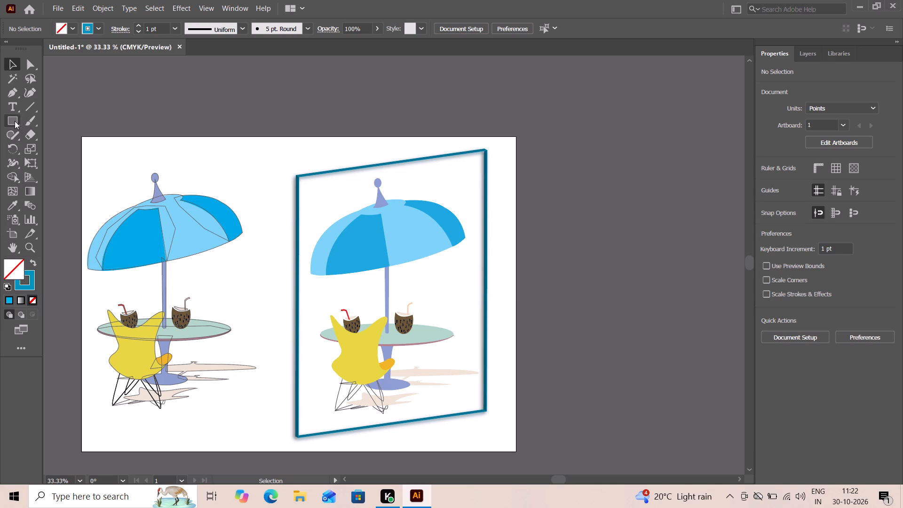
Add the point text "Designed by Animation Boom" above the umbrella of the outlined beach scene.
click(12, 108)
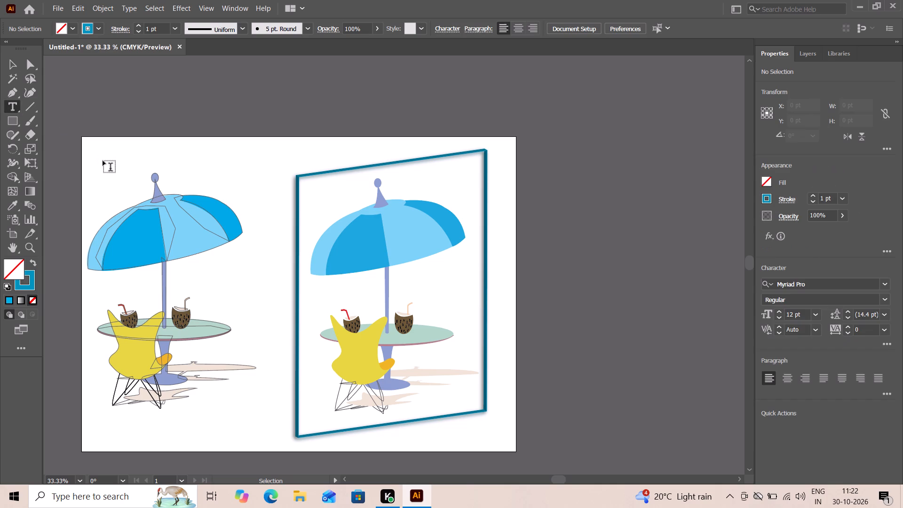
click(103, 162)
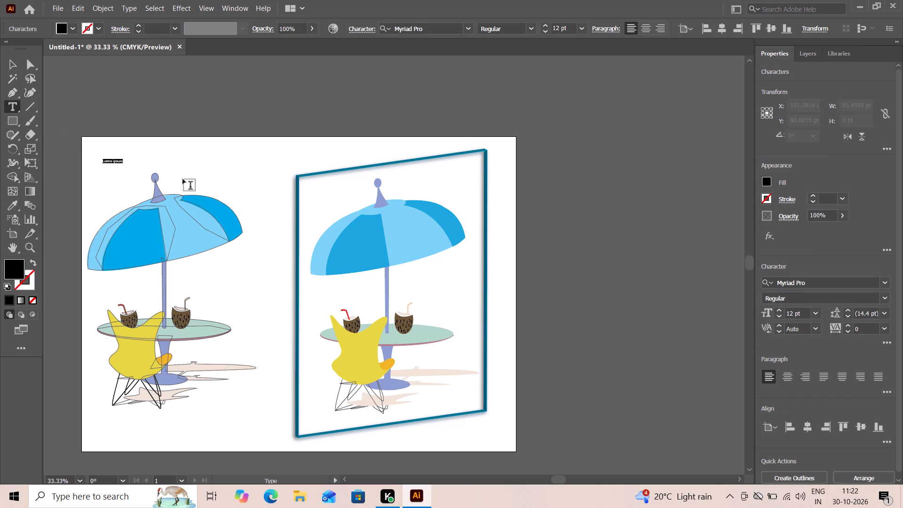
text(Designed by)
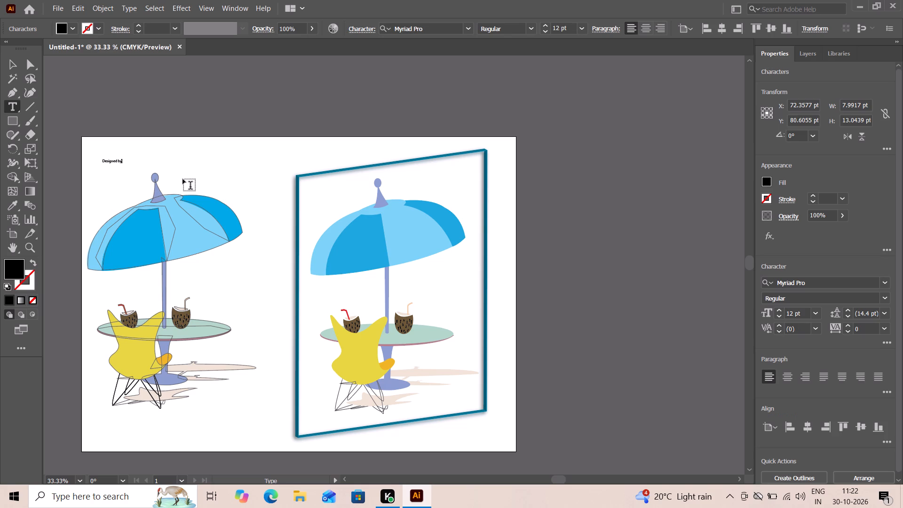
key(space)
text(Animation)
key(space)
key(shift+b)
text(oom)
click(10, 63)
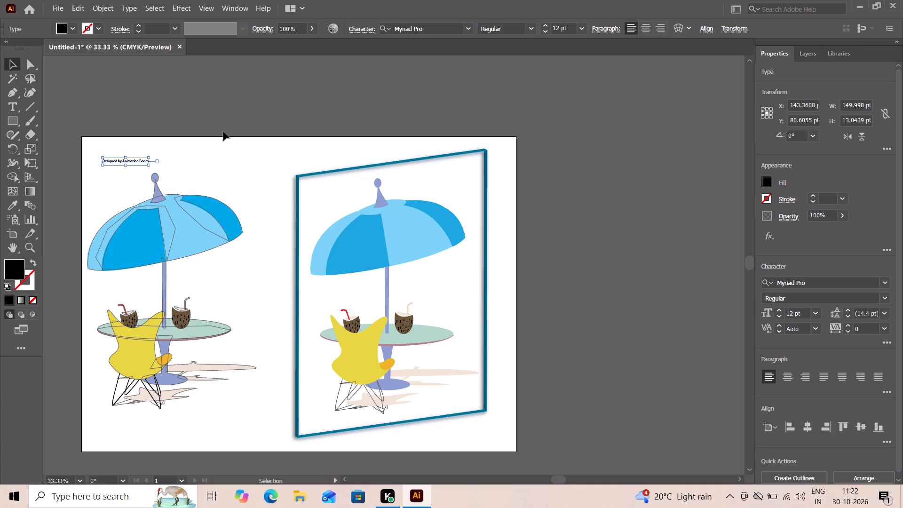
Enlarge the "Designed by Animation Boom" text to about 631 pt wide and 45 pt high, and place it near the artboard's top edge.
drag(150, 167, 254, 198)
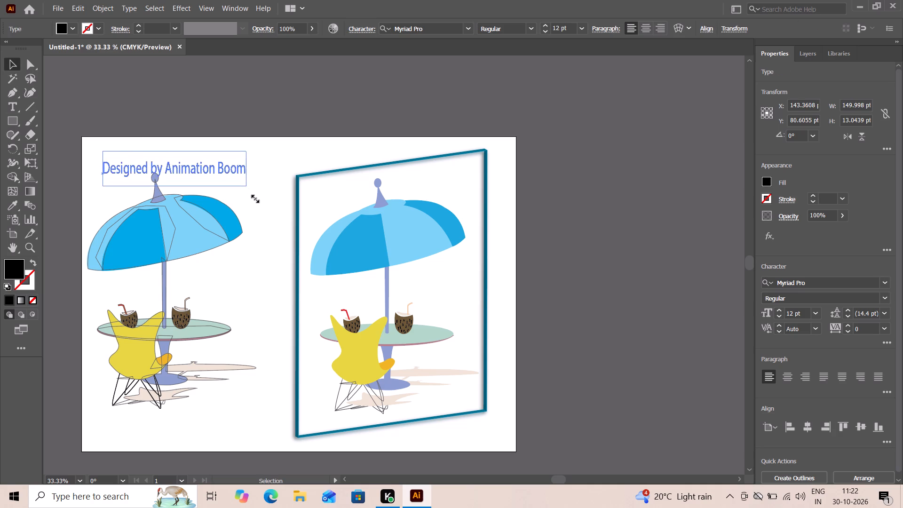
drag(254, 198, 296, 183)
drag(268, 168, 285, 158)
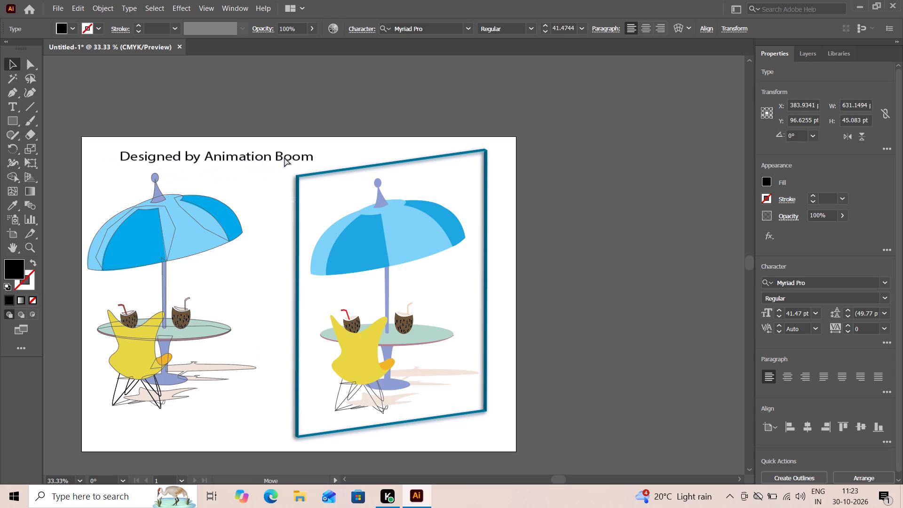
drag(285, 158, 282, 150)
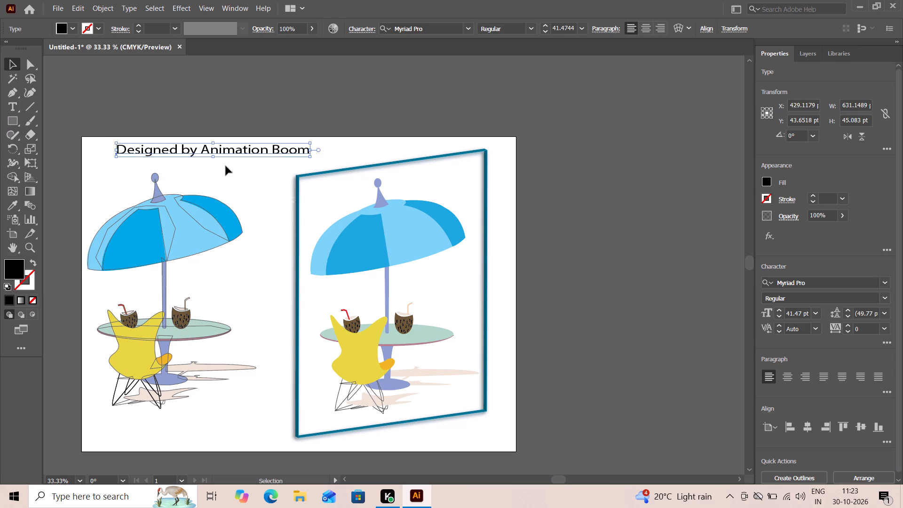
Scale the "Designed by Animation Boom" text to about 751 pt wide and 55 pt high.
drag(213, 156, 213, 163)
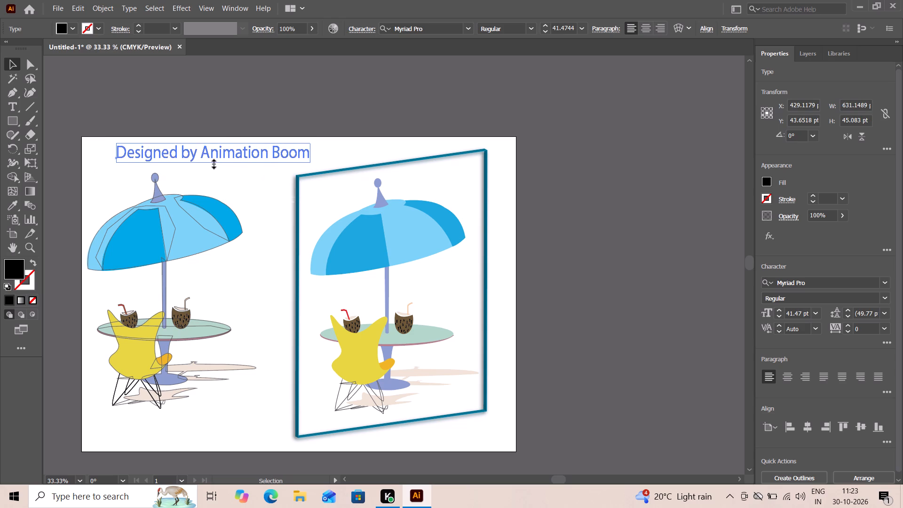
drag(213, 163, 213, 164)
click(213, 165)
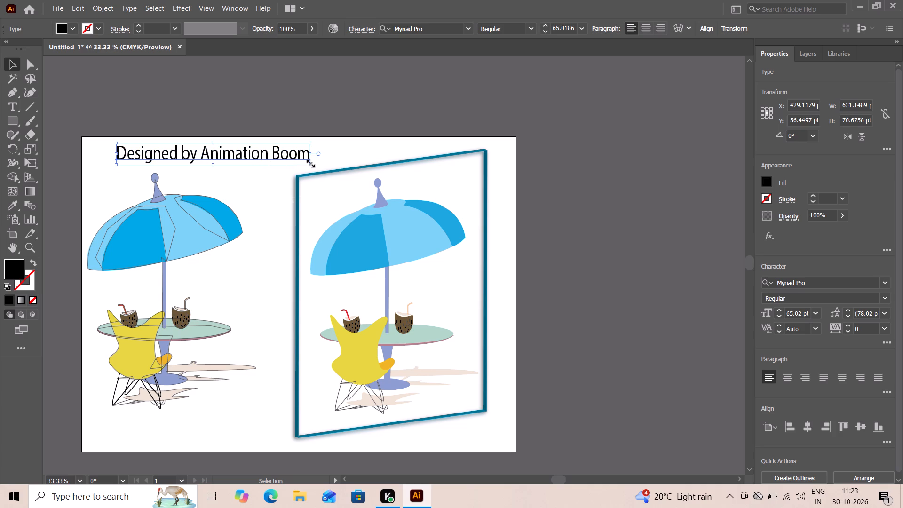
drag(311, 162, 348, 158)
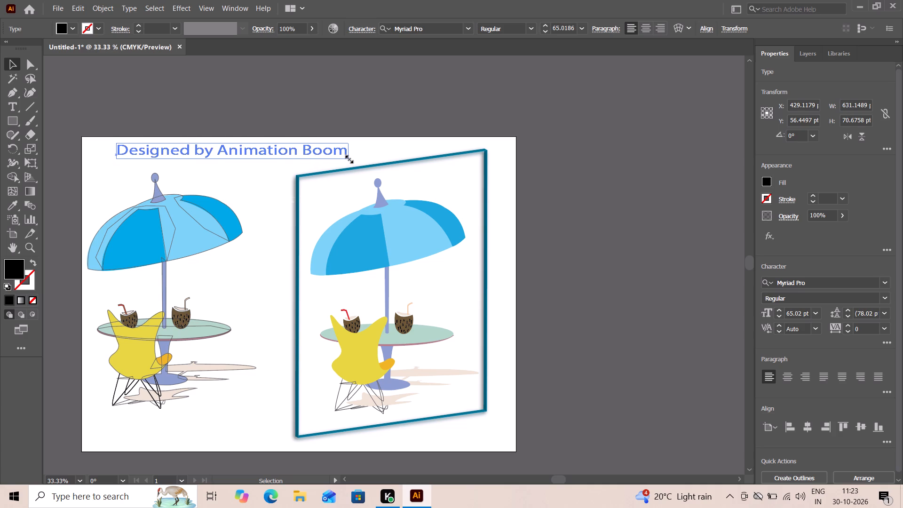
drag(348, 158, 347, 160)
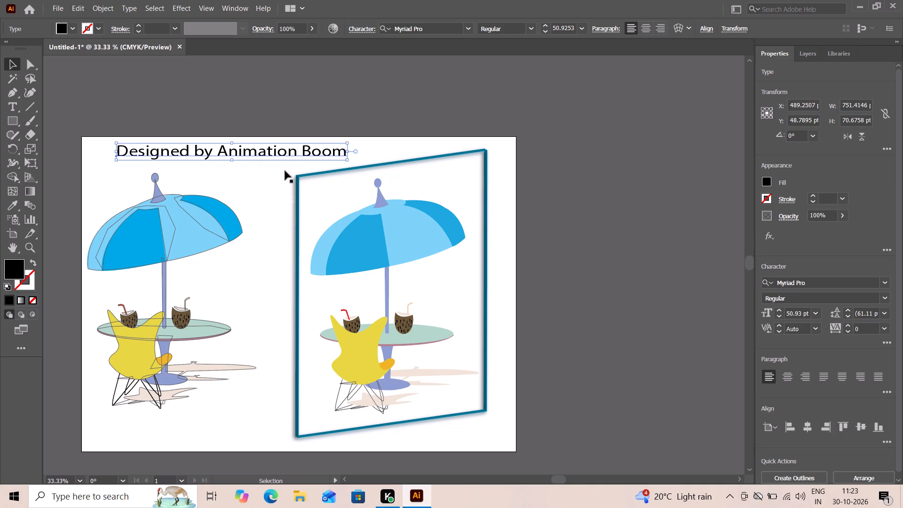
Move the "Designed by Animation Boom" text to the artboard's upper-left corner, centred at about X 394 pt, Y 43 pt.
drag(256, 153, 234, 151)
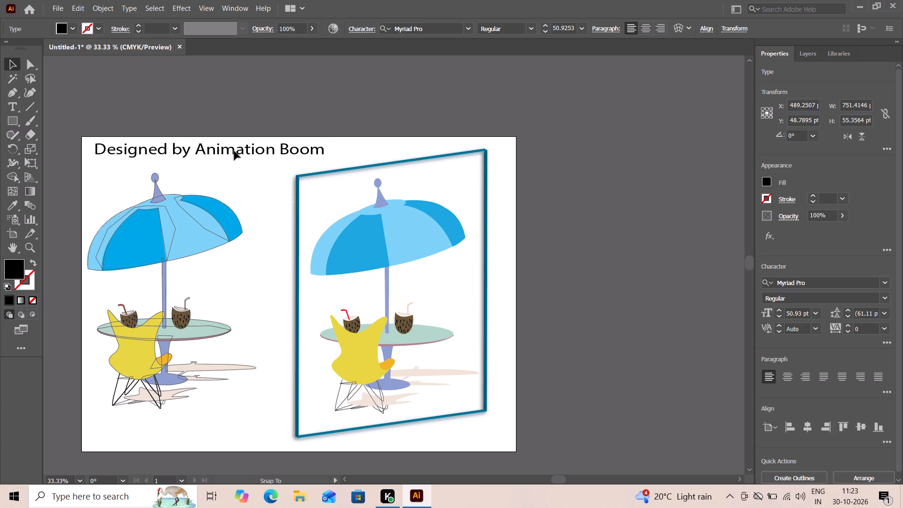
drag(234, 151, 227, 151)
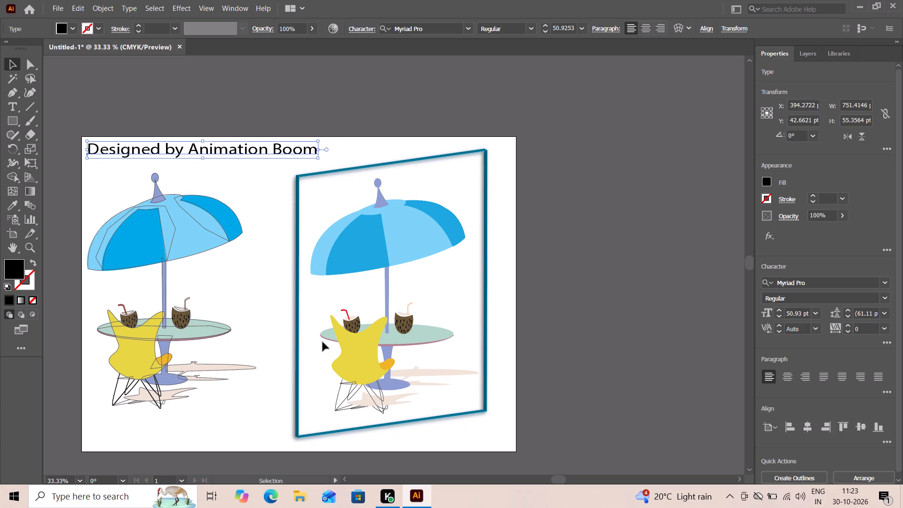
click(274, 300)
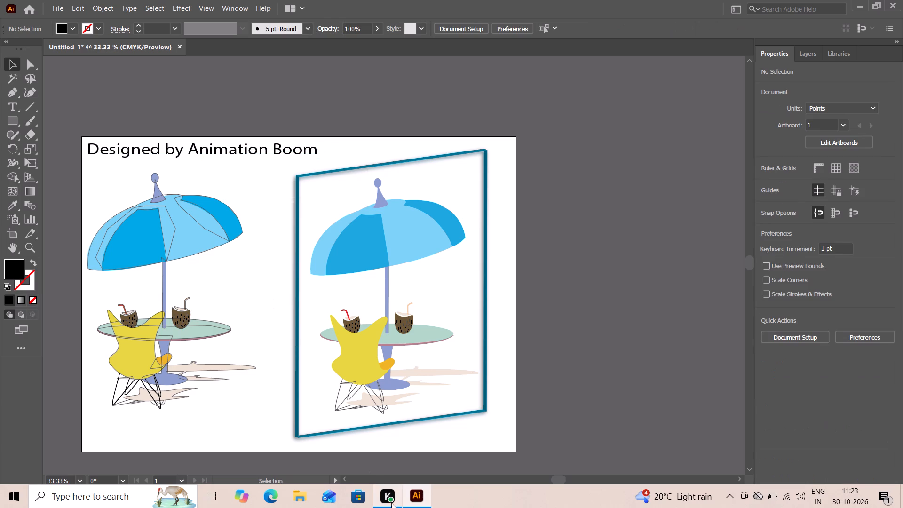
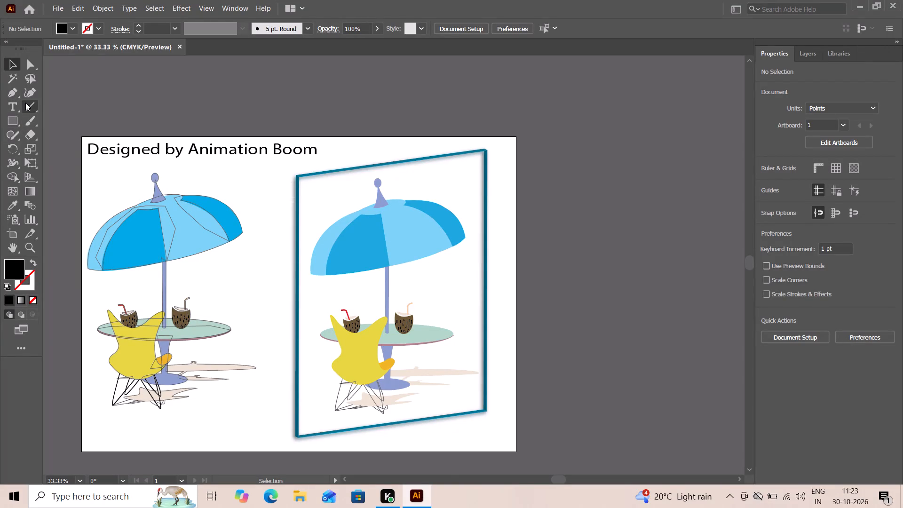
Draw an arc about 118 pt wide and 123 pt high between the left umbrella and the frame, with no fill and a 1 pt black stroke.
click(25, 103)
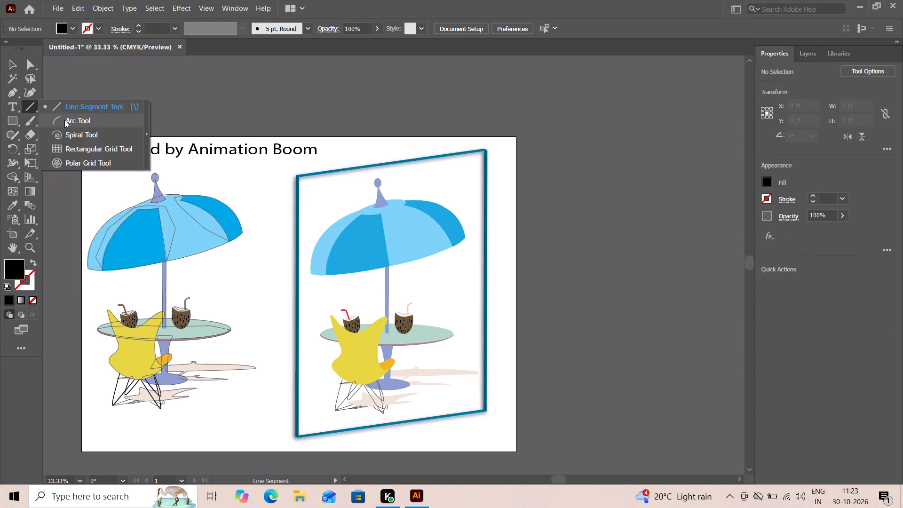
click(64, 120)
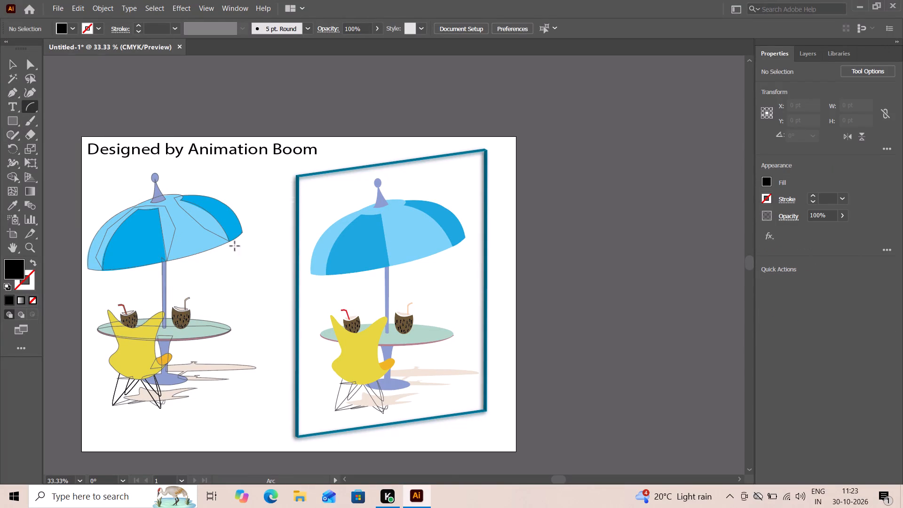
drag(248, 203, 285, 170)
drag(285, 170, 284, 165)
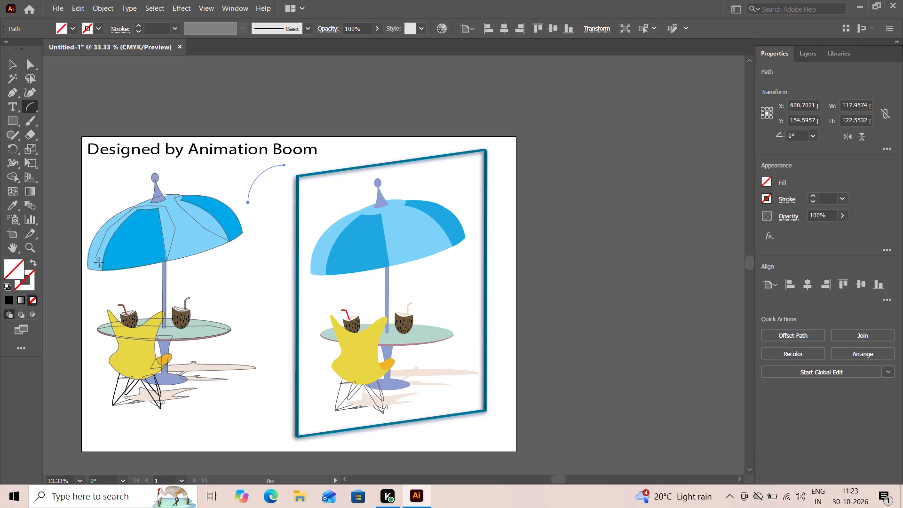
click(6, 284)
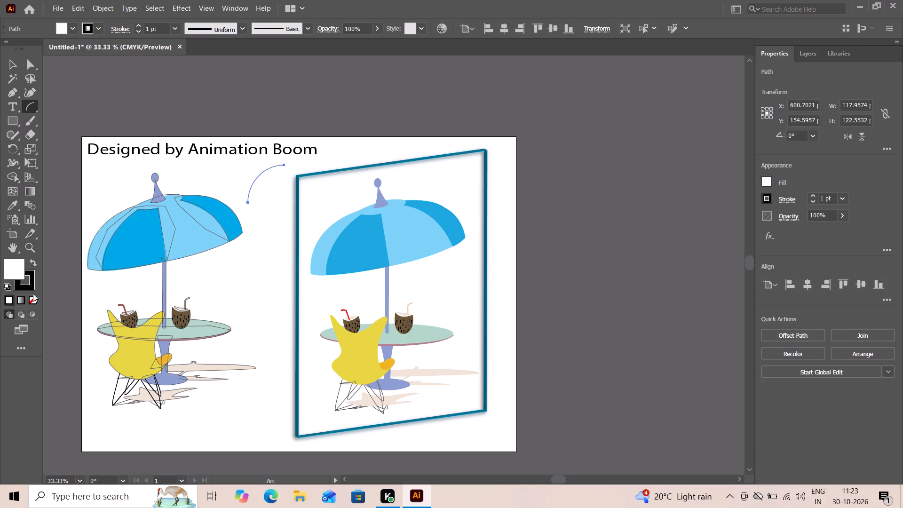
click(34, 300)
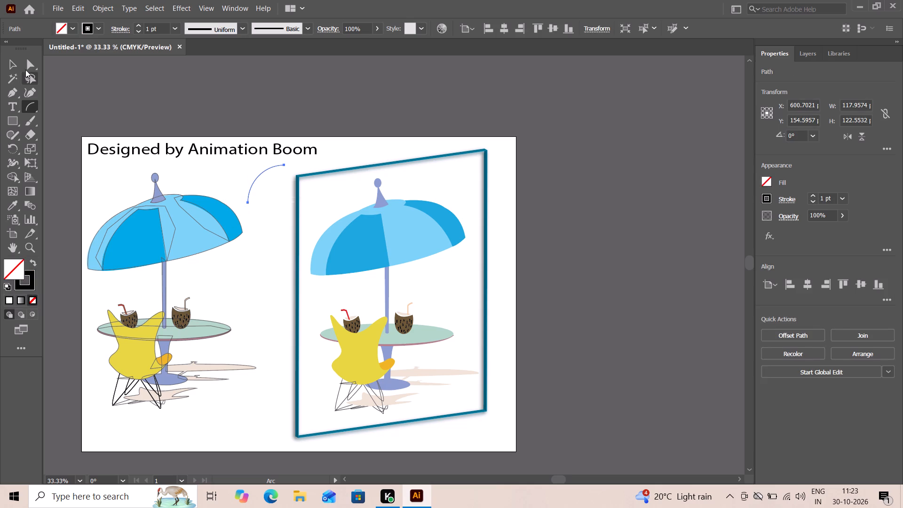
click(11, 66)
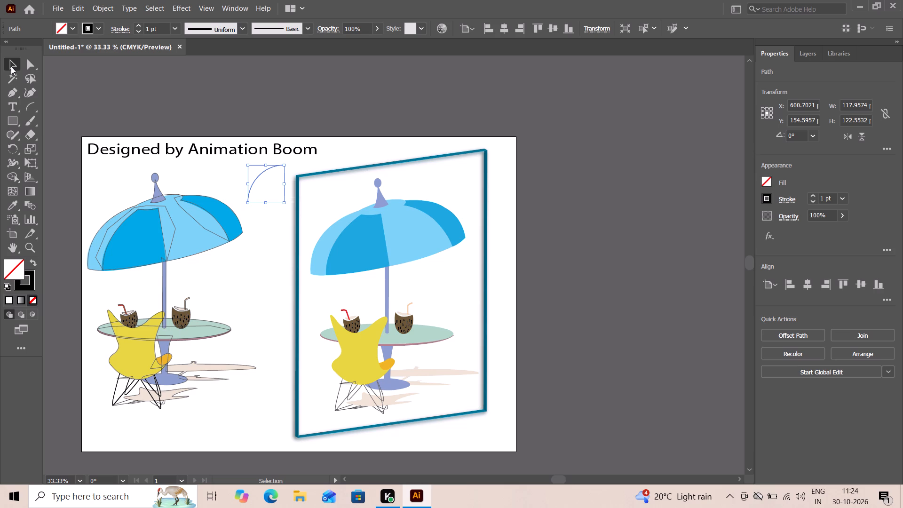
click(71, 135)
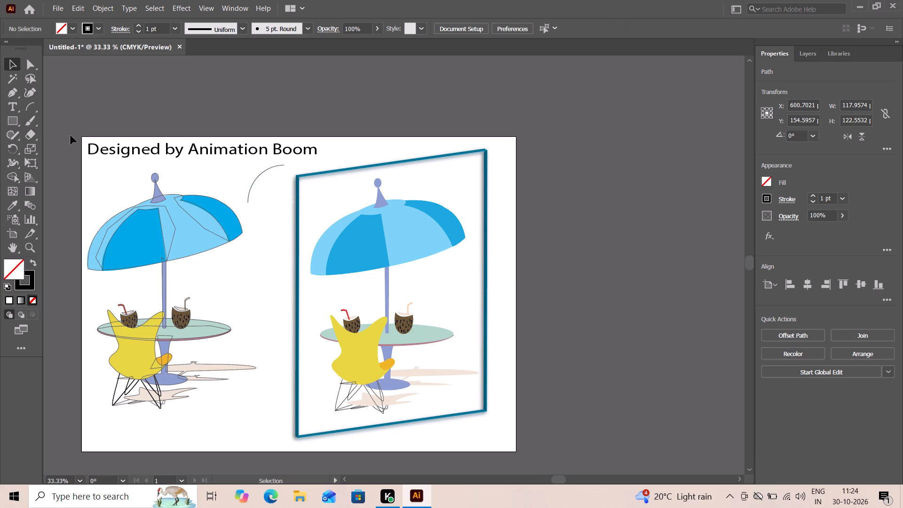
Create a copy of the arc rotated about 15.6° around its lower-left endpoint with the Rotate tool.
click(255, 180)
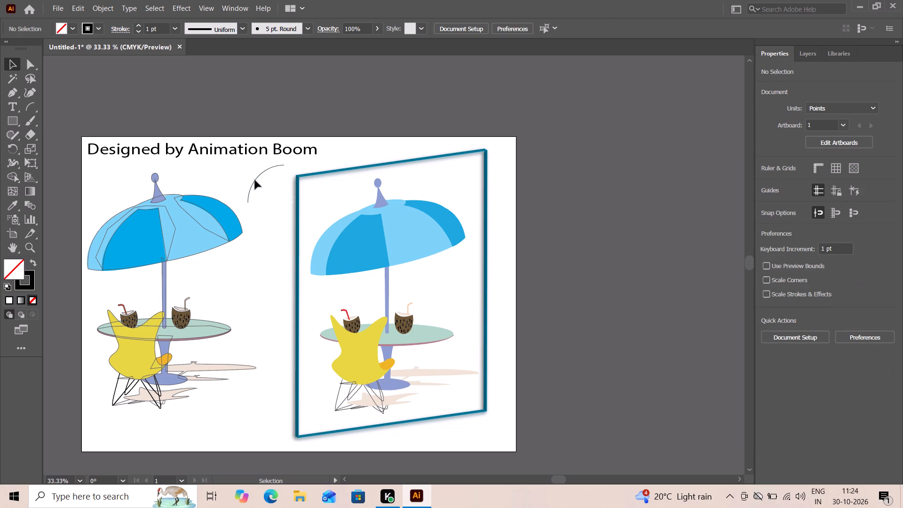
click(257, 178)
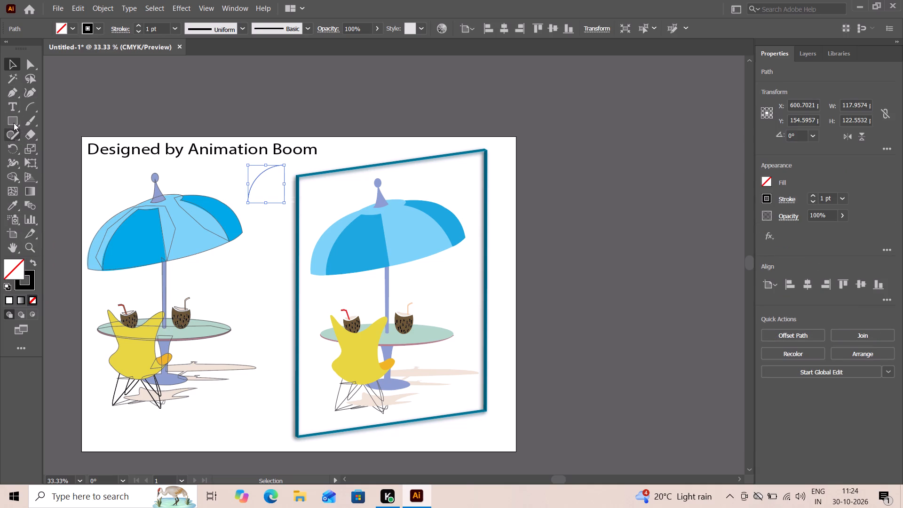
click(12, 151)
click(48, 147)
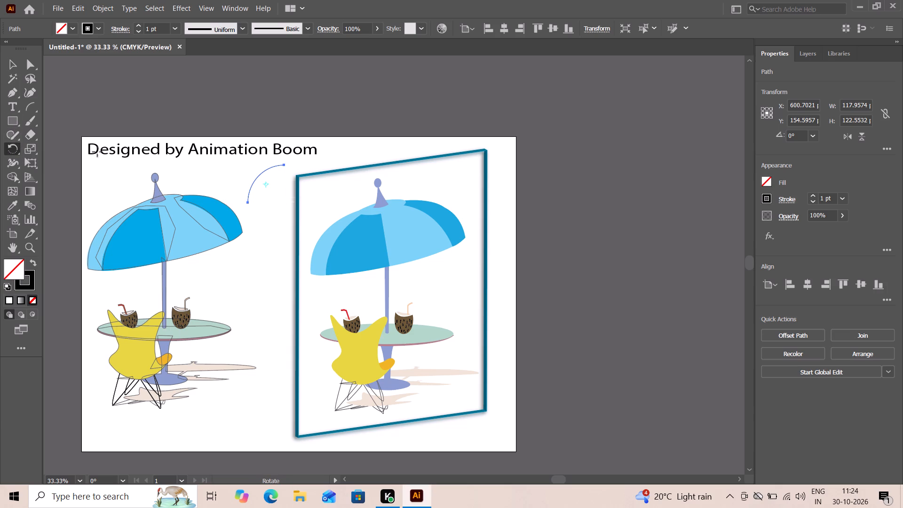
click(248, 202)
drag(283, 165, 268, 166)
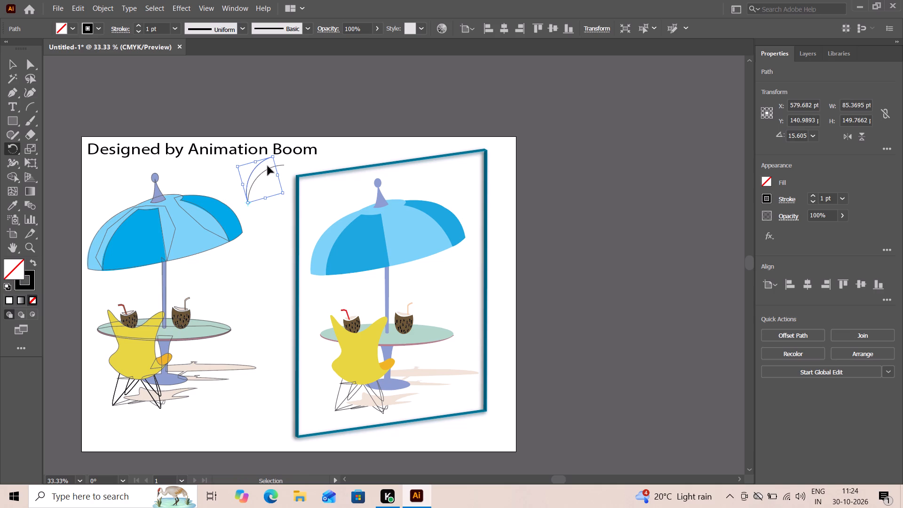
Repeat the rotated copy 21 times so the arcs form a full swirling burst around the shared endpoint.
key(ctrl+d)
key(ctrl+d)
key(ctrl+d)
key(ctrl+d)
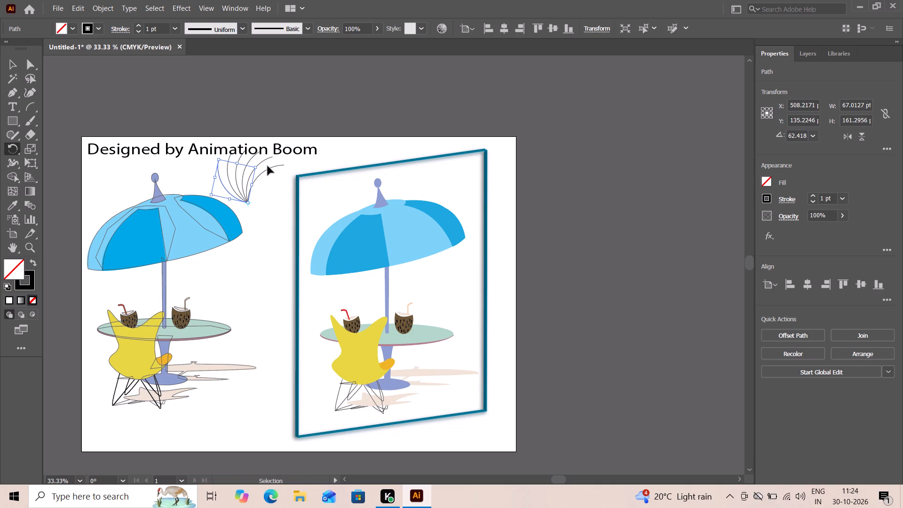
key(ctrl+d)
key(ctrl+d)
key(ctrl+d)
key(ctrl+d)
key(ctrl+d)
key(ctrl+d)
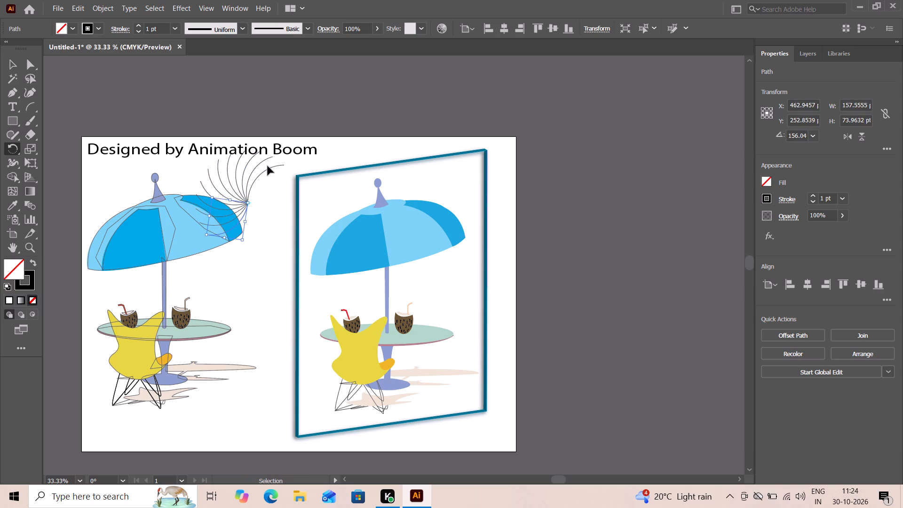
key(ctrl+d)
key(ctrl+d)
key(ctrl+d)
key(ctrl+d)
key(ctrl+d)
key(ctrl+d)
key(ctrl+d)
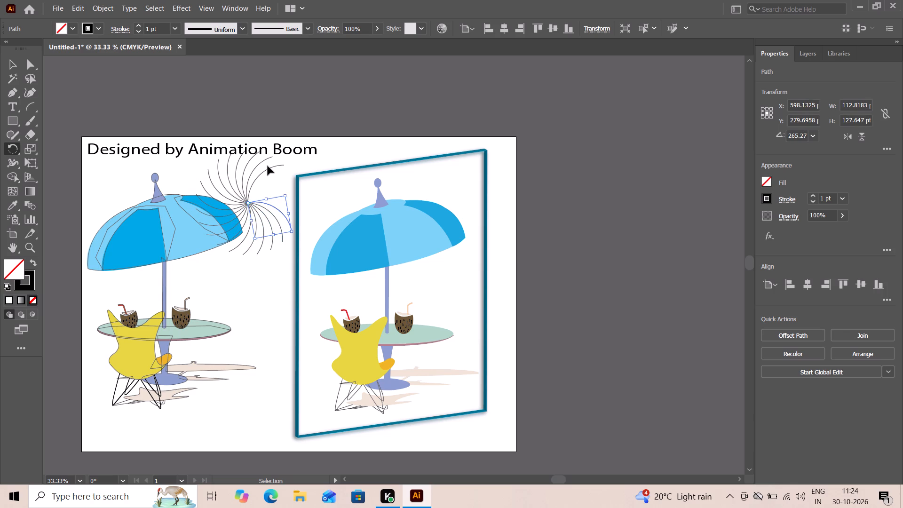
key(ctrl+d)
key(ctrl+d)
key(ctrl+d)
key(ctrl+d)
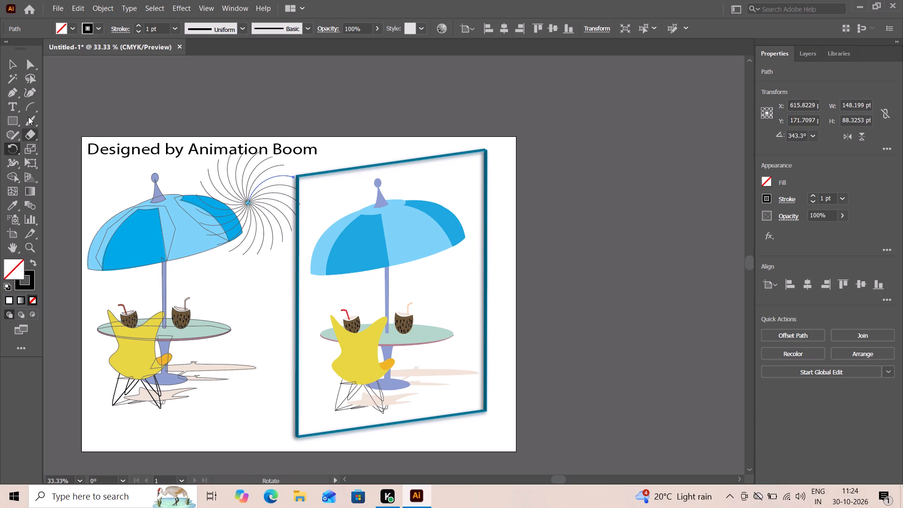
Group the framed umbrella illustration with its frame and move it to the artboard's right edge, centred at about X 1112 pt, Y 474 pt.
click(16, 68)
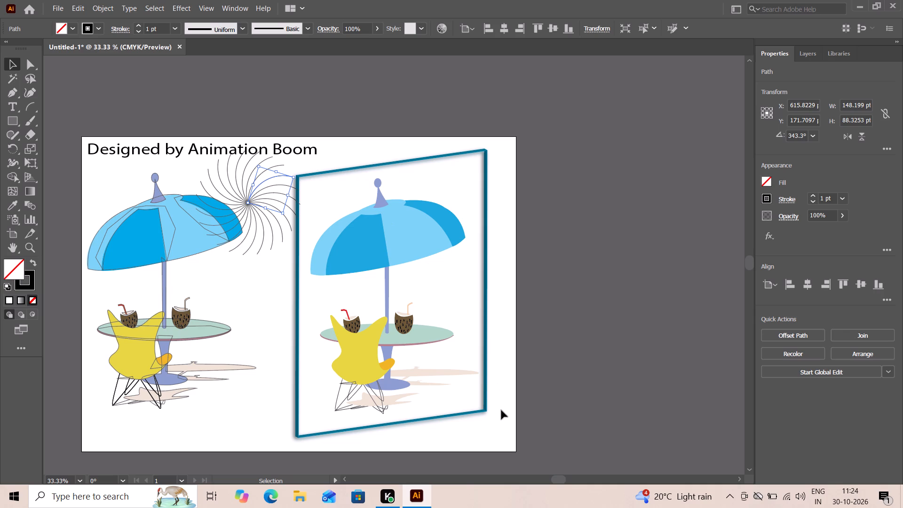
drag(501, 411, 306, 191)
drag(306, 191, 304, 165)
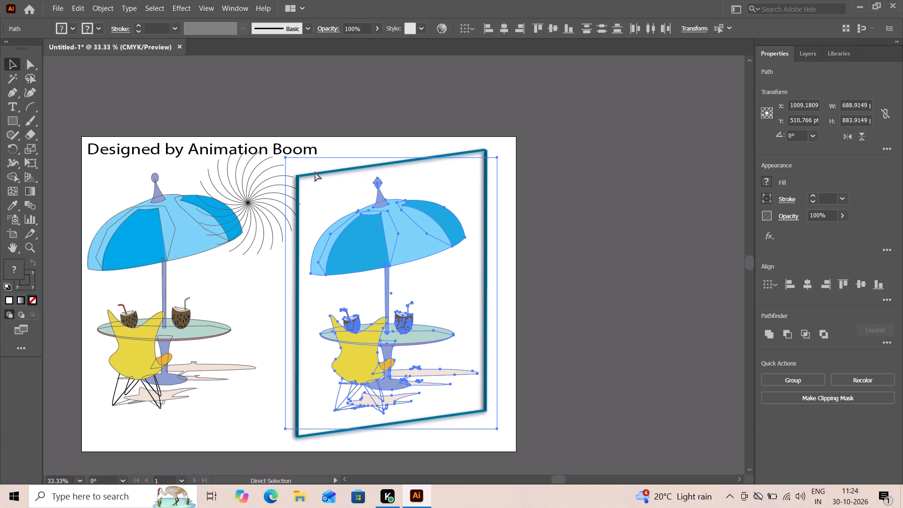
key(ctrl+g)
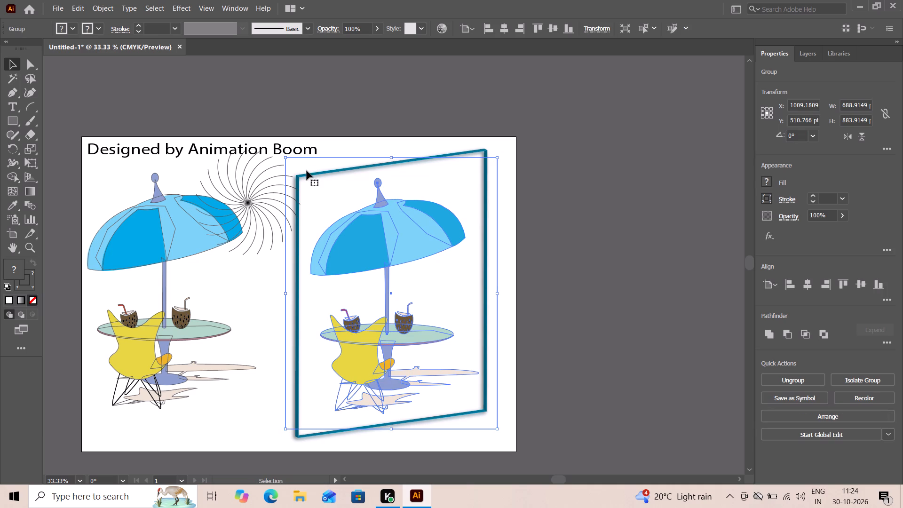
drag(308, 175, 336, 173)
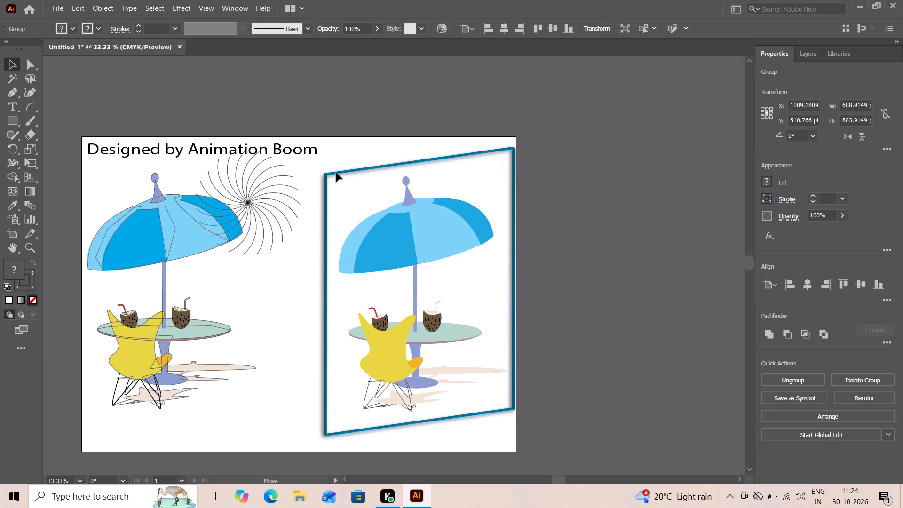
drag(336, 173, 340, 163)
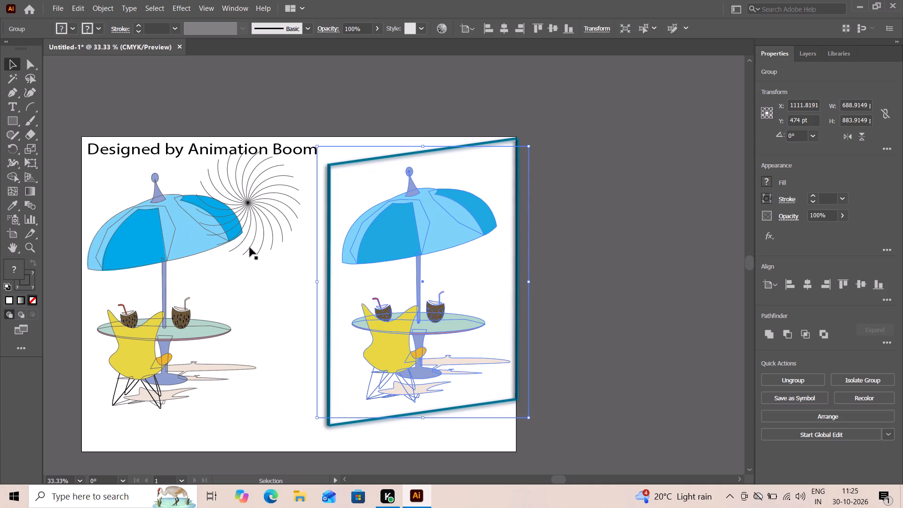
Delete the black outline paths over the left illustration's umbrella and pole.
drag(111, 191, 176, 238)
drag(176, 238, 172, 264)
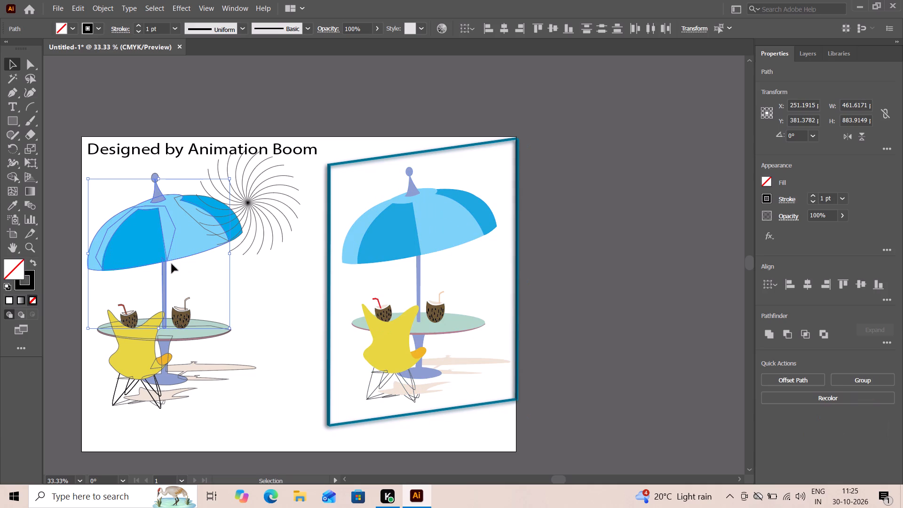
key(Delete)
click(186, 212)
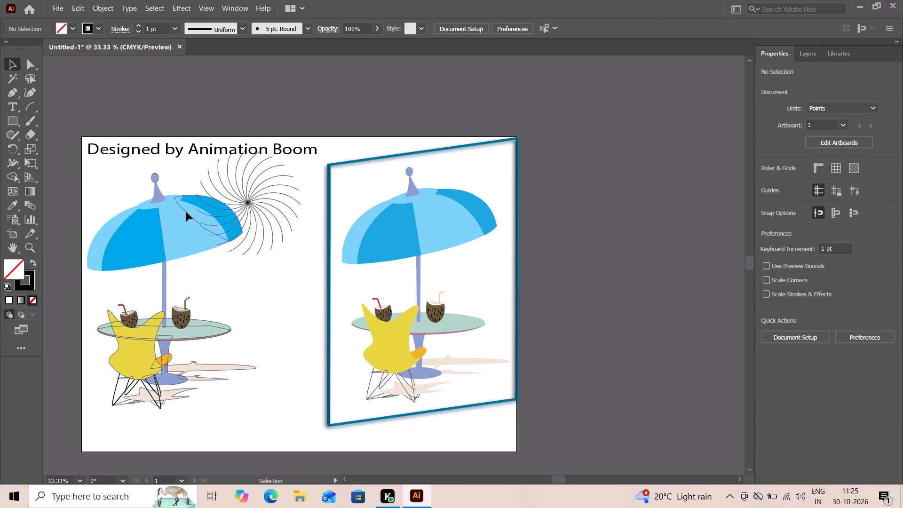
key(Delete)
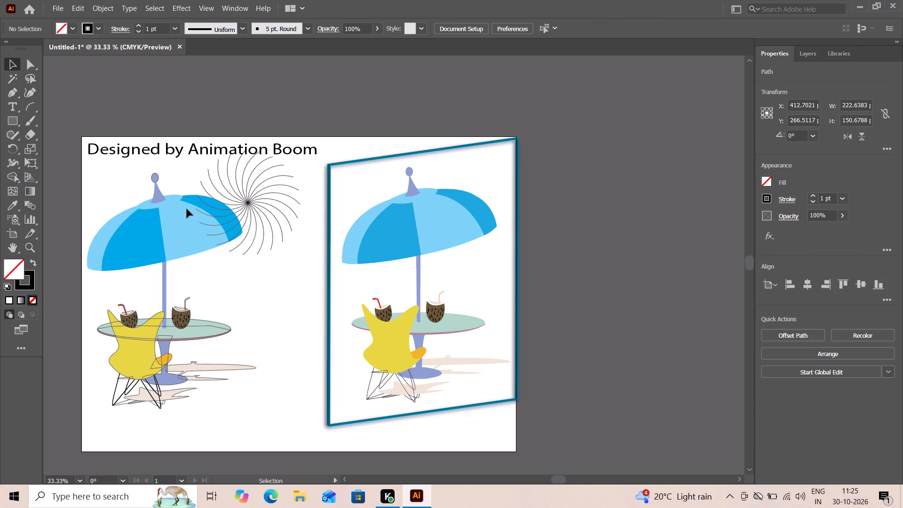
click(186, 201)
click(186, 201)
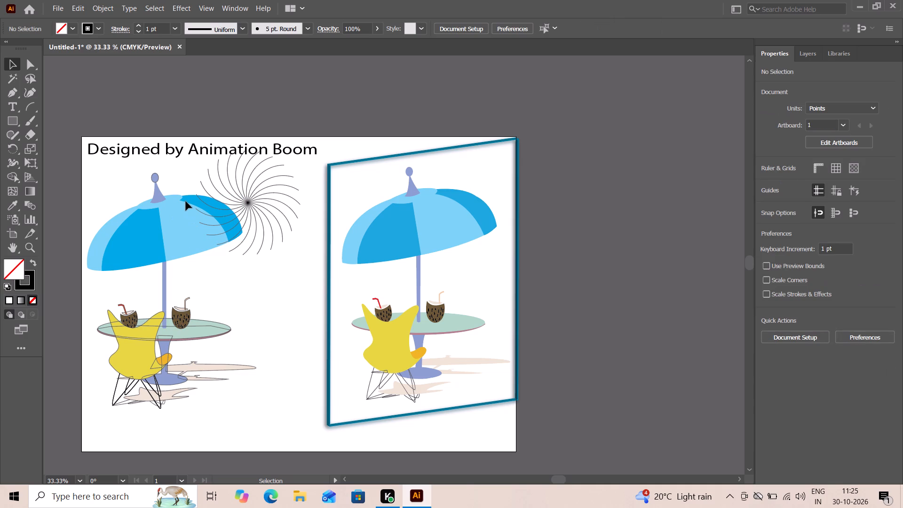
Group the burst's arcs and move the group to the frame's upper-right corner, centred at about X 1285 pt, Y 125 pt.
drag(301, 259, 233, 188)
drag(233, 188, 203, 173)
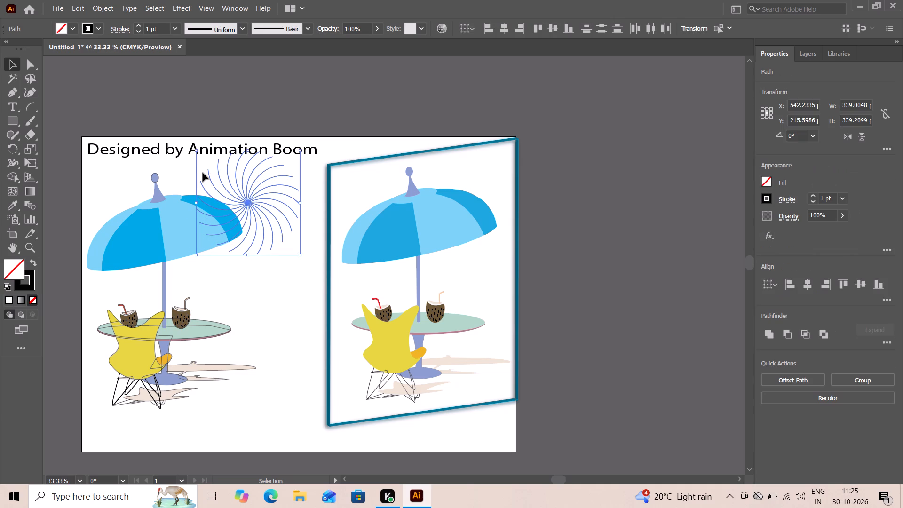
key(ctrl+g)
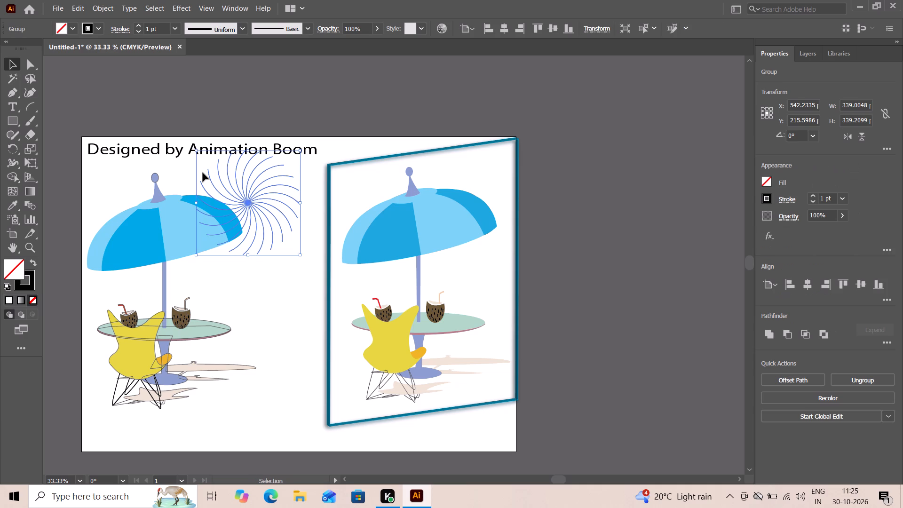
drag(248, 202, 401, 194)
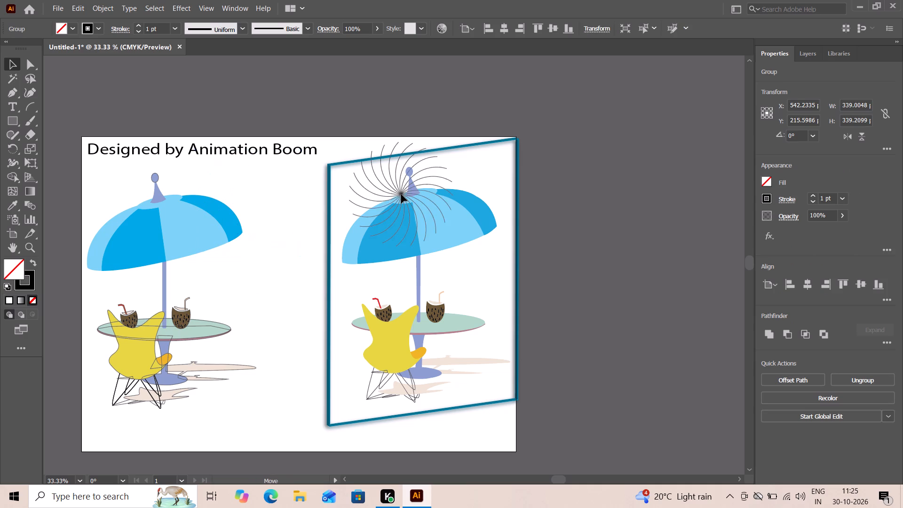
drag(401, 194, 476, 175)
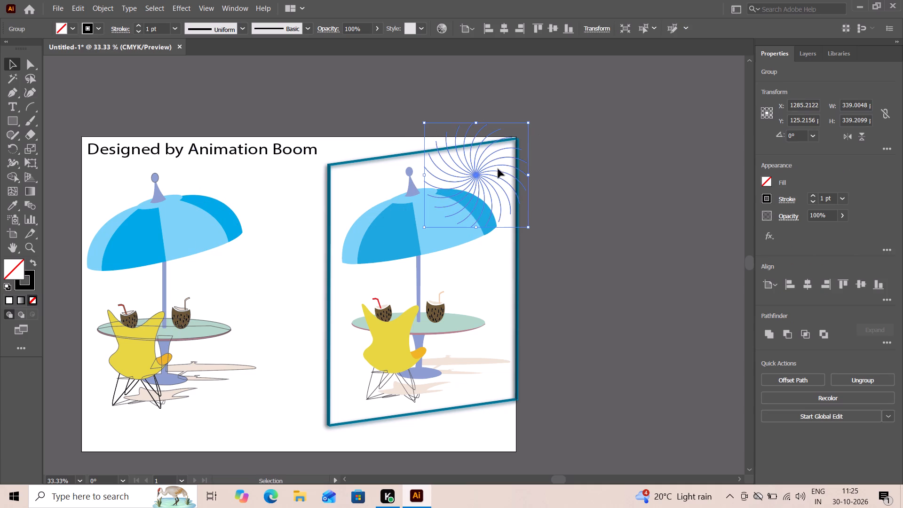
Scale the burst group down to about 212 pt wide by 228 pt high so it fits inside the frame.
drag(529, 123, 493, 150)
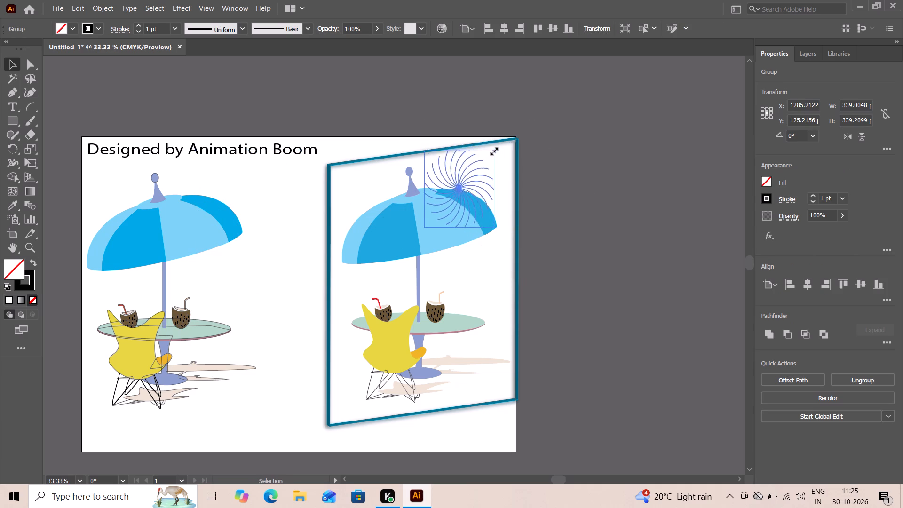
drag(493, 150, 489, 156)
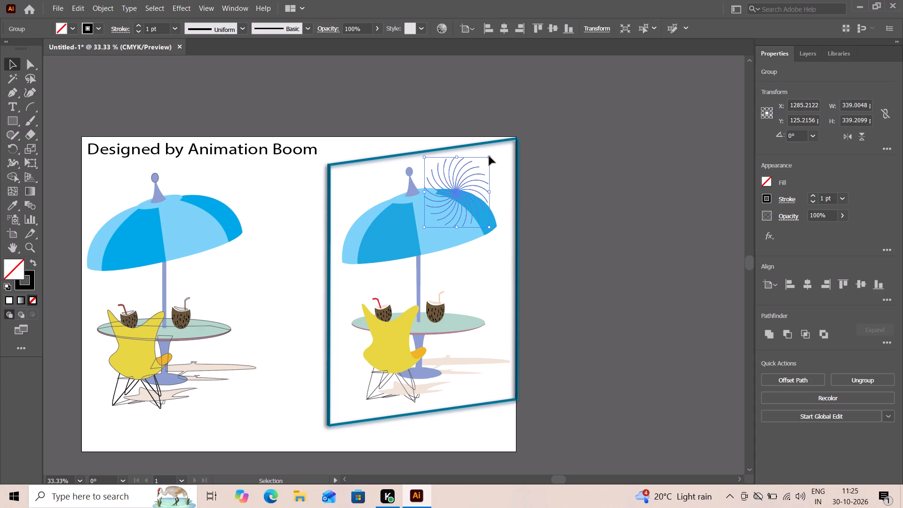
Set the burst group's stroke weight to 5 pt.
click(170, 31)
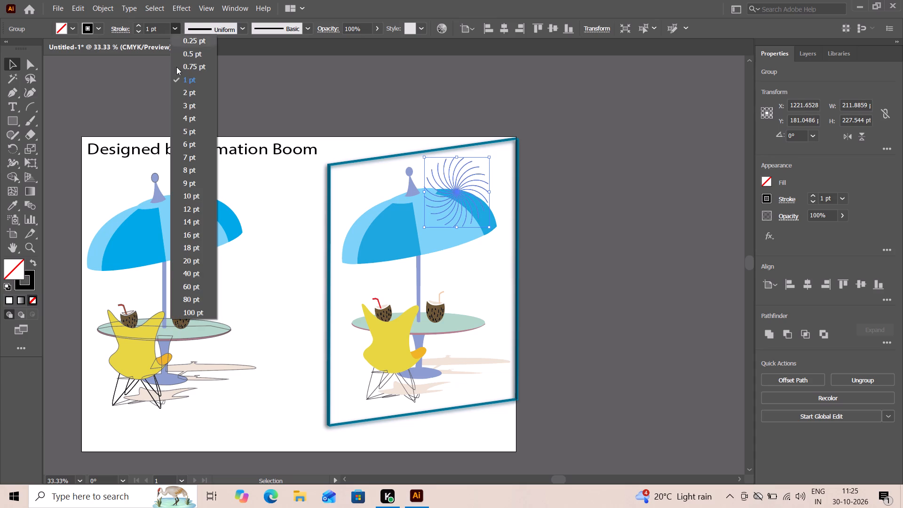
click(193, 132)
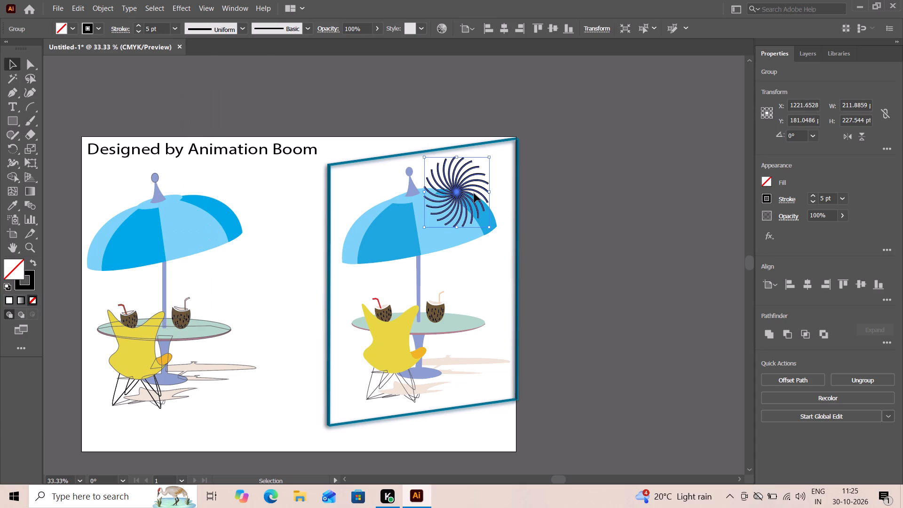
Fill the burst group with a white-to-black linear gradient and remove its stroke.
double_click(29, 192)
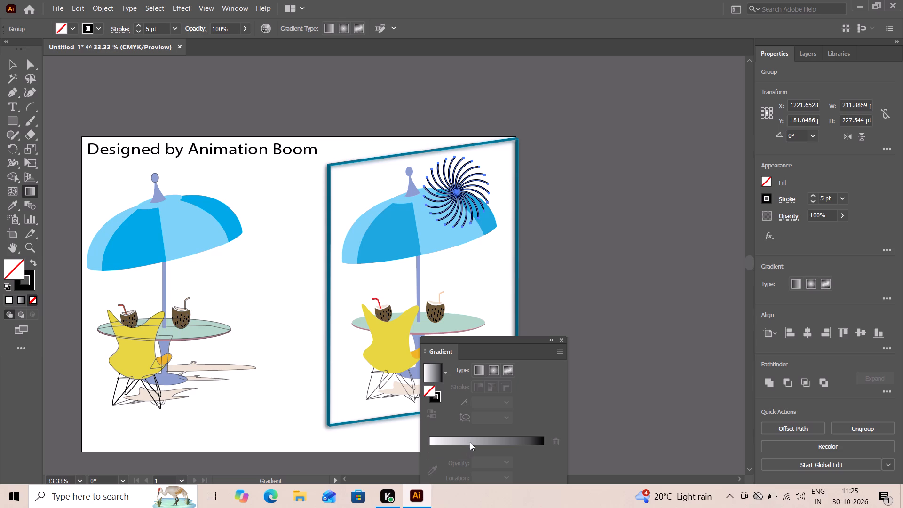
click(474, 439)
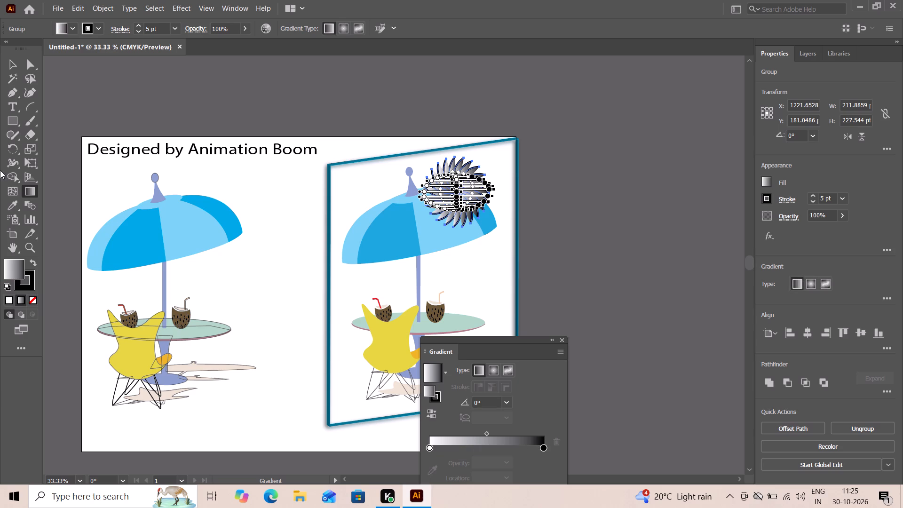
click(31, 287)
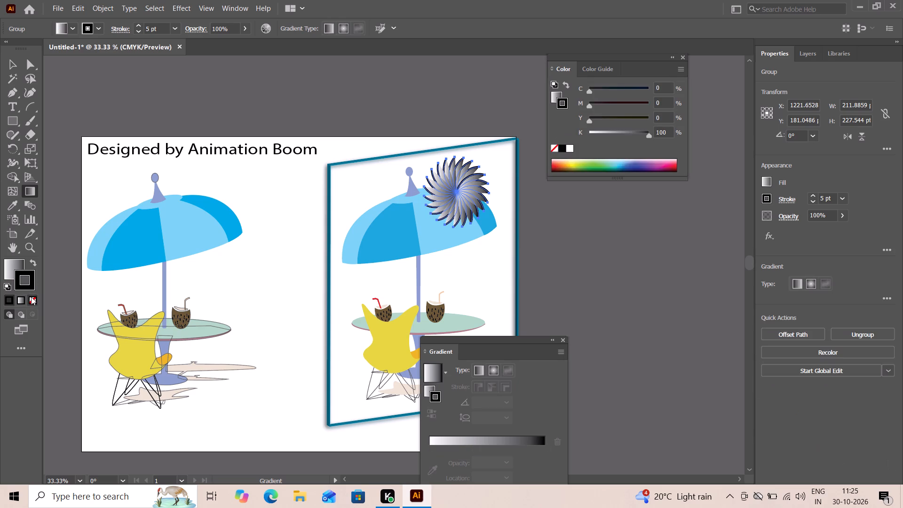
Remove the burst group's stroke, keeping its gradient fill, and close the gradient settings.
click(31, 299)
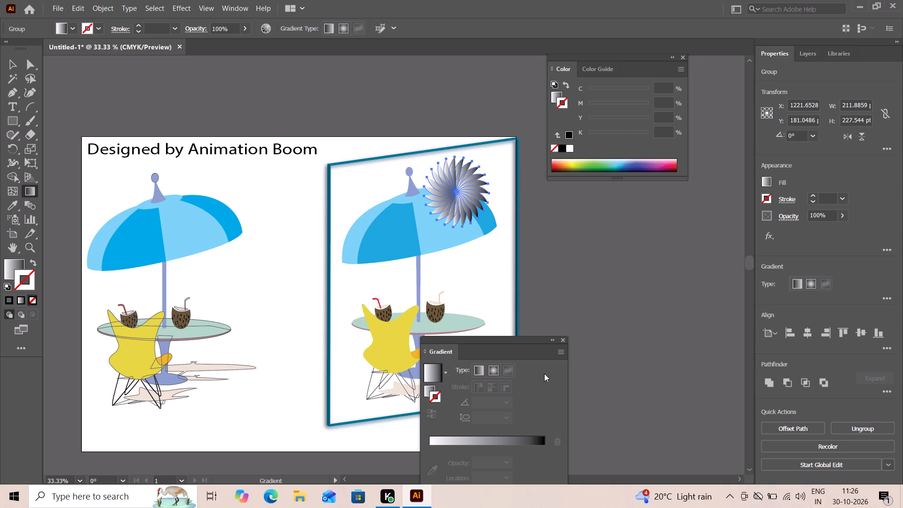
click(563, 340)
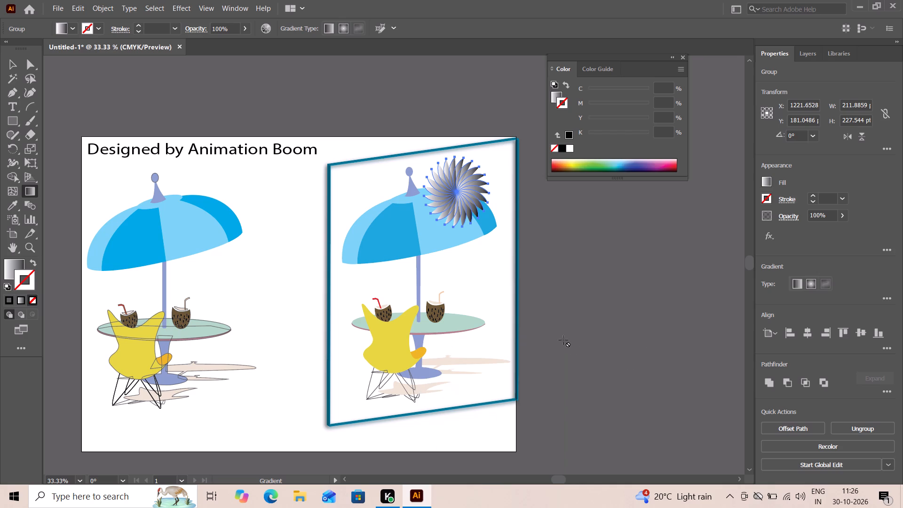
Nudge the "Designed by Animation Boom" title slightly right, to about X 407 pt, Y 49 pt.
click(9, 67)
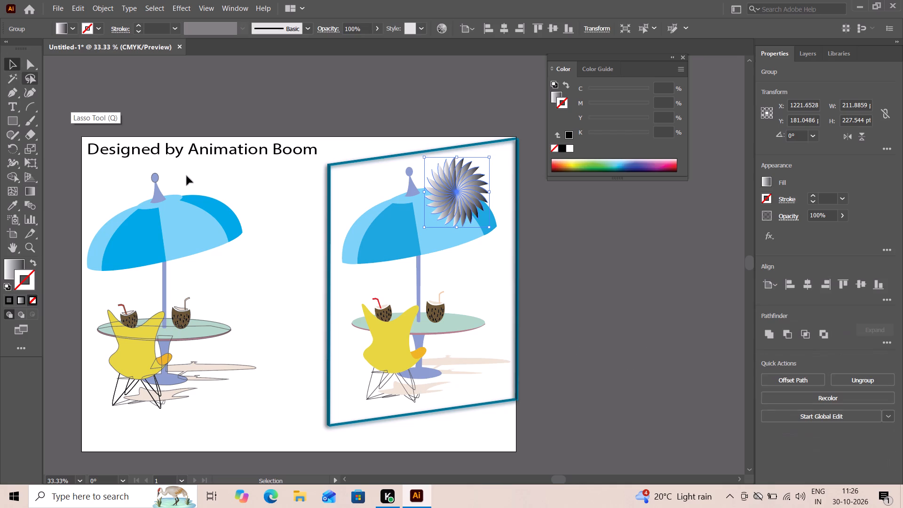
click(174, 151)
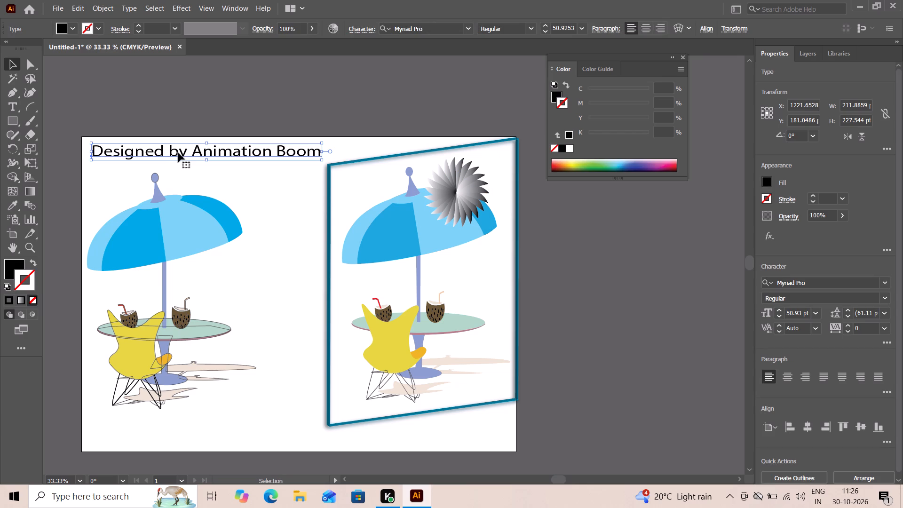
Move the burst group out of the frame into the gap beside the outlined umbrella, centred at about X 661 pt, Y 273 pt.
drag(470, 198, 374, 221)
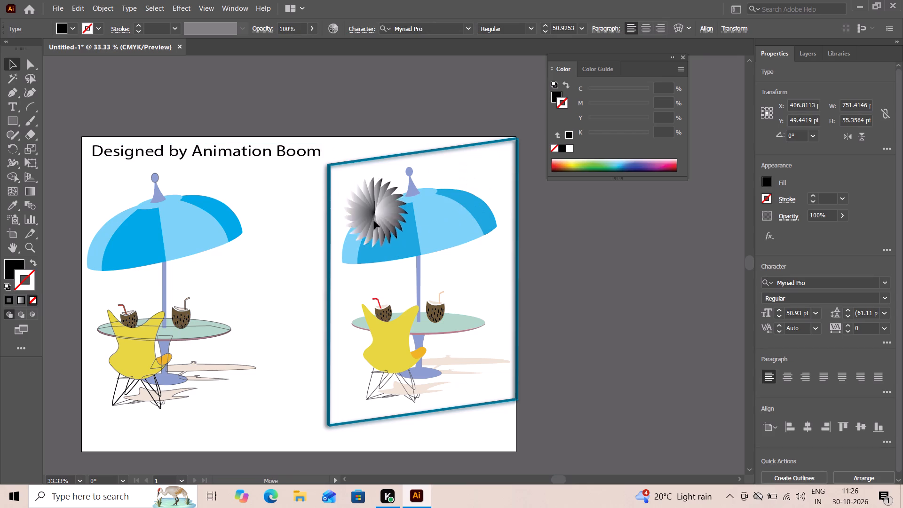
drag(374, 221, 298, 226)
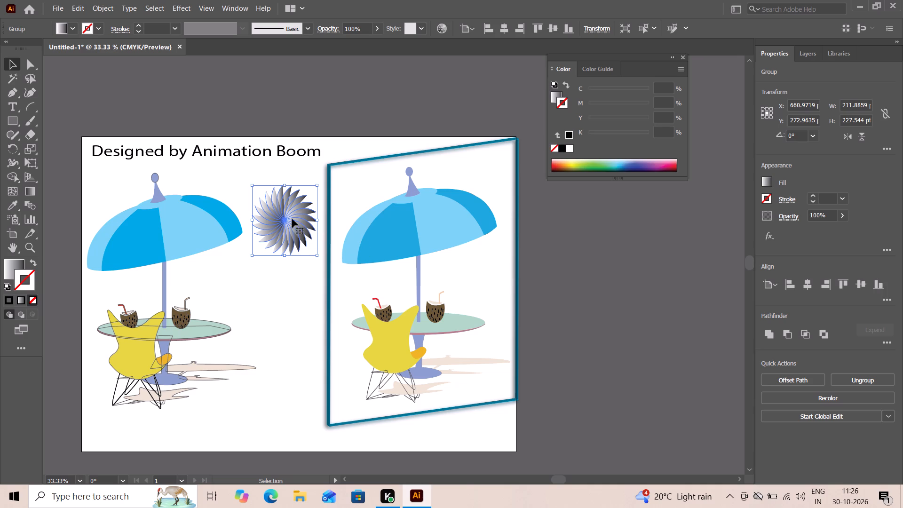
Shrink the gradient burst to about 166 pt wide by 136 pt high in the gap between the left umbrella and the frame.
drag(292, 219, 285, 200)
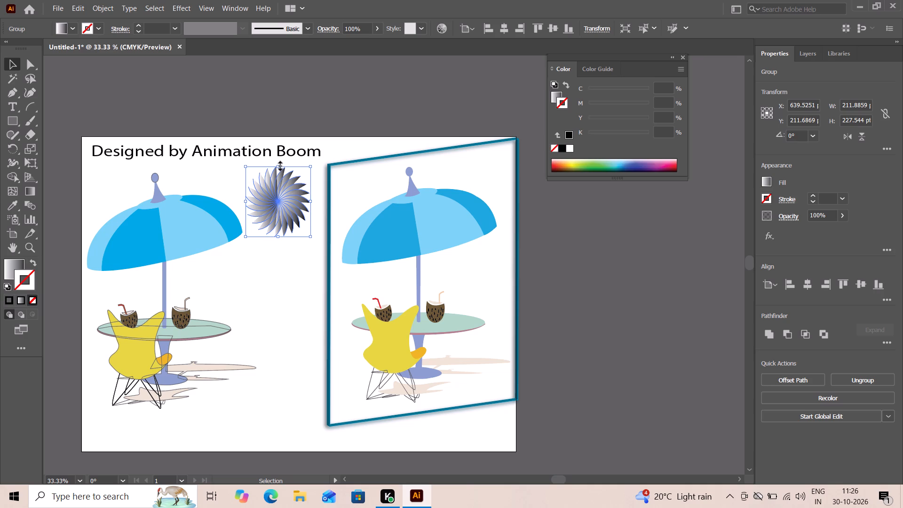
drag(279, 165, 279, 182)
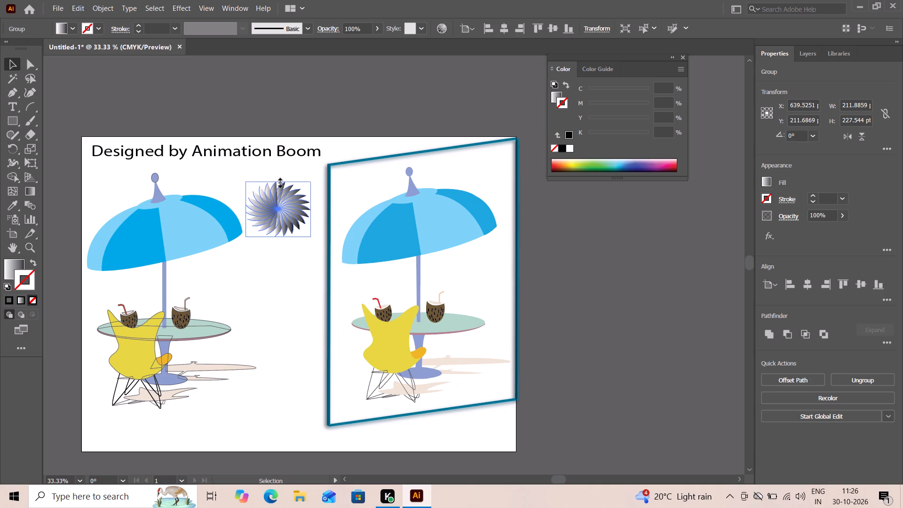
drag(279, 182, 279, 177)
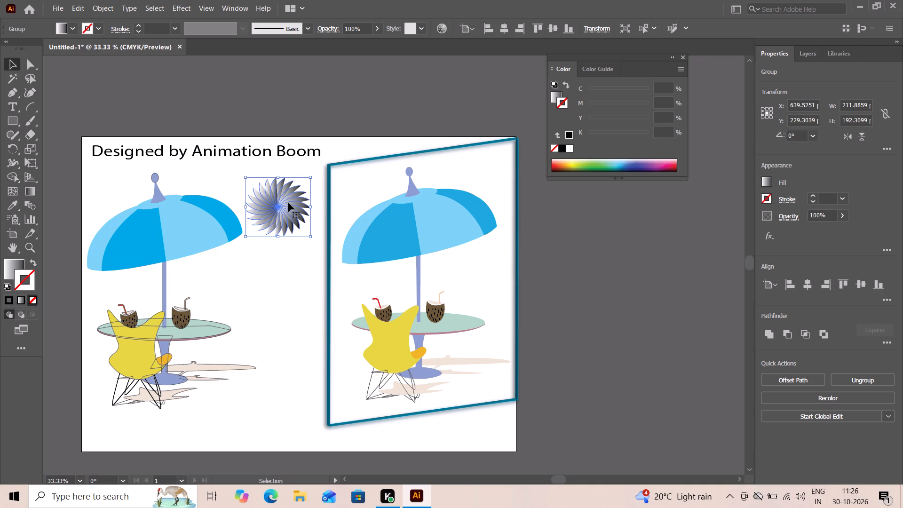
drag(288, 203, 292, 195)
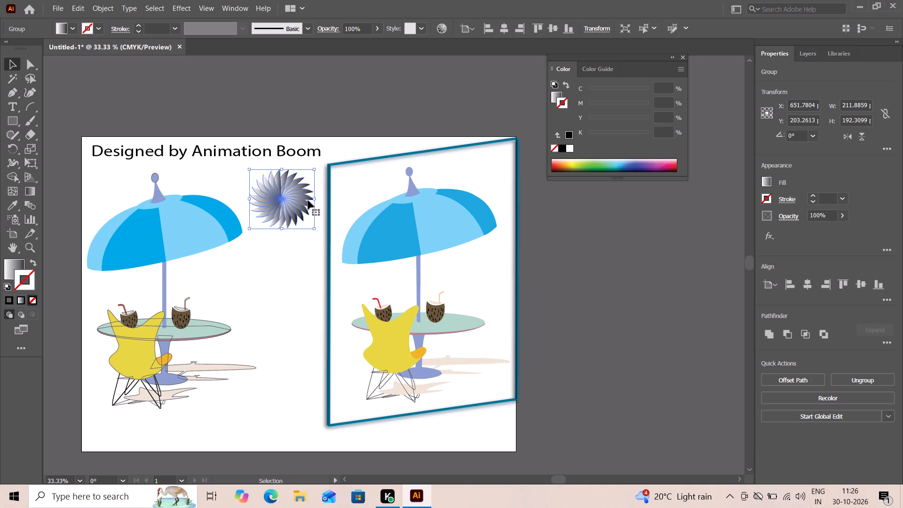
drag(315, 228, 311, 218)
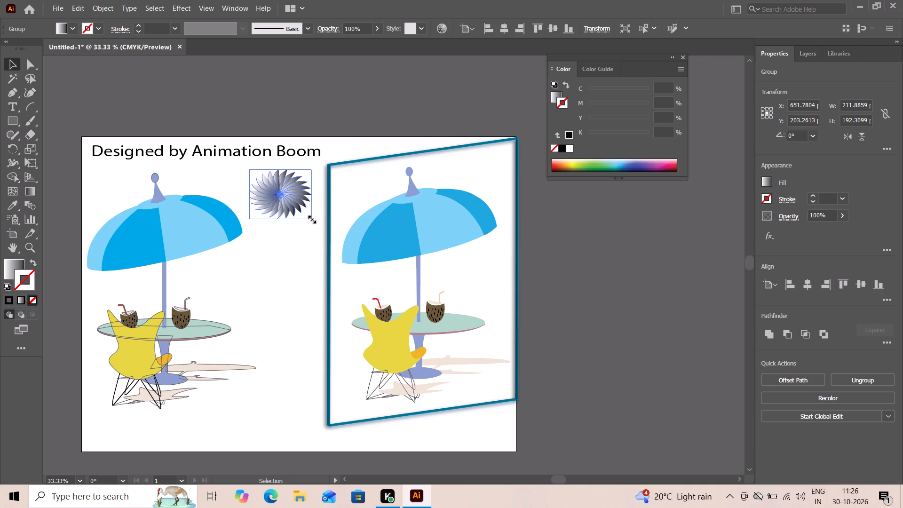
drag(311, 218, 300, 211)
Move the small burst lower in the gap between the two illustrations, centred at about X 629 pt, Y 362 pt.
drag(281, 196, 462, 285)
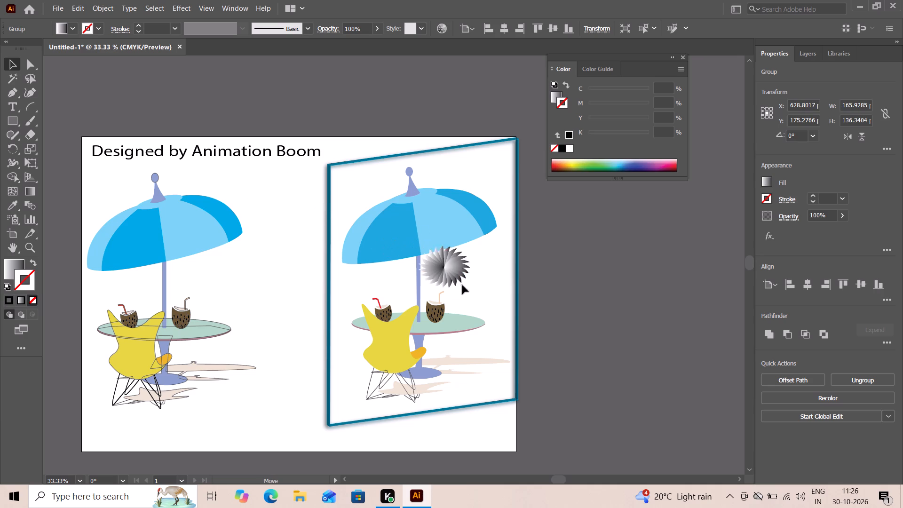
drag(462, 285, 489, 281)
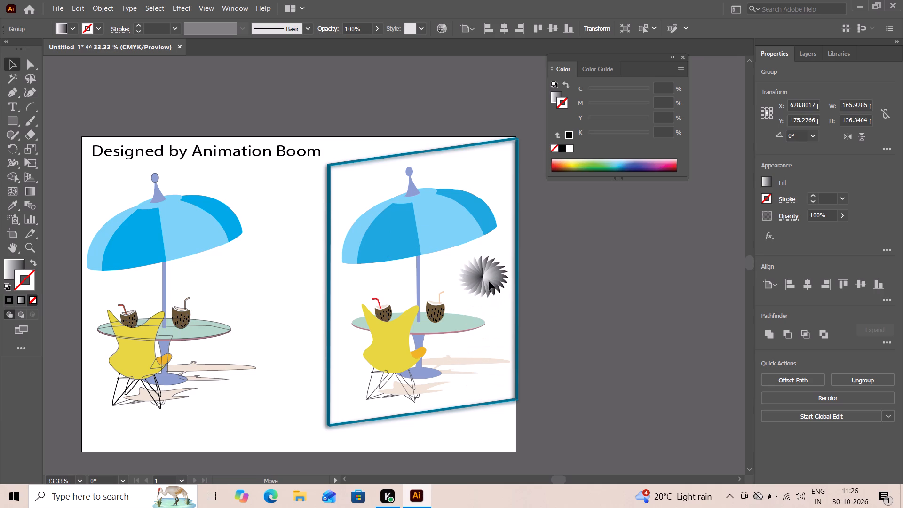
drag(489, 281, 489, 280)
drag(489, 280, 413, 286)
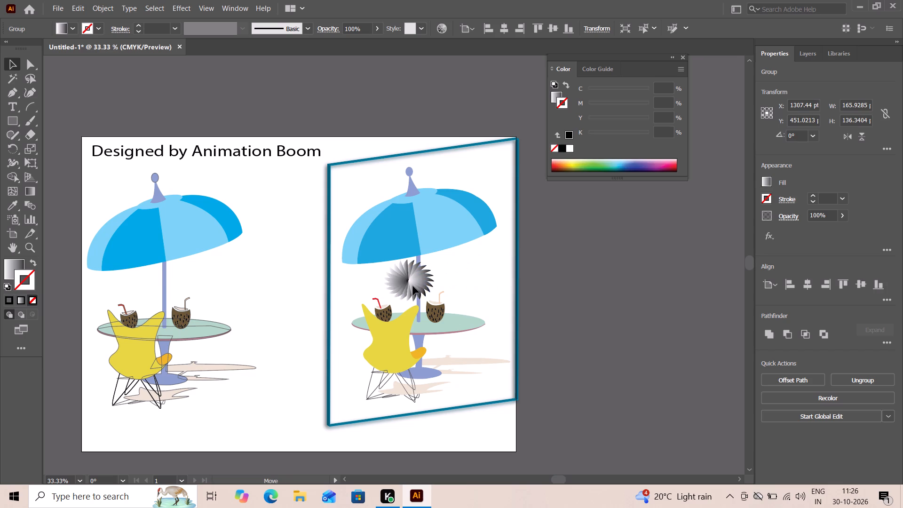
drag(413, 286, 281, 253)
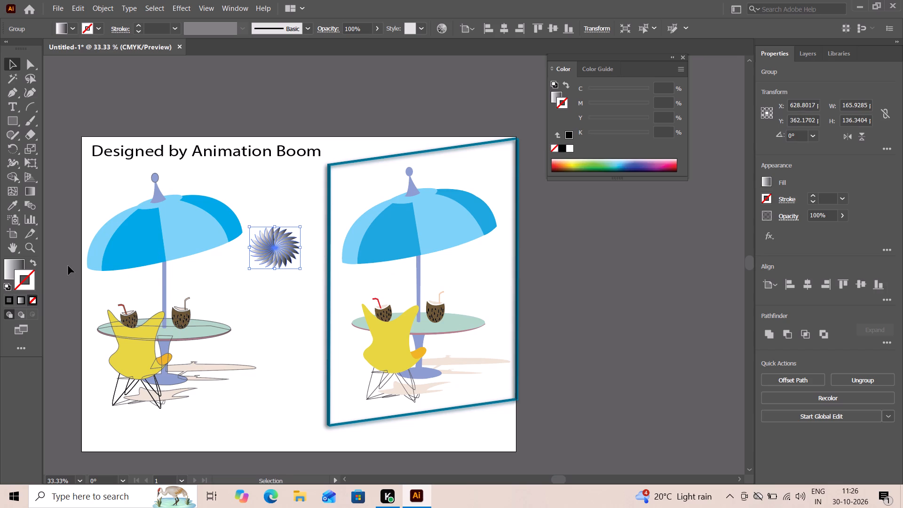